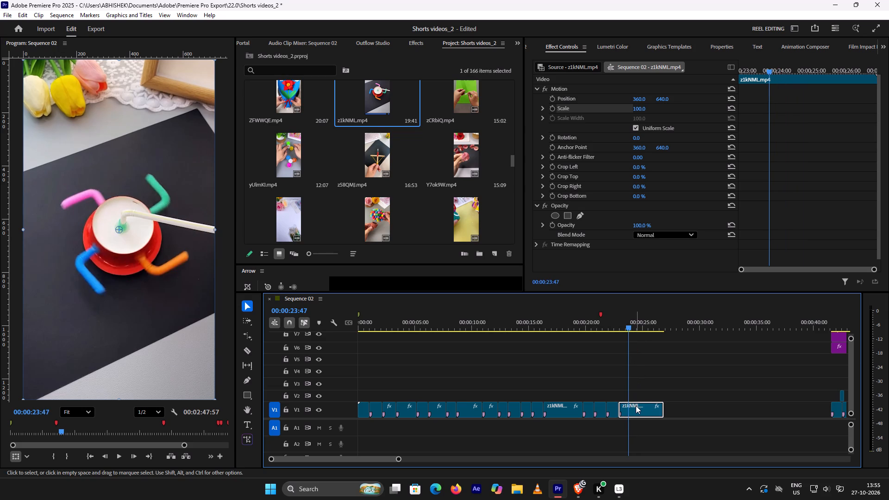
Add position and scale keyframes at the start of the last z1kNML.mp4 clip, and keyframe its scale to 111 at its end.
key("Up")
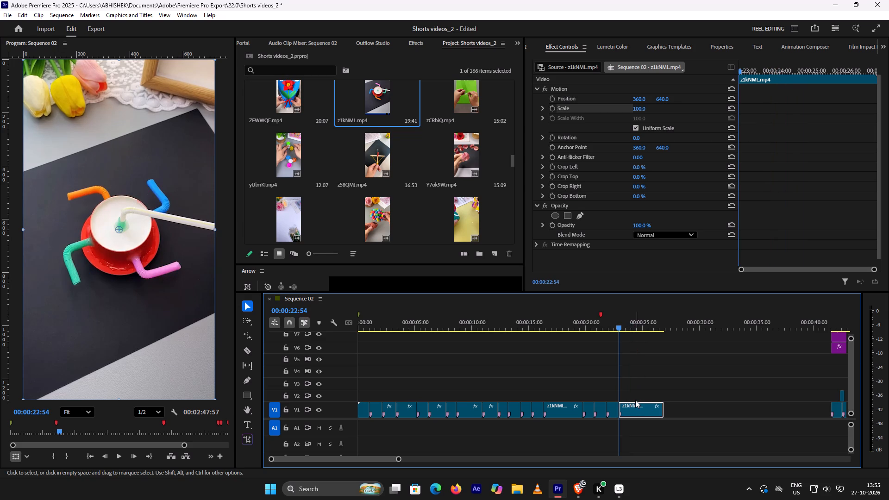
left_click(636, 410)
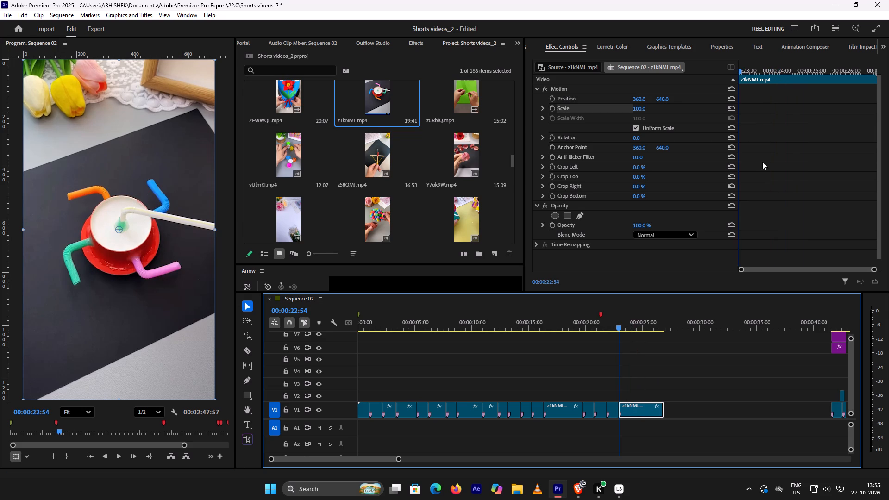
left_click(553, 109)
left_click(551, 97)
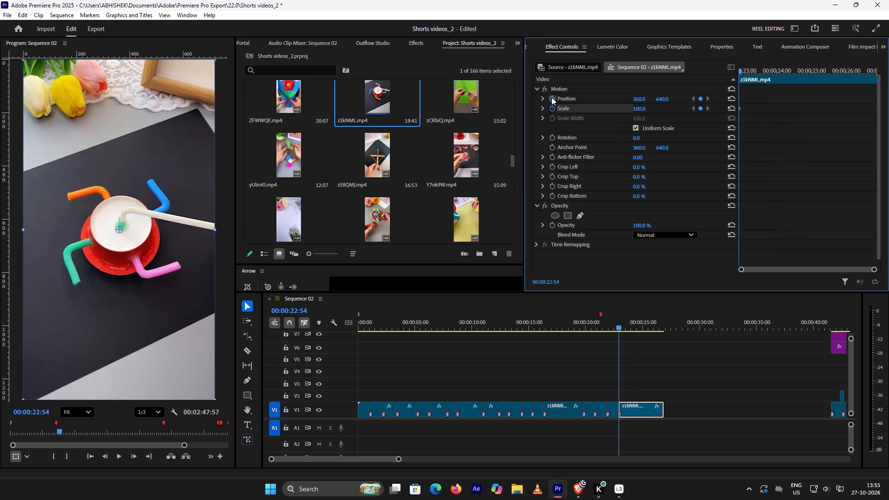
left_click_drag(740, 69, 798, 70)
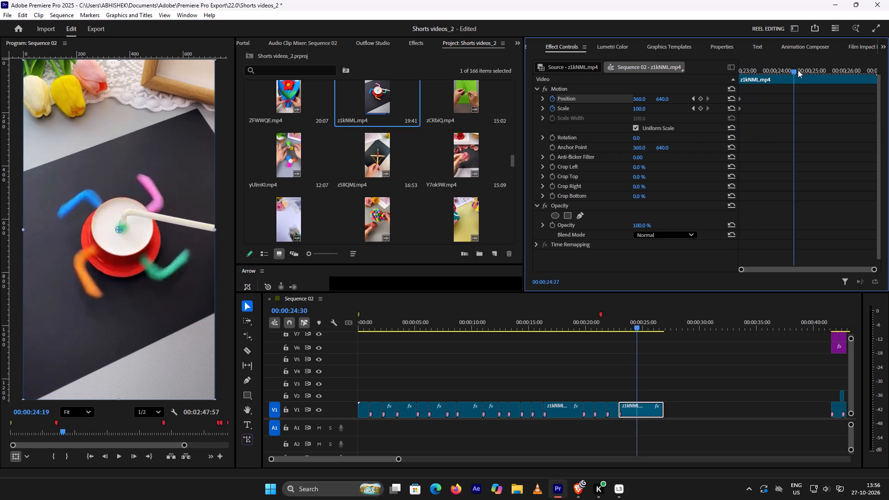
left_click_drag(798, 70, 880, 69)
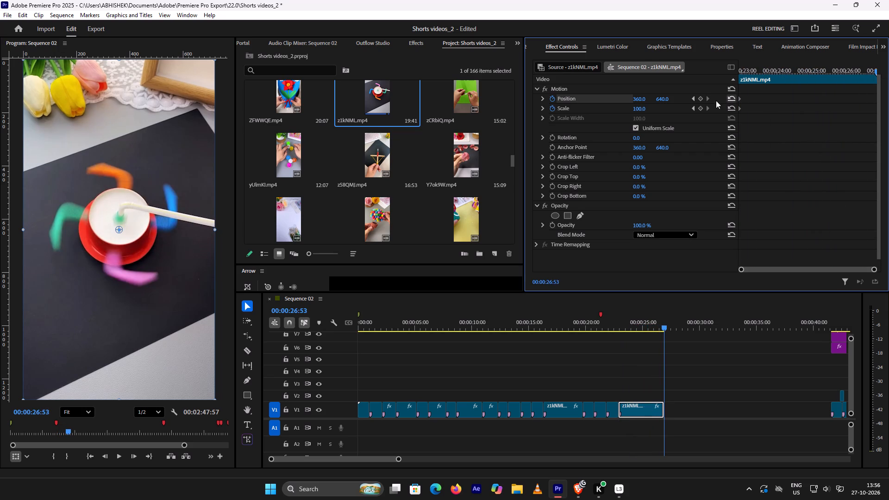
left_click(641, 108)
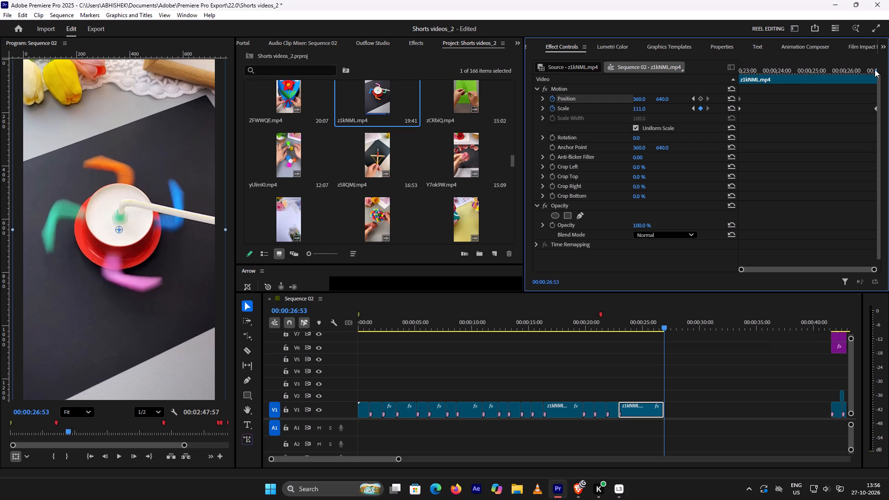
left_click_drag(875, 69, 752, 79)
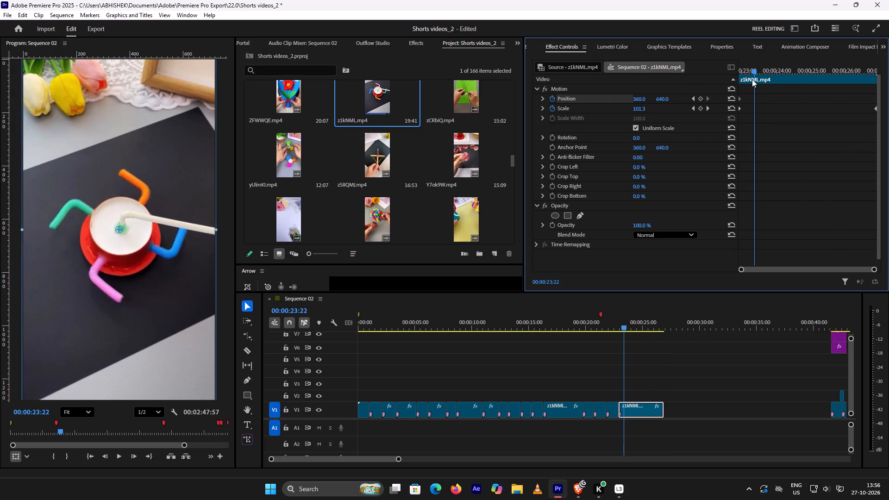
left_click_drag(752, 79, 642, 125)
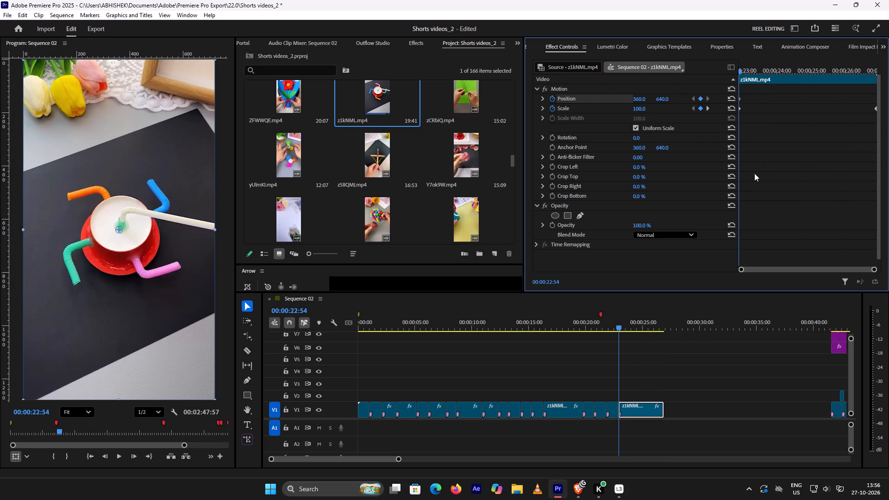
key("space")
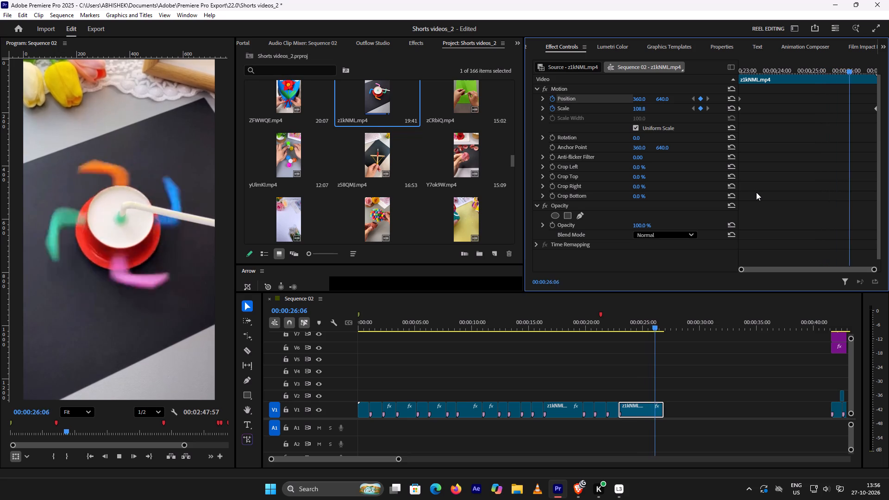
key("space")
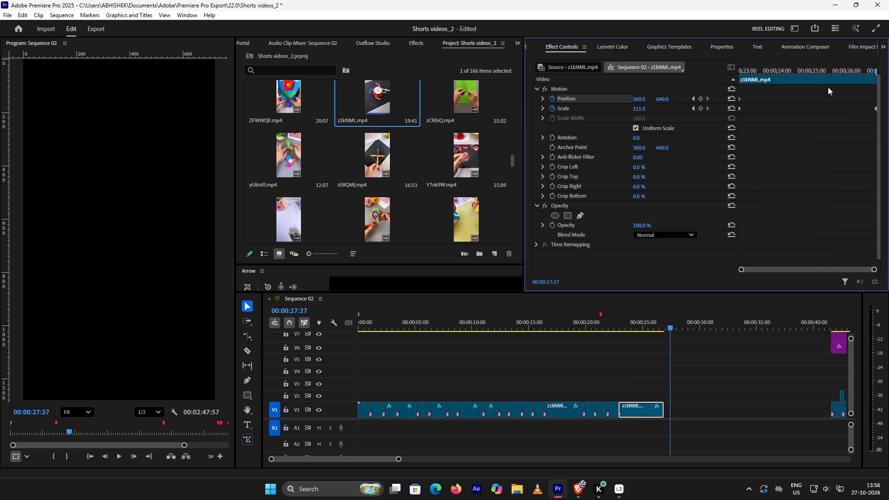
Rate-stretch the last z1kNML.mp4 clip on V1 to end at about 25.5 seconds, and play it back.
left_click(655, 413)
key("r")
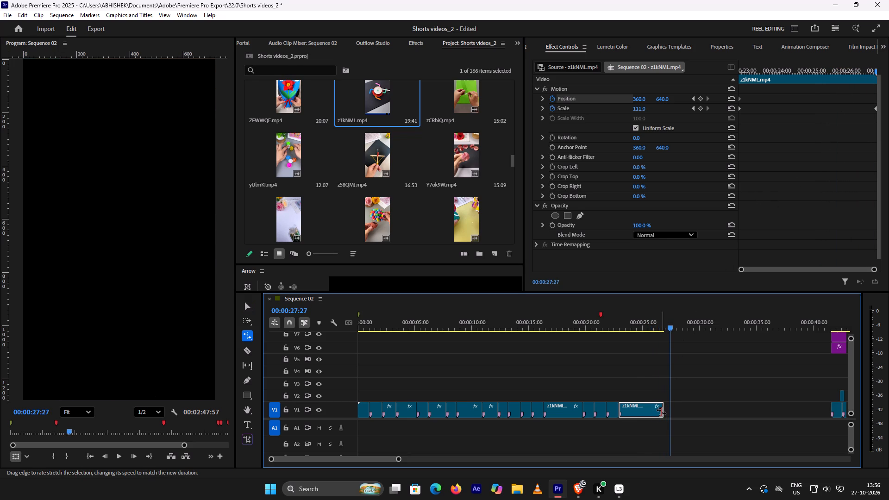
left_click_drag(662, 410, 648, 412)
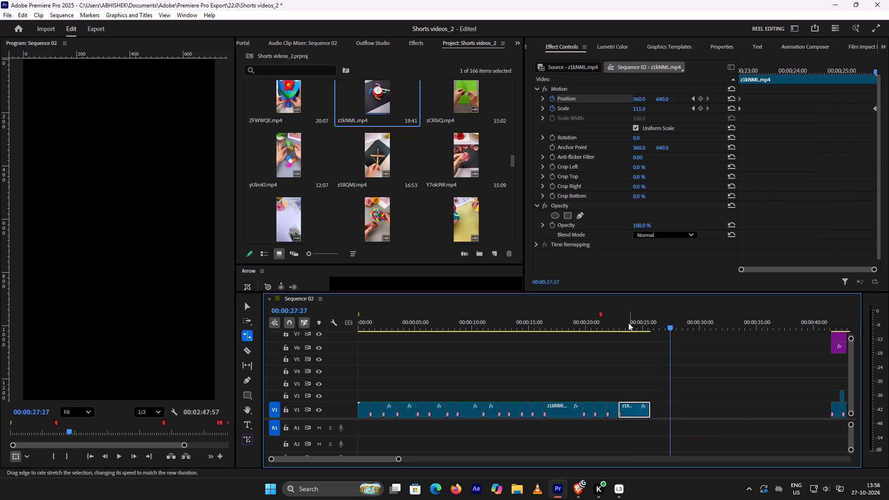
left_click(620, 323)
key("space")
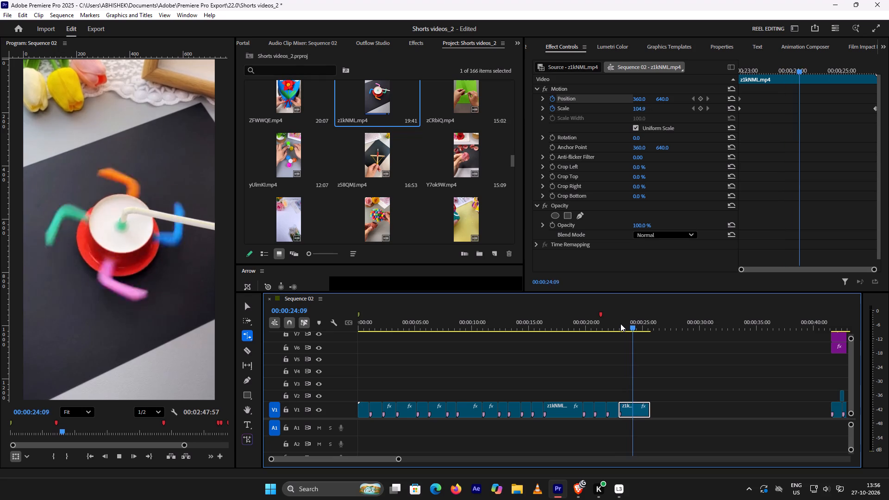
key("space")
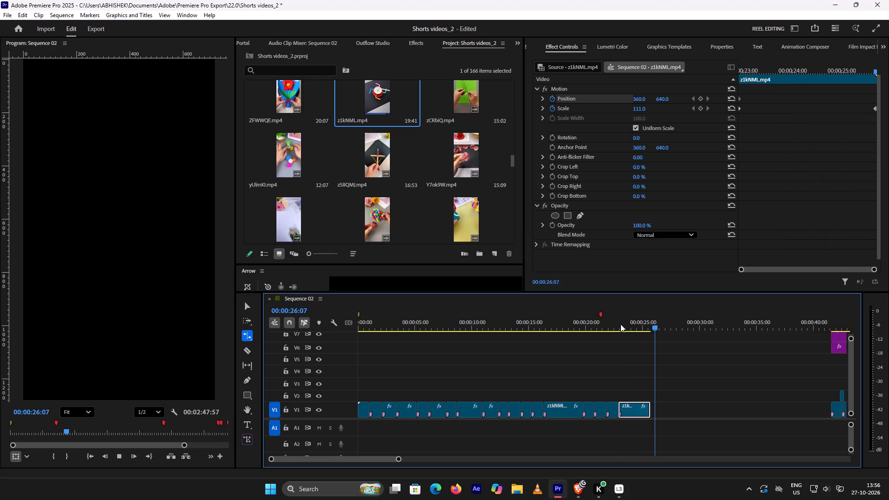
Play the glue-gun clip starting near 16 seconds on V1, and rate-stretch it to end at about 19 seconds.
left_click(555, 322)
key("v")
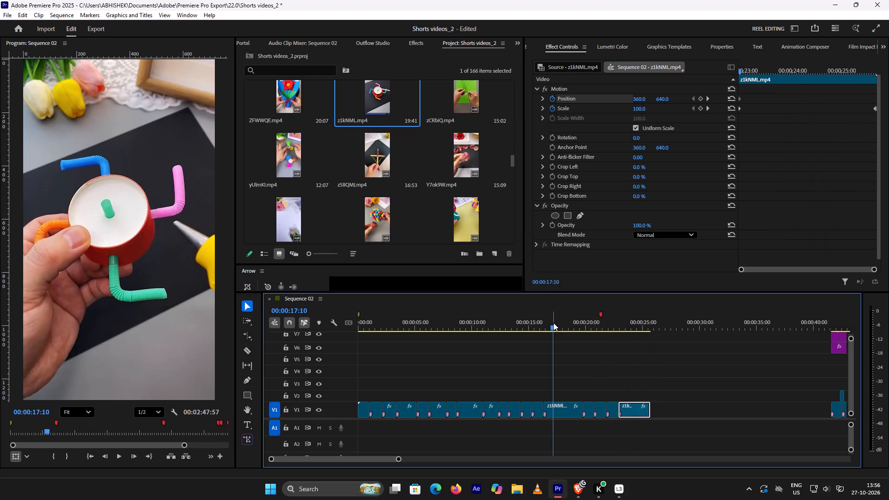
key("space")
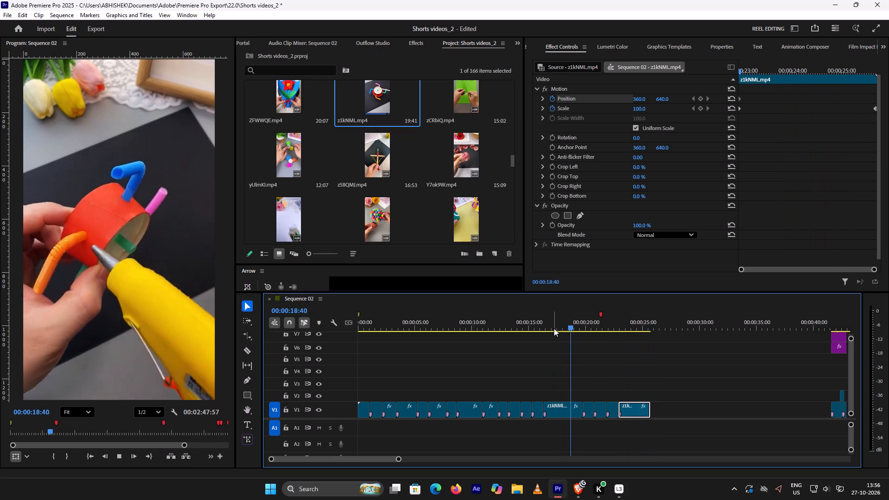
key("space")
left_click(566, 413)
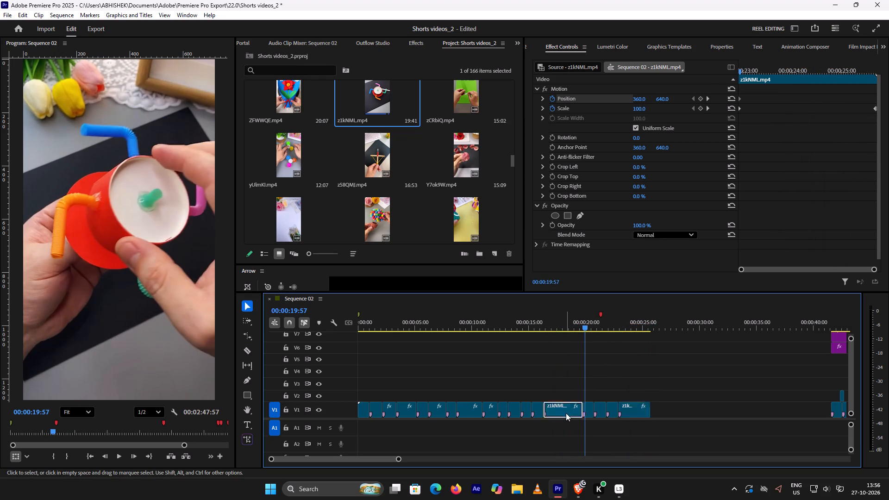
key("r")
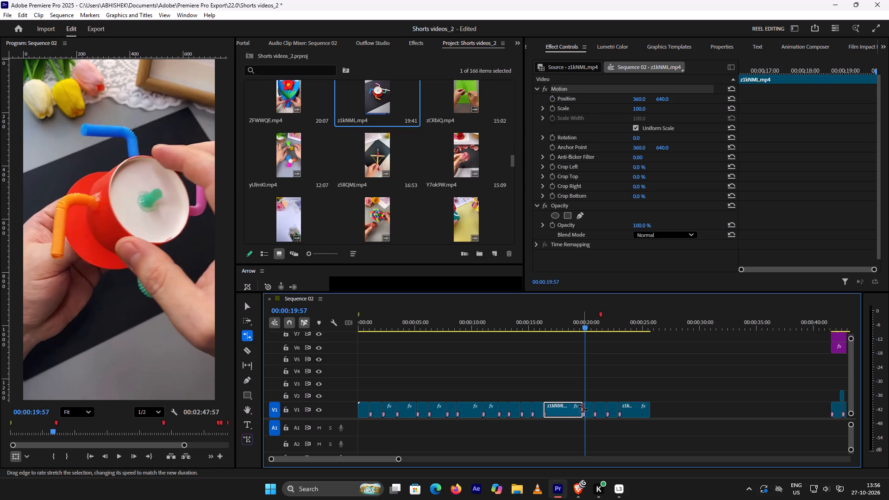
left_click_drag(581, 407, 571, 409)
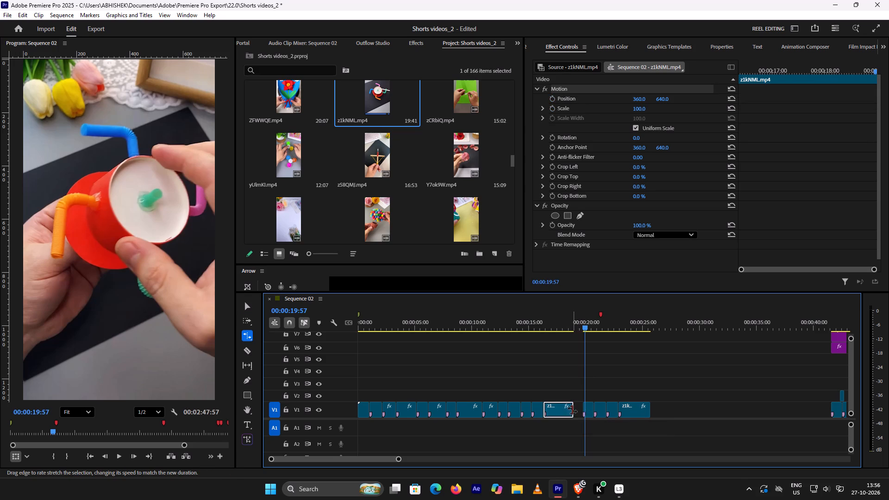
Ripple-delete the gap on V1 after the shortened glue-gun clip.
left_click(578, 412)
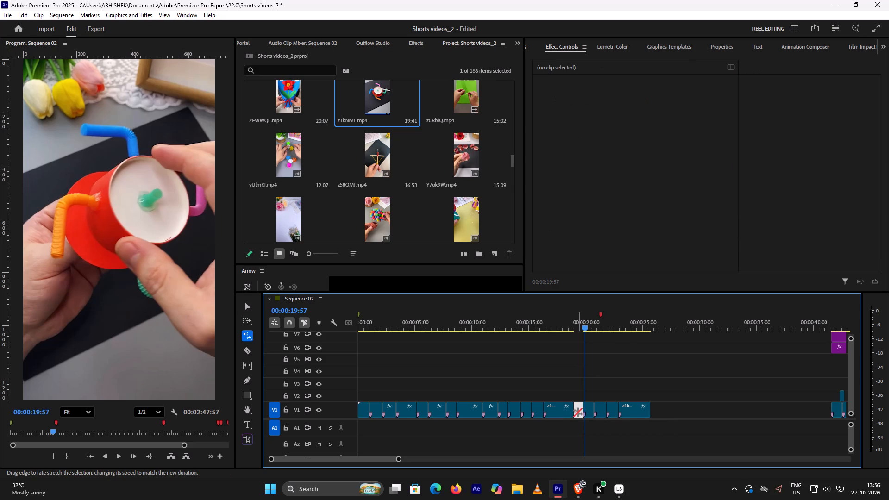
key("BackSpace")
Play the sequence from the shortened glue-gun clip through the final spinning-cup clip to check the pacing.
left_click(550, 327)
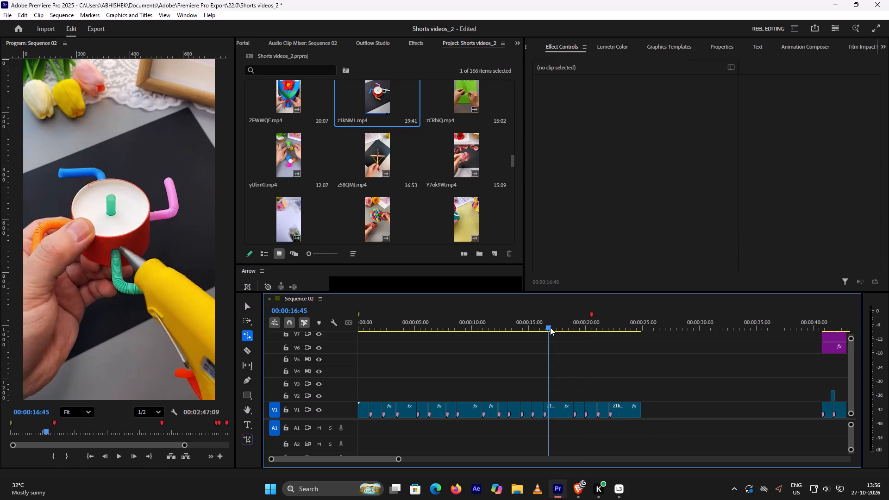
key("space")
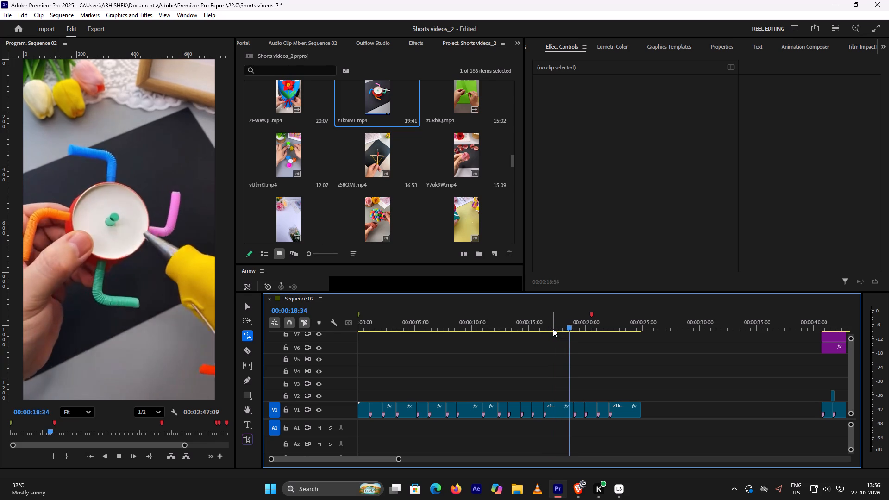
key("space")
key("space")
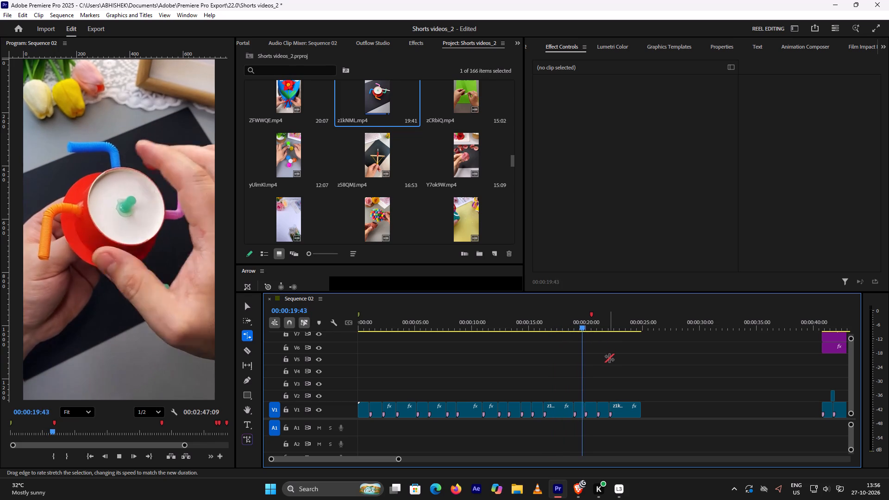
key("v")
key("space")
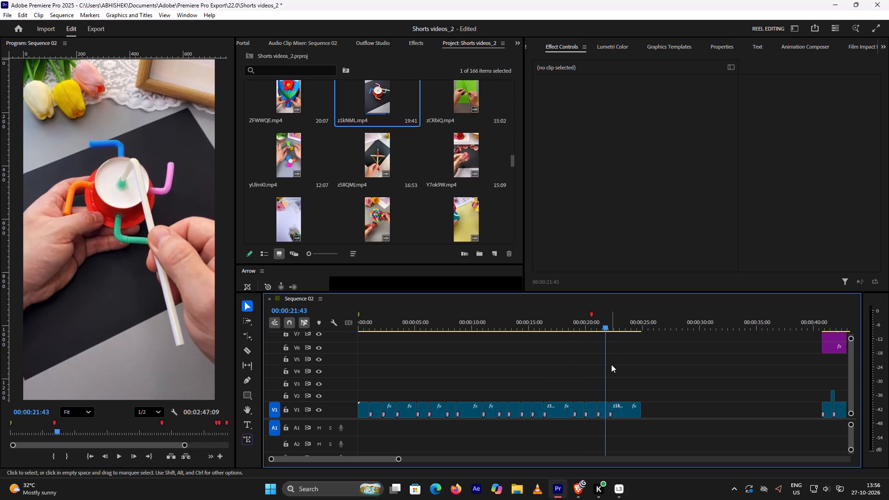
key("space")
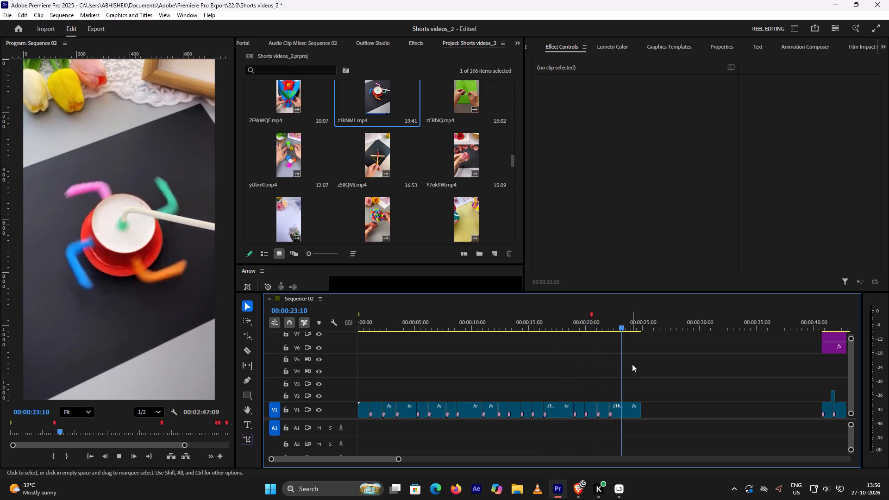
key("space")
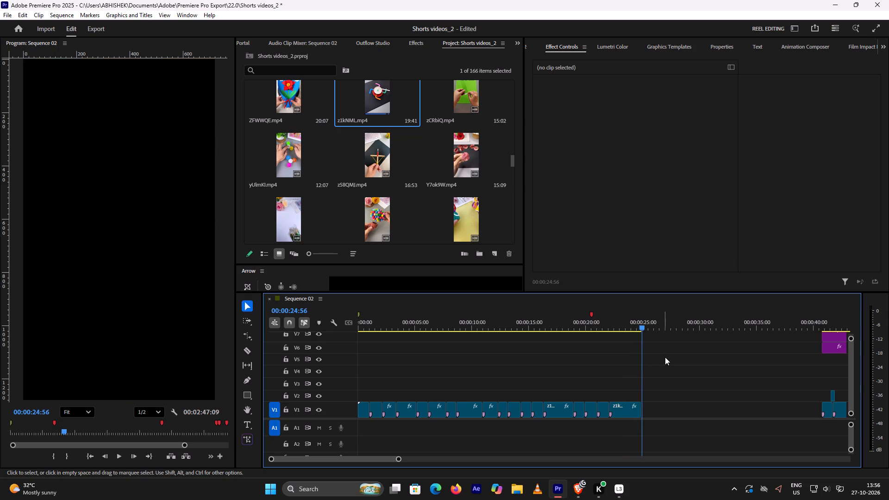
Review the opening paper-circle and cup clips from the sequence start, and scrub through the glue-gun and straw clips near the end.
left_click_drag(640, 328, 367, 313)
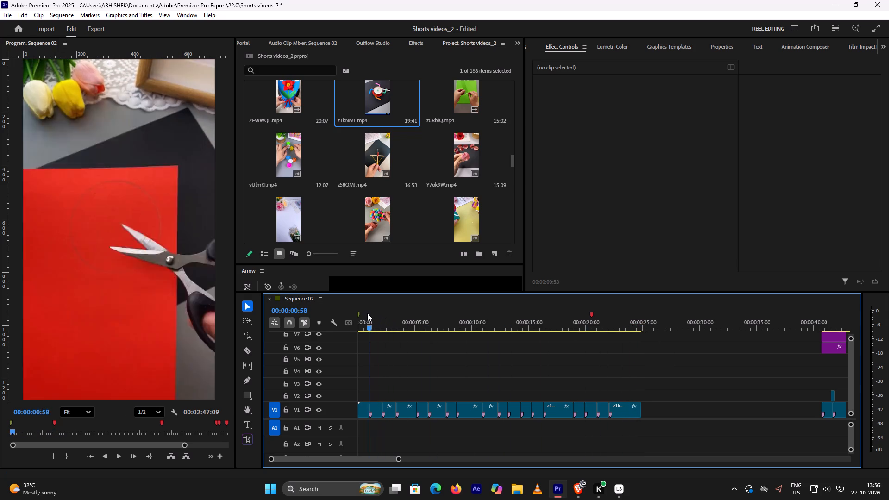
left_click_drag(367, 313, 363, 313)
key("space")
key("space")
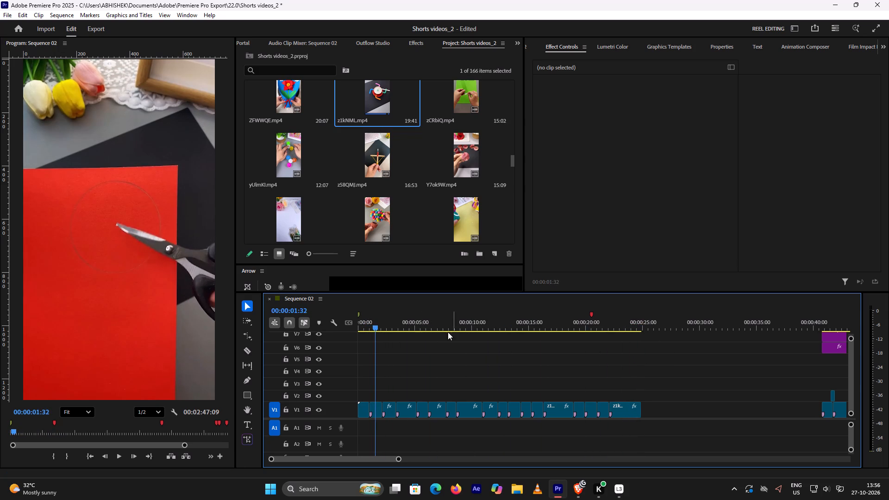
left_click(365, 322)
key("space")
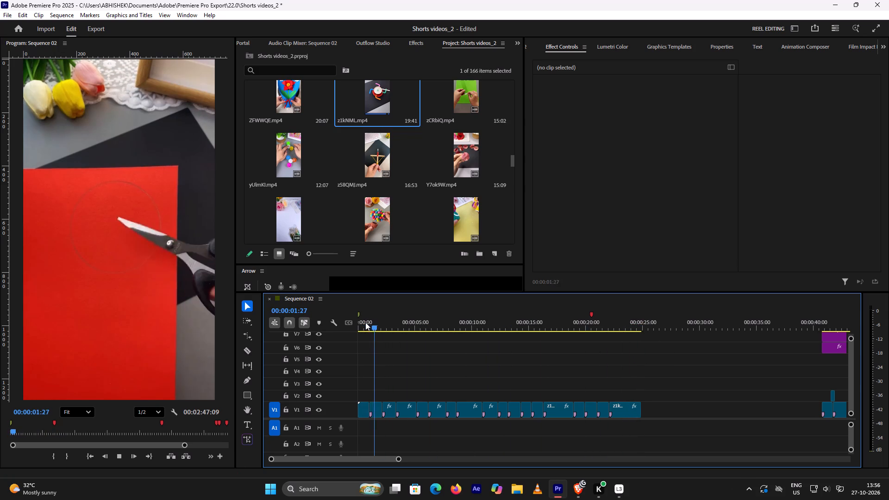
key("space")
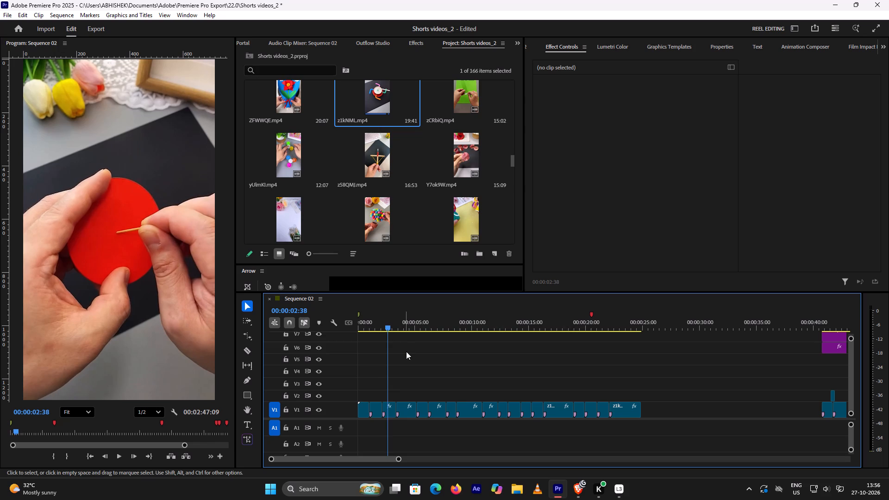
key("space")
key("space")
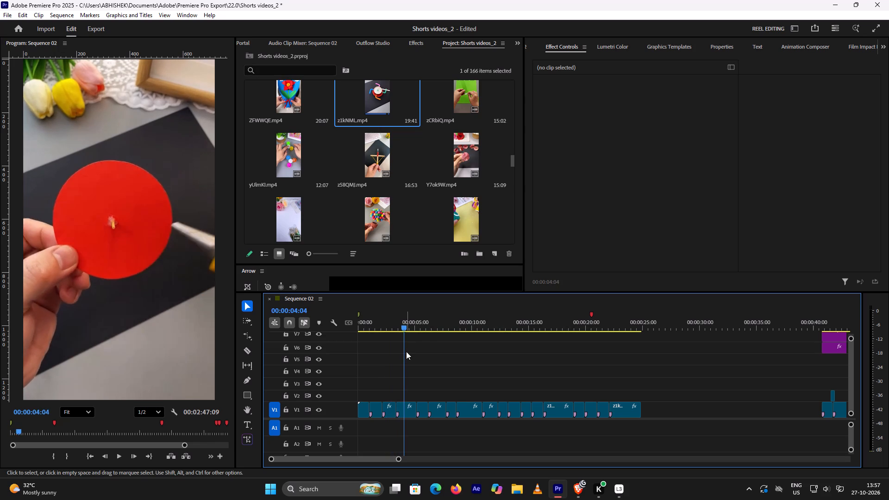
key("space")
key("space")
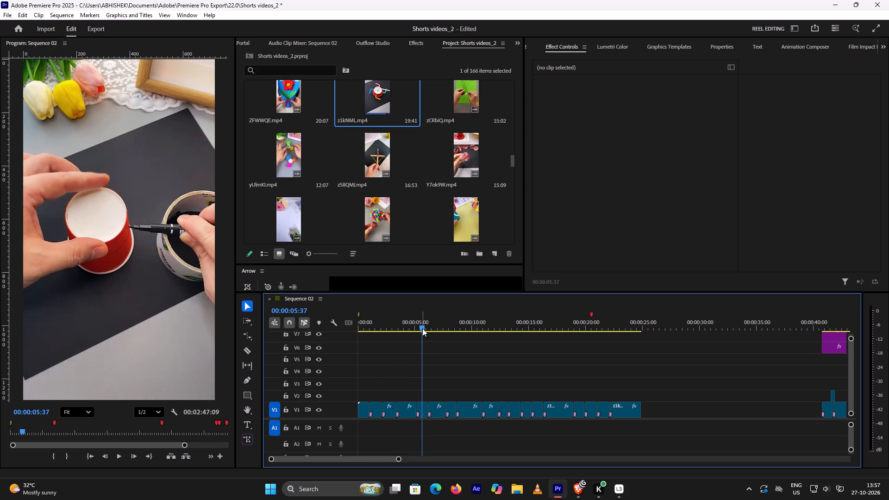
left_click_drag(422, 328, 412, 338)
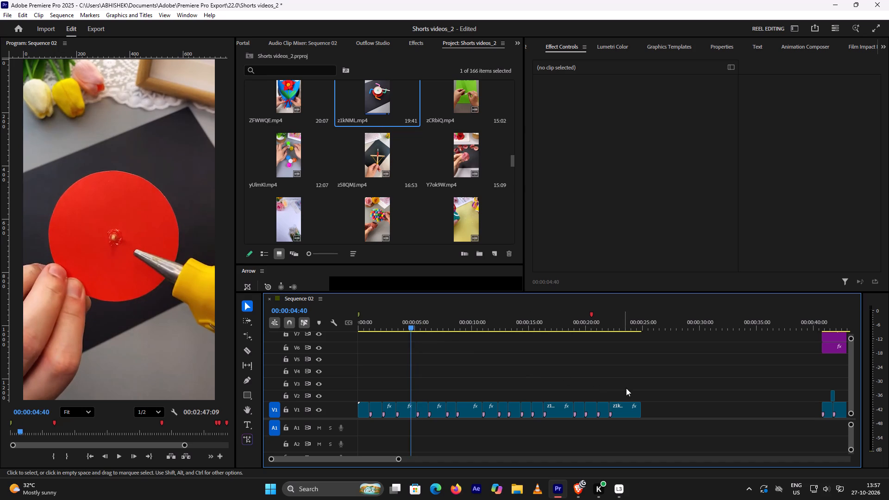
key("space")
key("space")
left_click(570, 330)
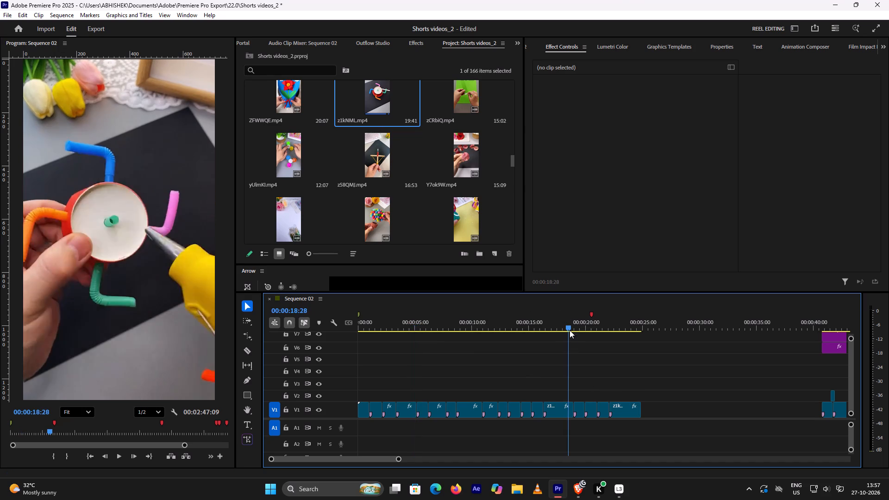
left_click_drag(568, 330, 606, 334)
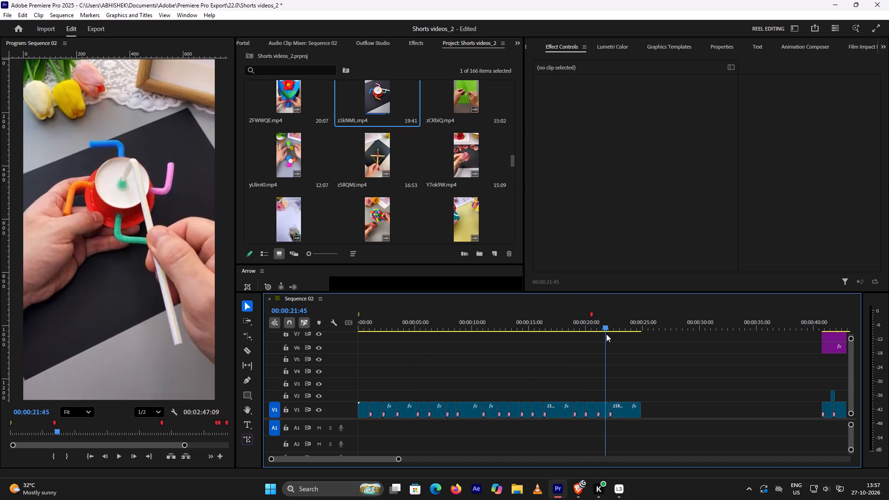
Take a screenshot of the full preview frame at 00:00:22:01, where the hands hold the white straw against the cup.
left_click_drag(606, 334, 608, 343)
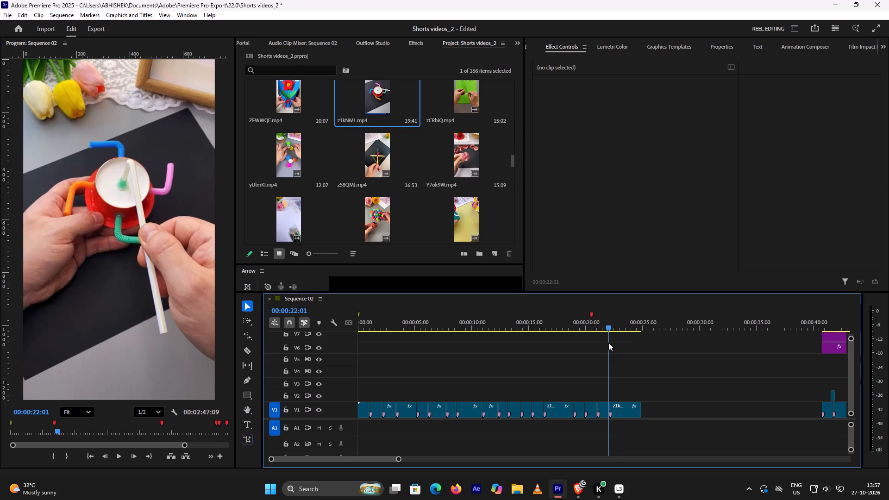
left_click_drag(608, 343, 610, 344)
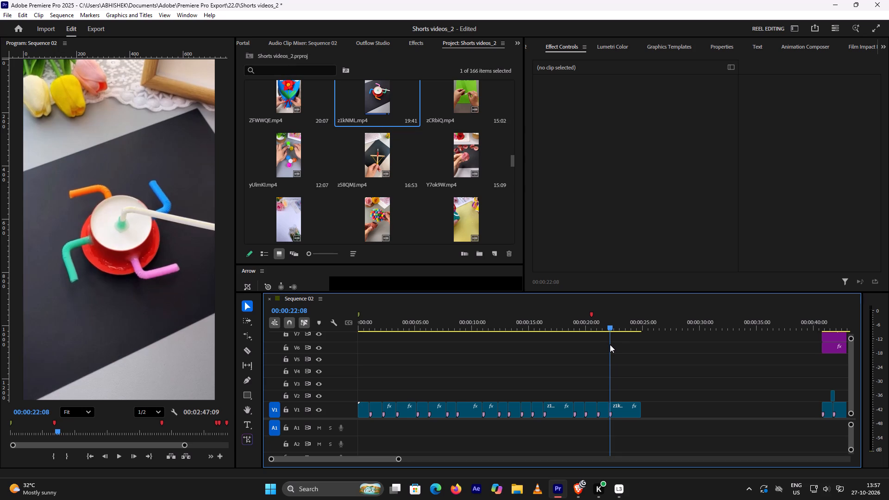
left_click_drag(610, 344, 608, 345)
left_click(604, 412)
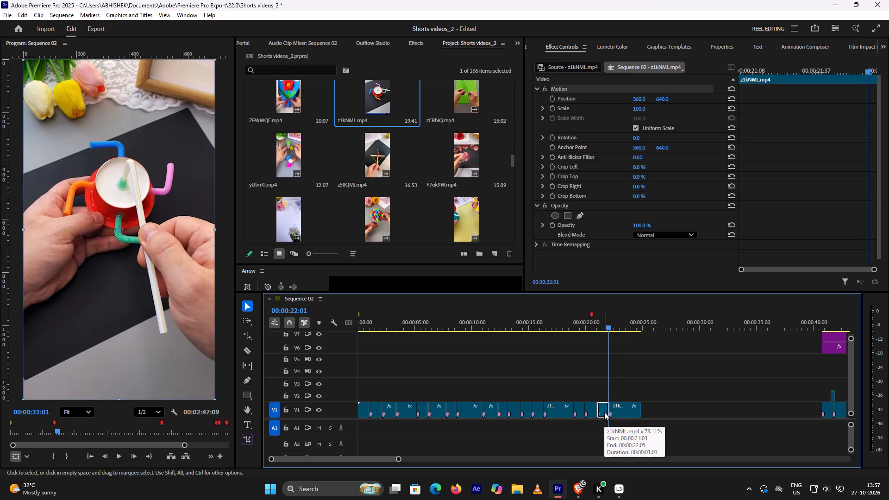
key("Print")
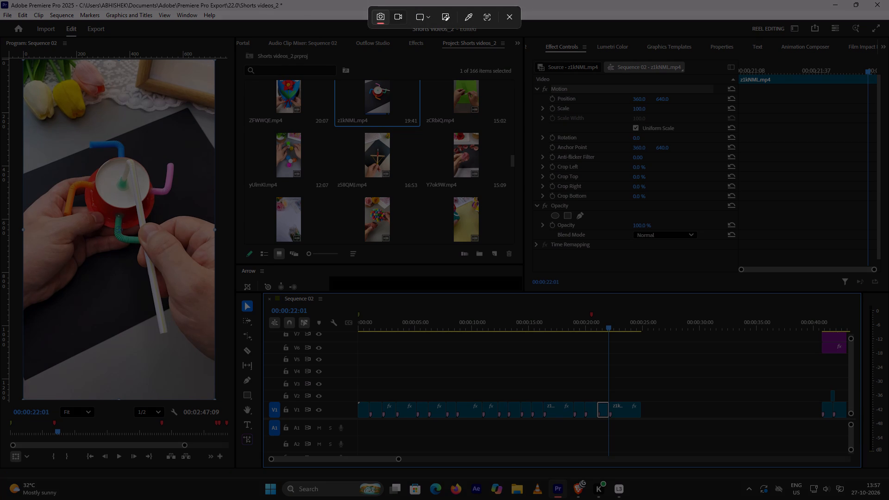
left_click_drag(25, 58, 203, 377)
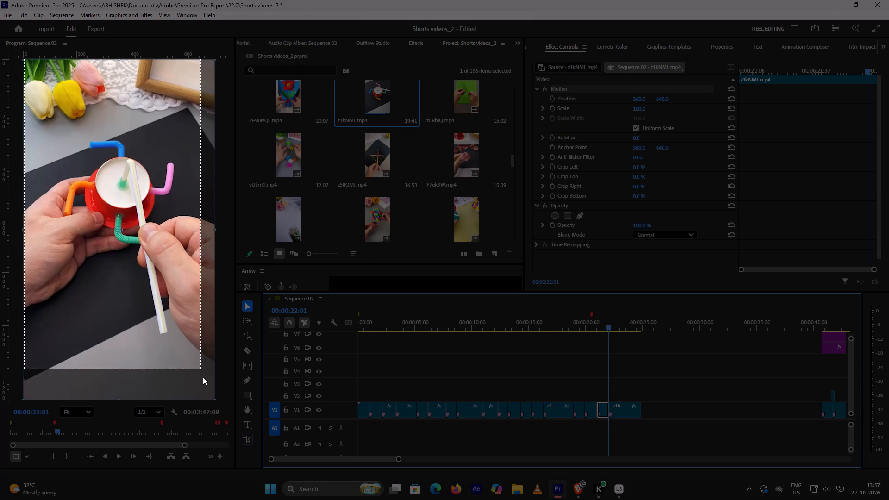
left_click_drag(203, 377, 214, 398)
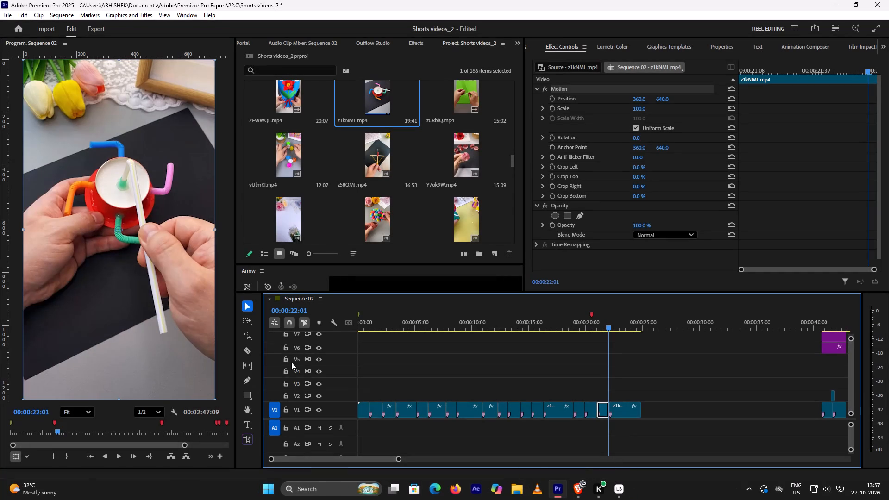
Take a screenshot of the full preview frame at 00:00:23:16, where the cup with coloured straws is spinning.
left_click_drag(609, 327, 612, 329)
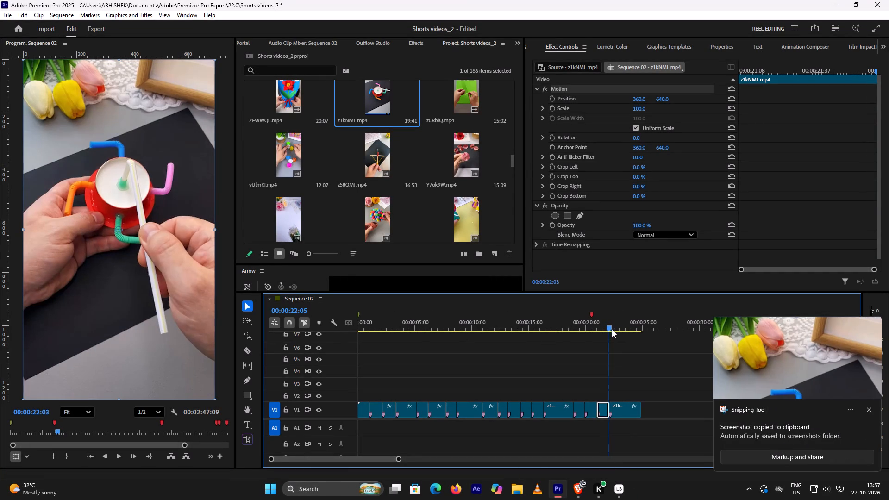
left_click_drag(612, 329, 624, 334)
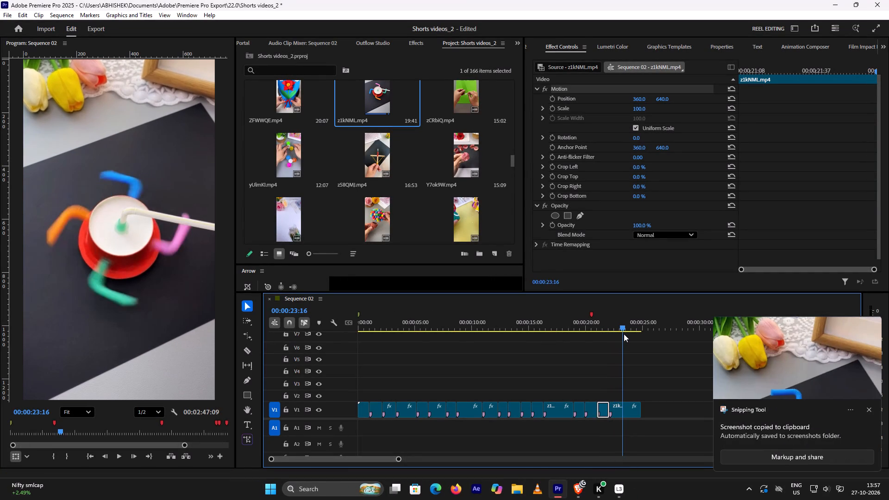
left_click_drag(624, 334, 624, 335)
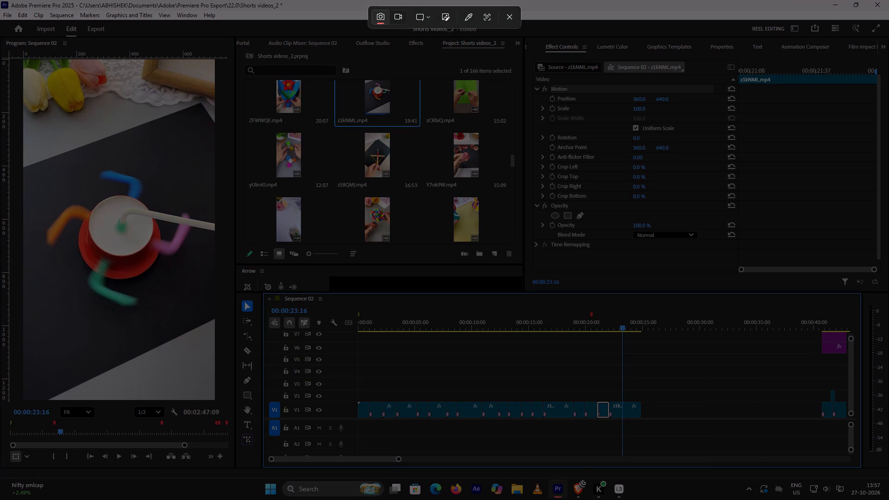
left_click_drag(25, 60, 213, 399)
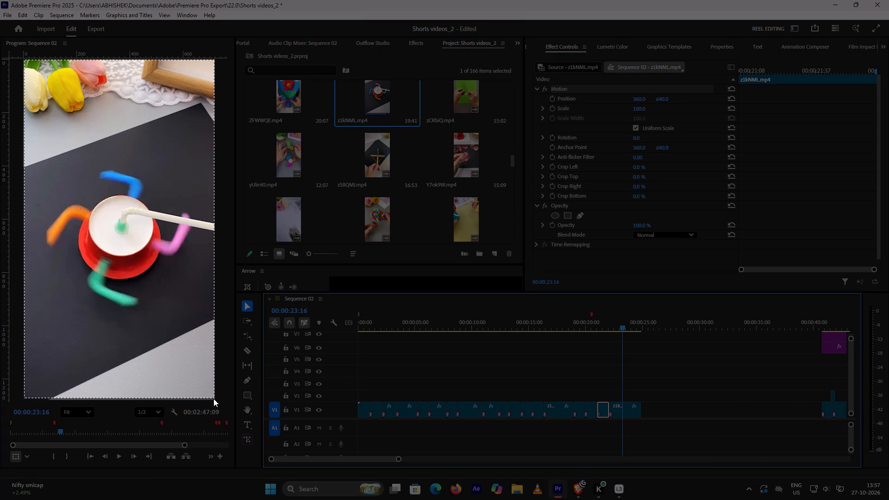
left_click_drag(213, 399, 213, 400)
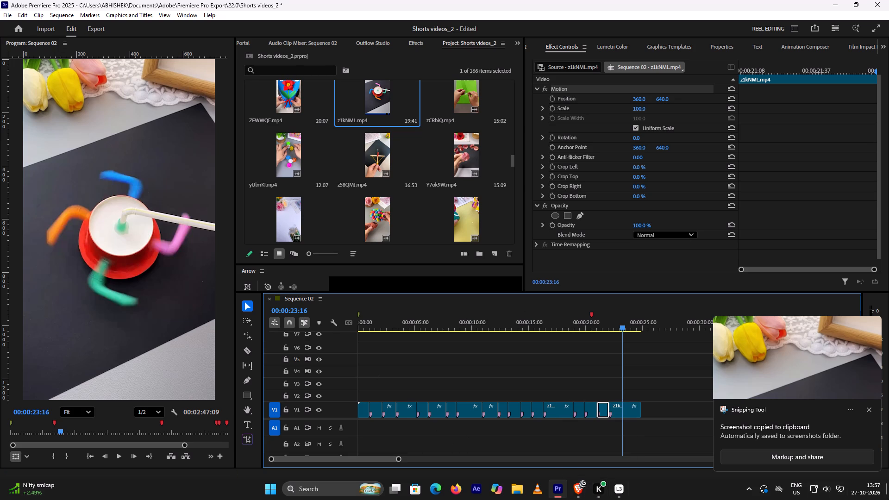
Scrub through the last two V1 clips, from the hand-held straw shot to the end of the spinning-cup shot.
left_click(657, 352)
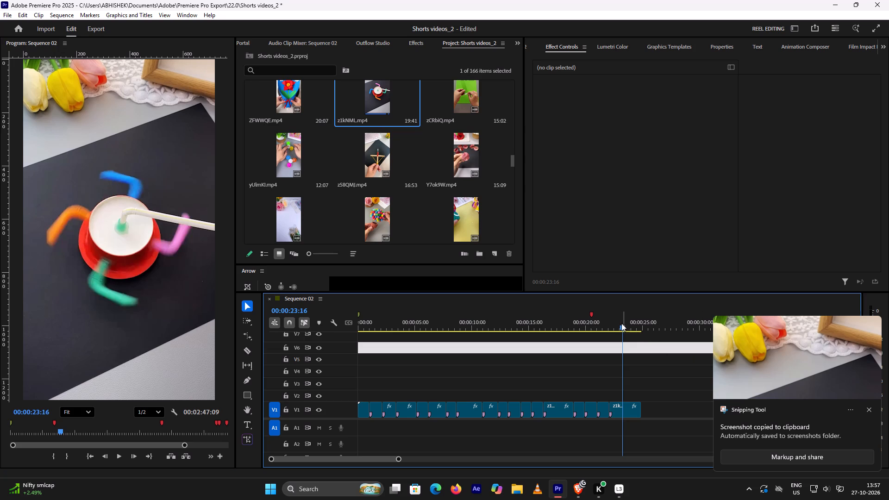
left_click_drag(621, 326, 640, 330)
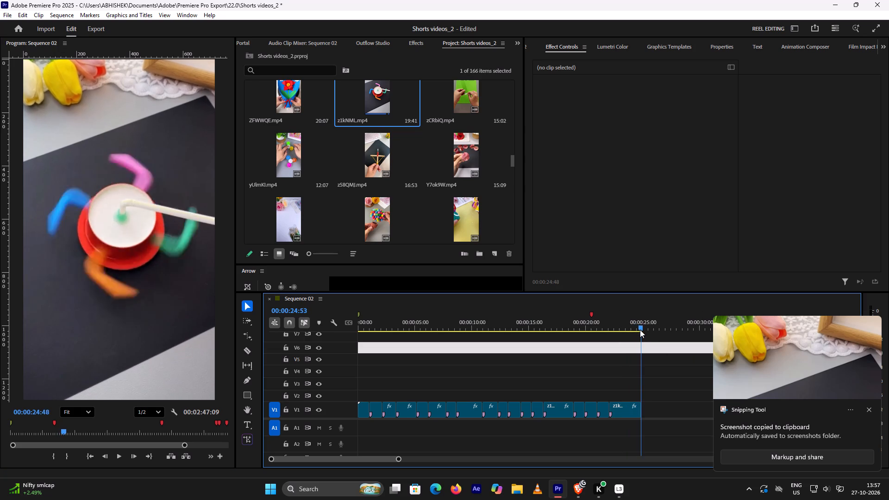
left_click_drag(640, 330, 600, 342)
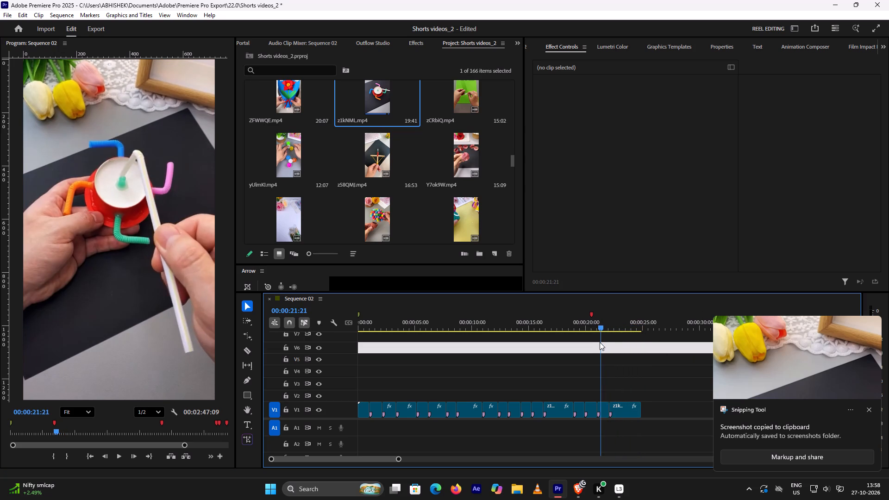
left_click_drag(600, 342, 608, 343)
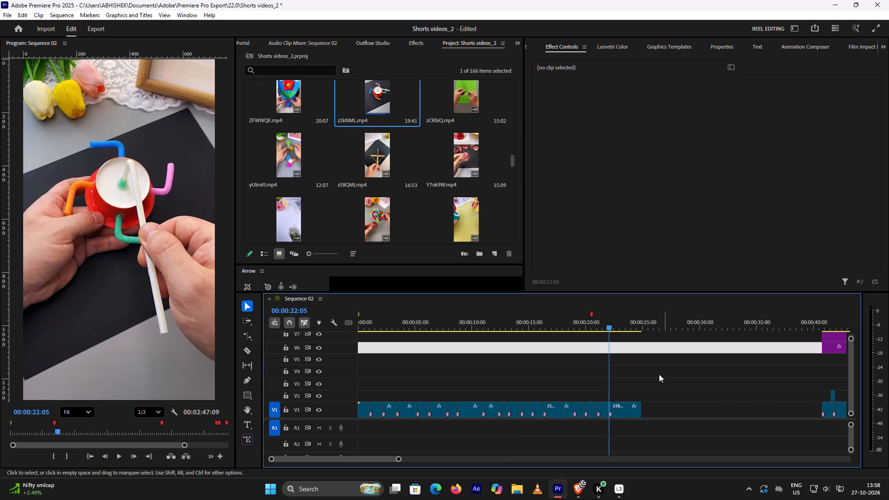
Start Position and Scale keyframes at 00:00:00:00 on the opening V1 clip of the cup being traced.
left_click_drag(607, 325, 553, 328)
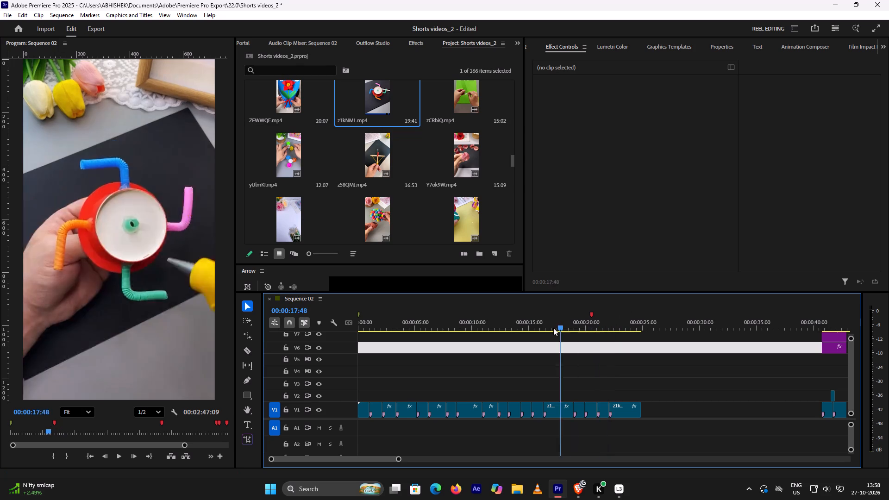
left_click_drag(553, 328, 348, 335)
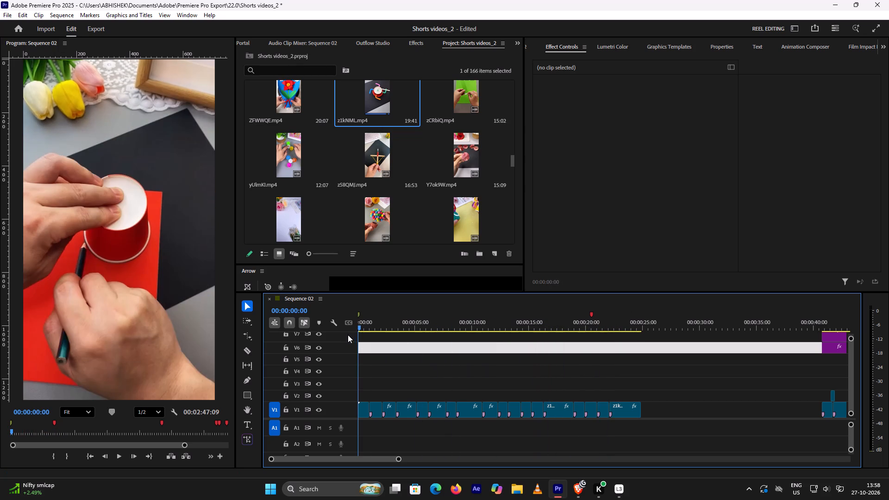
left_click_drag(348, 335, 347, 337)
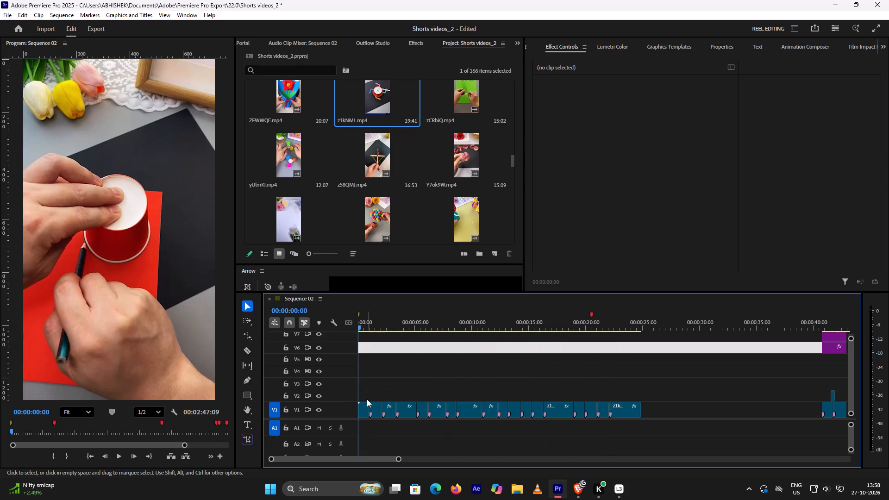
left_click(363, 408)
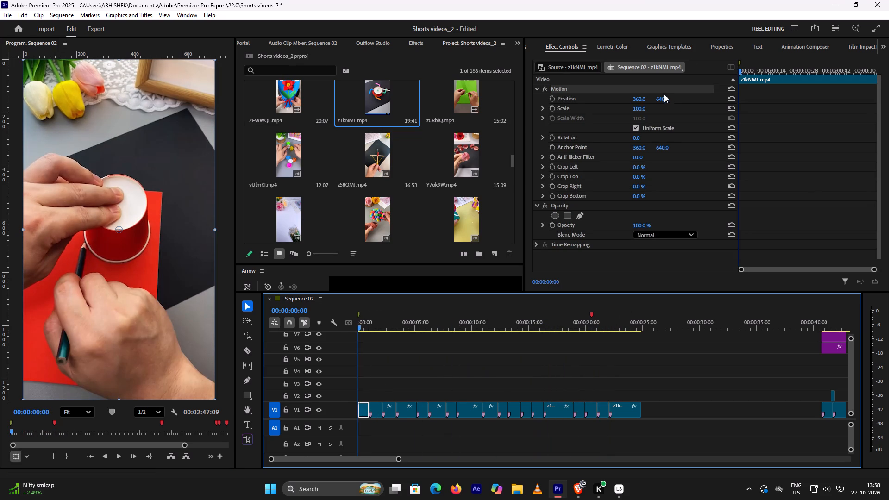
left_click(548, 99)
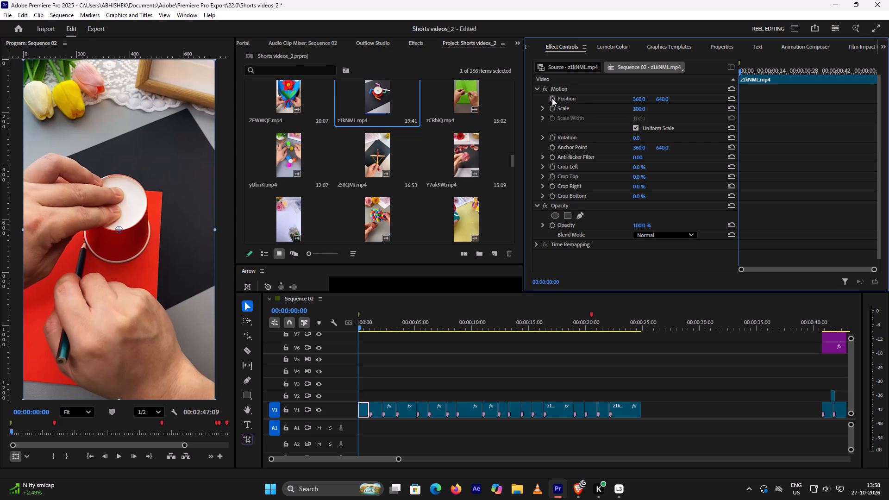
left_click(552, 98)
left_click(553, 106)
Set the opening clip's Scale to 224 at 00:00:00:57, near its end, for a zoom-in.
left_click_drag(737, 69, 764, 76)
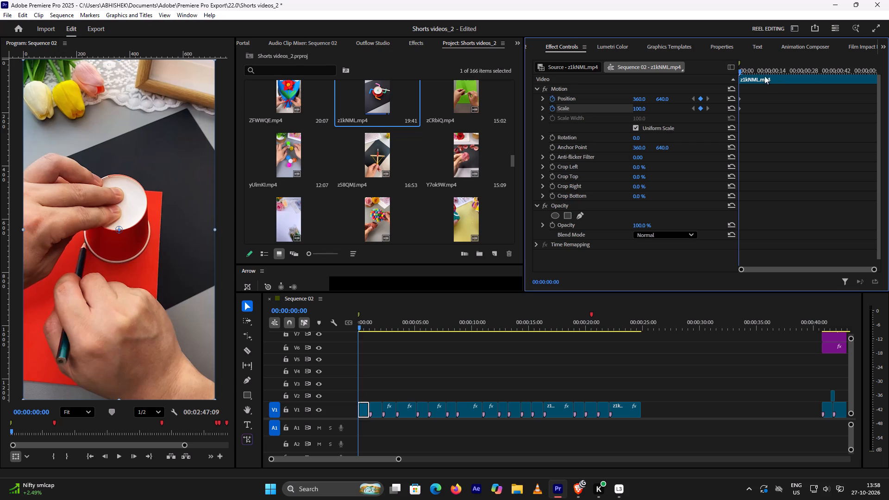
left_click_drag(764, 76, 811, 85)
left_click_drag(742, 71, 809, 79)
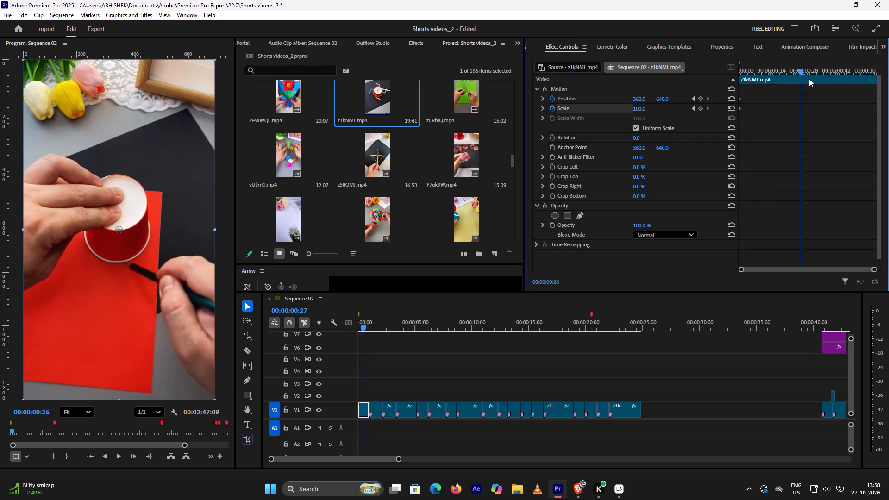
left_click_drag(809, 79, 883, 84)
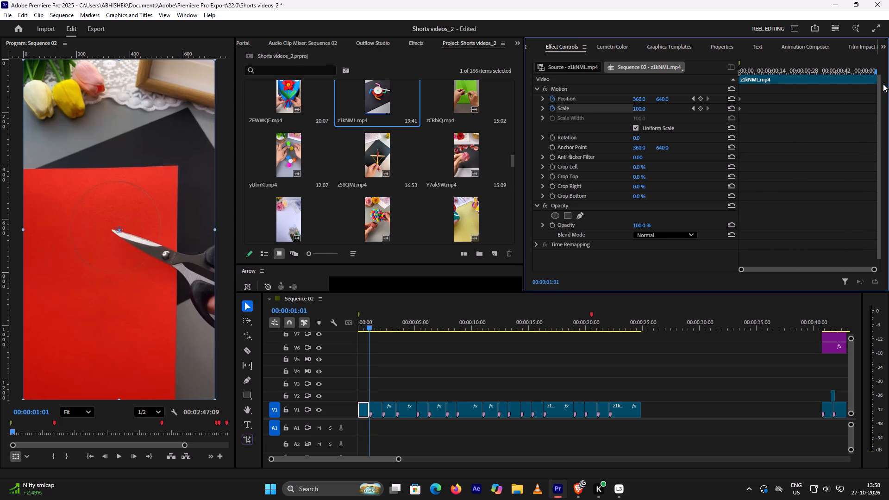
left_click_drag(883, 84, 873, 91)
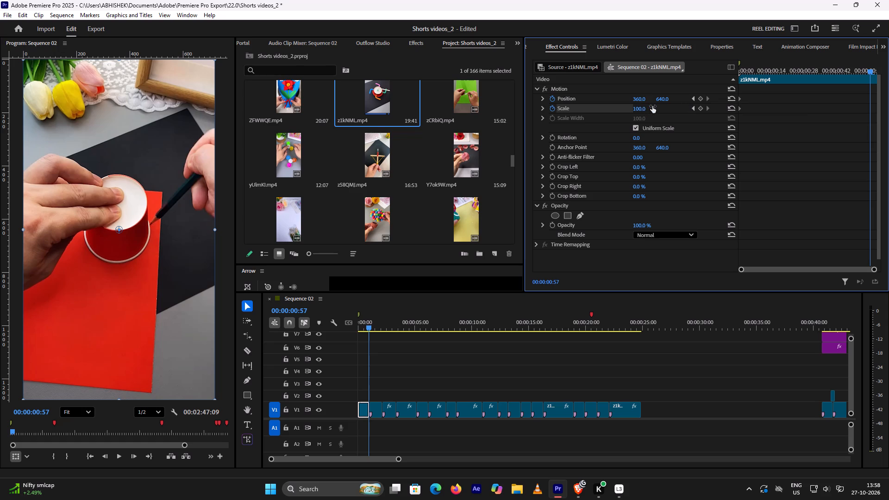
left_click_drag(640, 108, 649, 109)
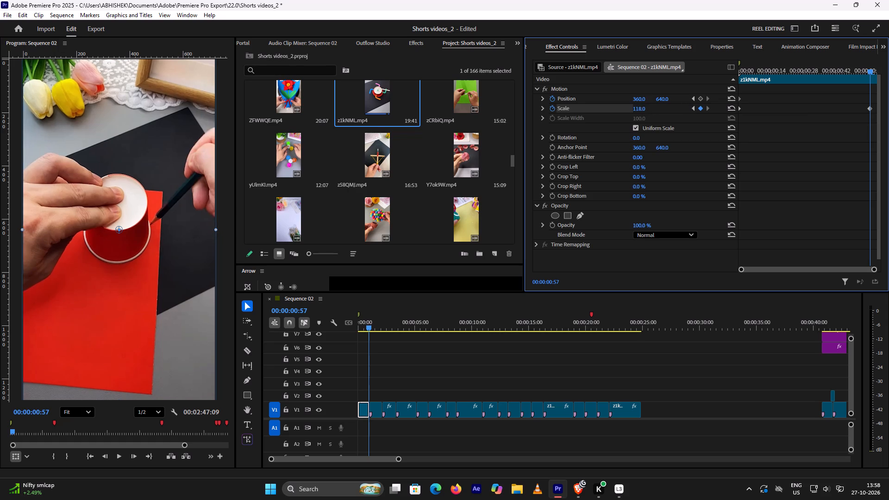
left_click_drag(649, 109, 694, 99)
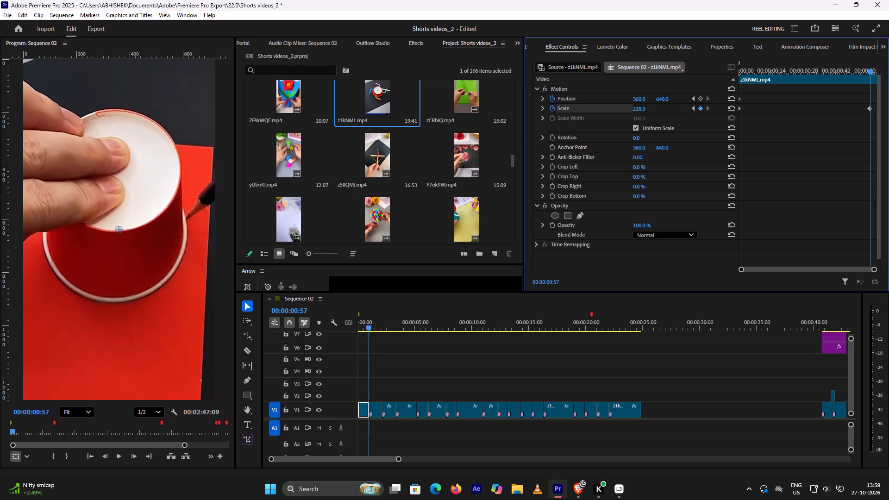
left_click_drag(694, 99, 696, 99)
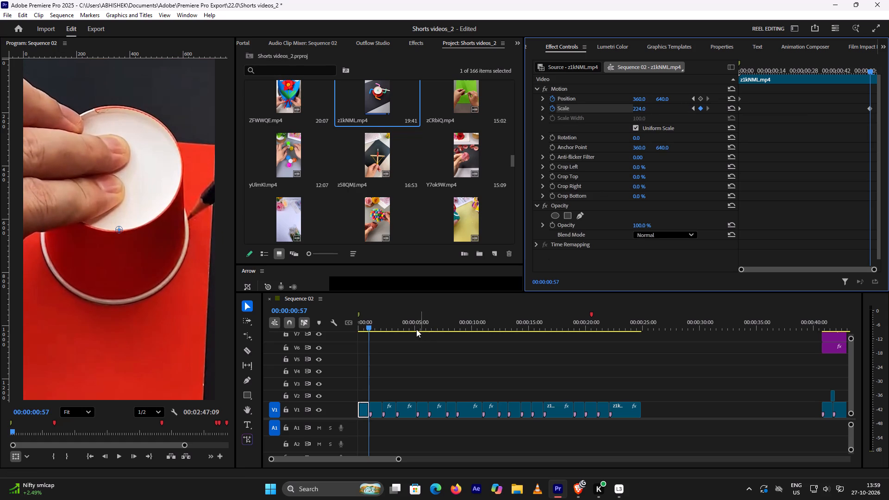
Play the opening clip from the sequence start several times to check the zoom into the following scissors clip.
left_click_drag(370, 327, 329, 327)
key("space")
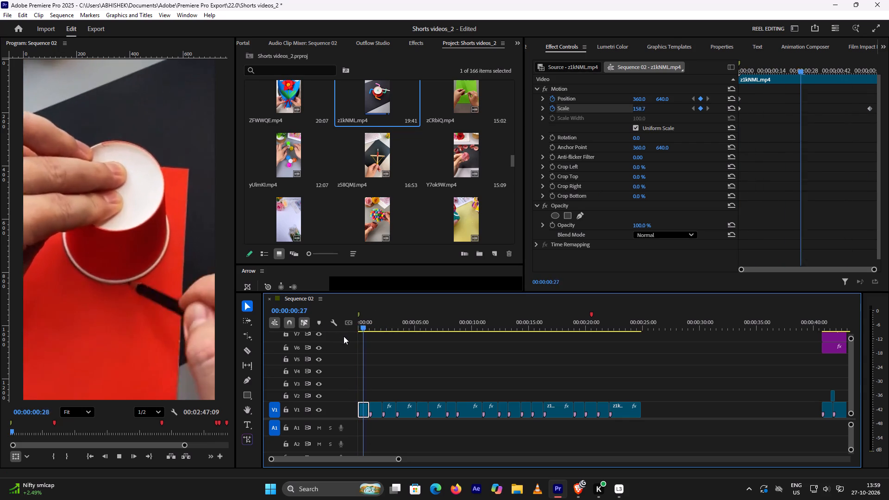
key("space")
left_click_drag(371, 327, 363, 326)
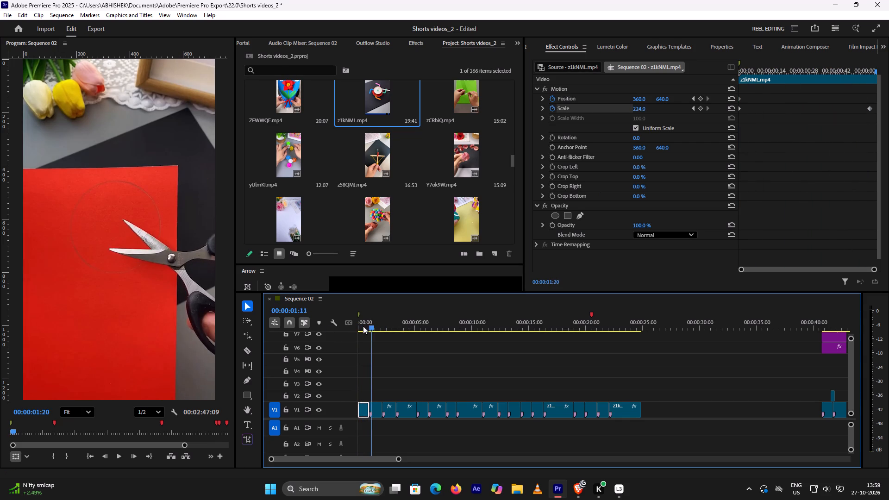
left_click_drag(363, 326, 296, 324)
key("space")
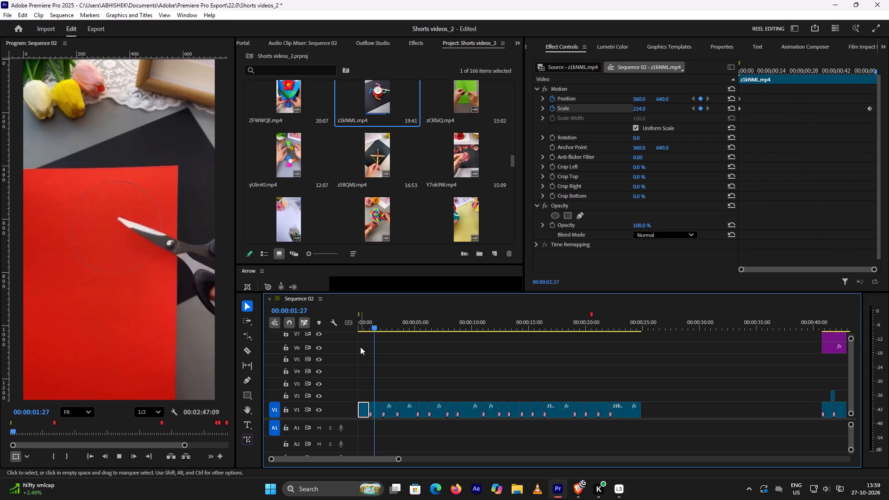
key("space")
left_click_drag(378, 329, 339, 331)
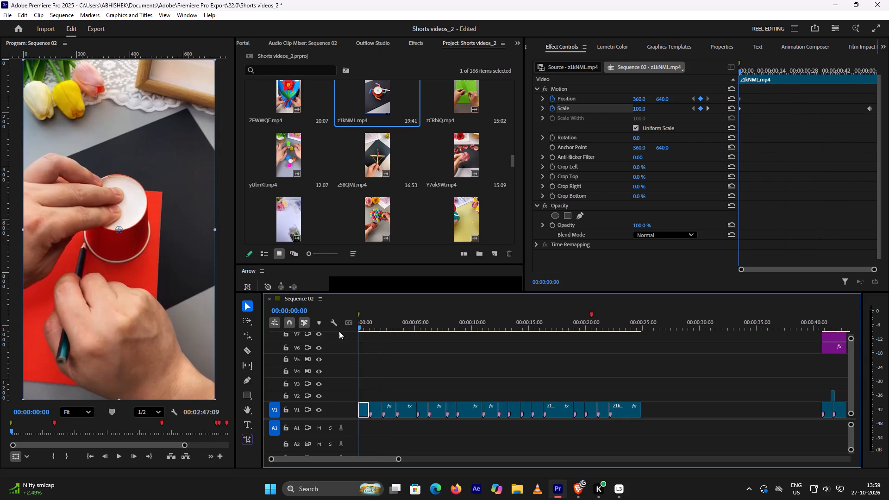
left_click_drag(339, 331, 324, 335)
key("space")
key("space")
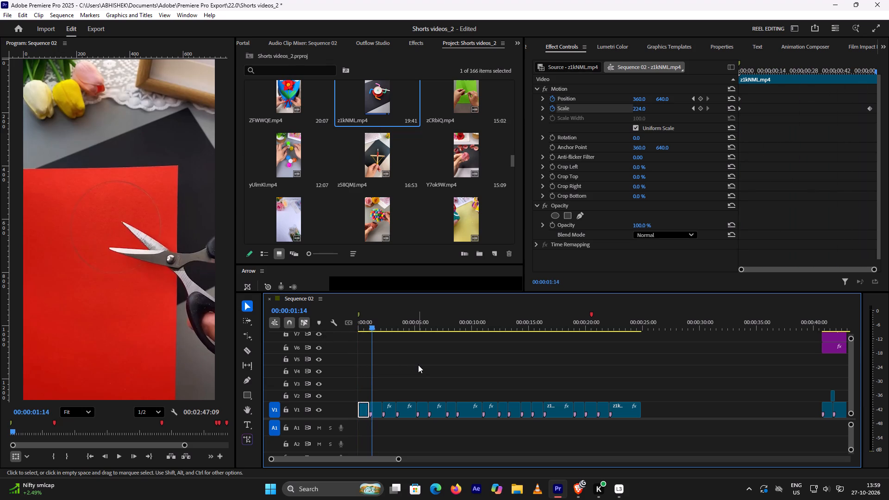
left_click_drag(371, 328, 288, 329)
key("space")
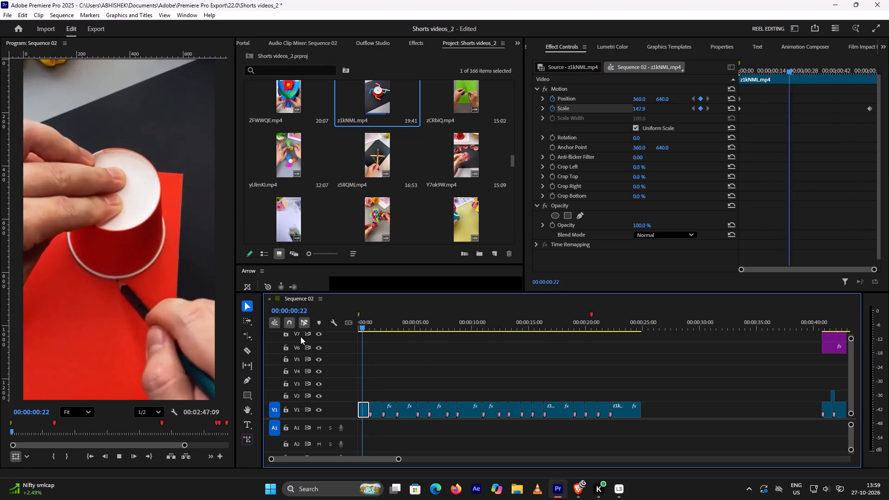
key("space")
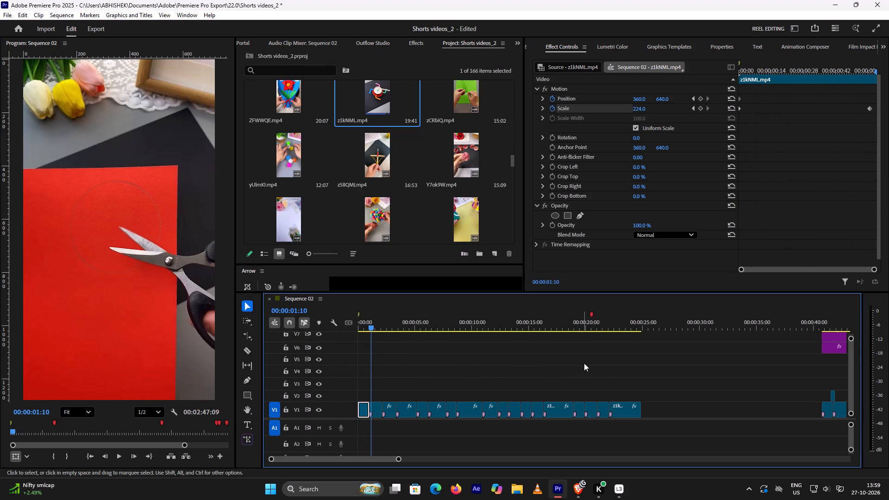
Replay the zoomed opening clip from the sequence start through the cut into the scissors clip.
scroll(657, 377, "down", 9)
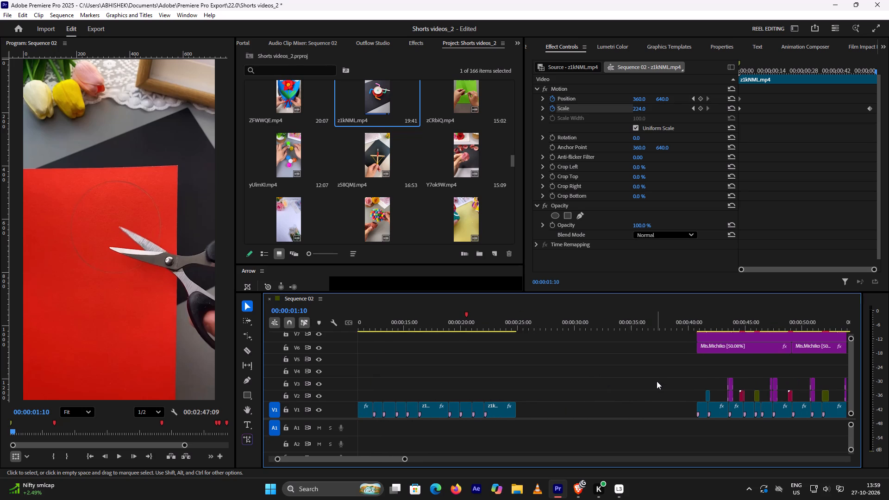
left_click(367, 325)
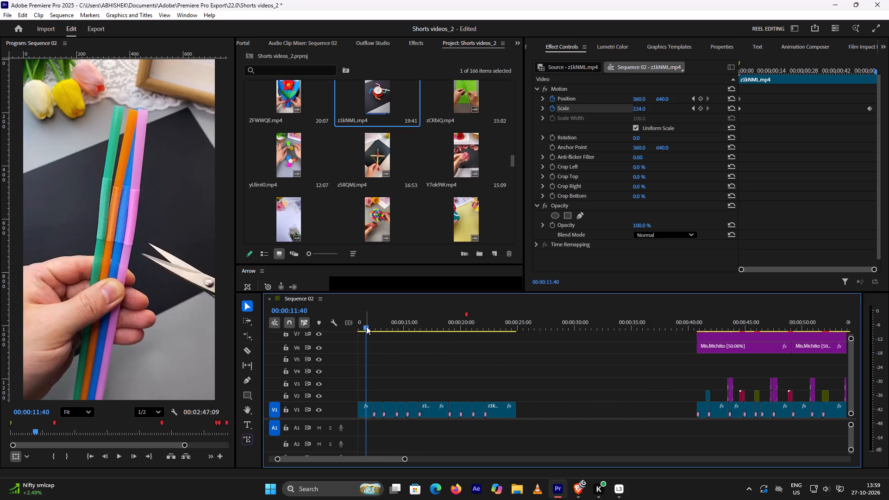
left_click_drag(366, 326, 305, 331)
key("space")
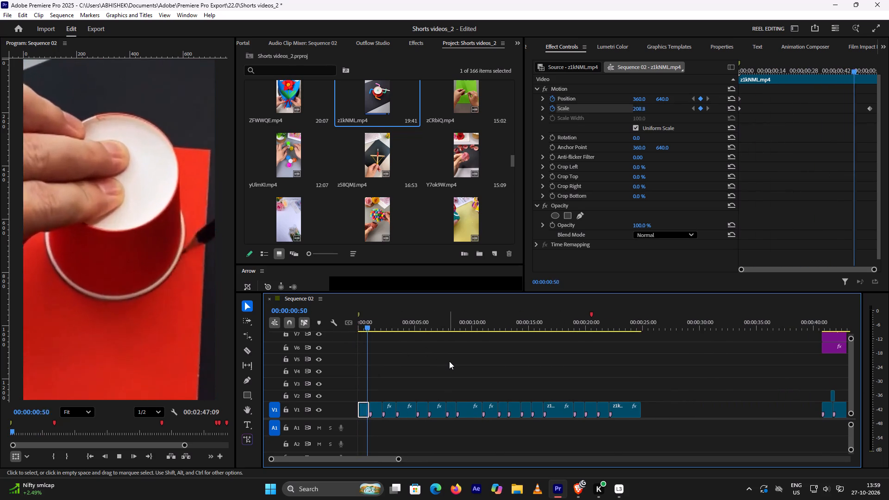
key("space")
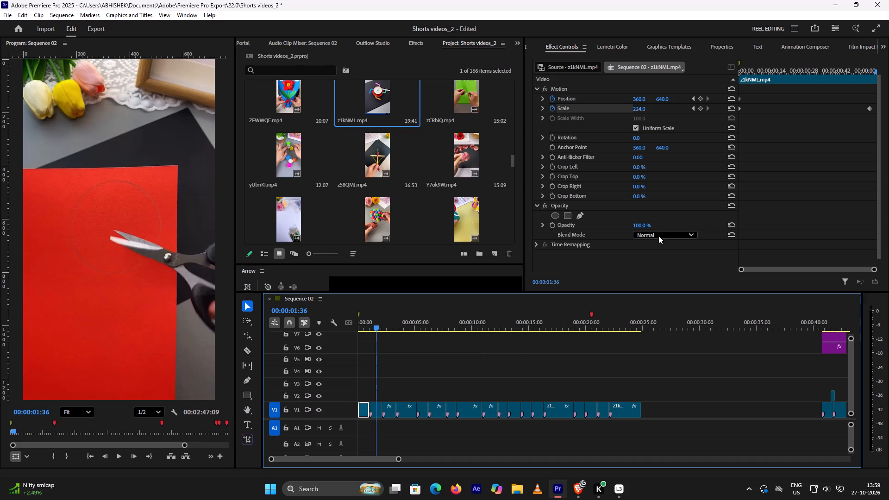
Review the finished Mis.Michiko bow section from about 00:00:41 to 00:00:54 for its transitions and layered effects.
scroll(759, 353, "down", 8)
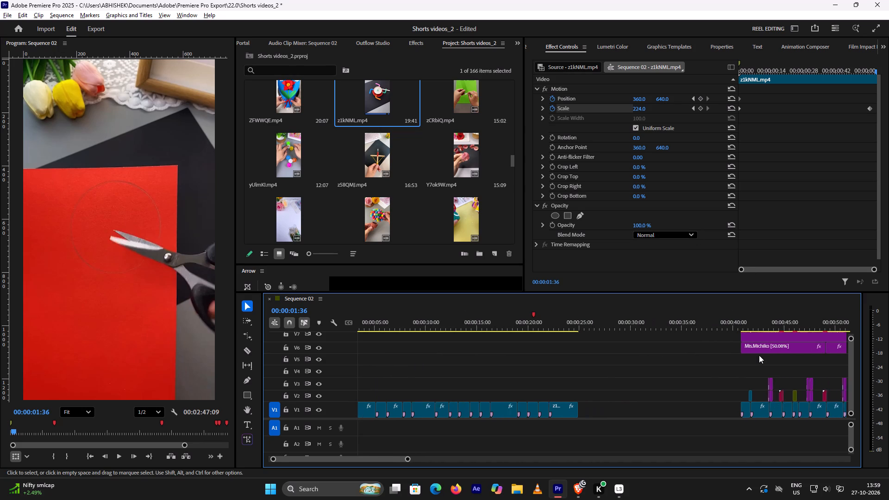
left_click(742, 320)
key("space")
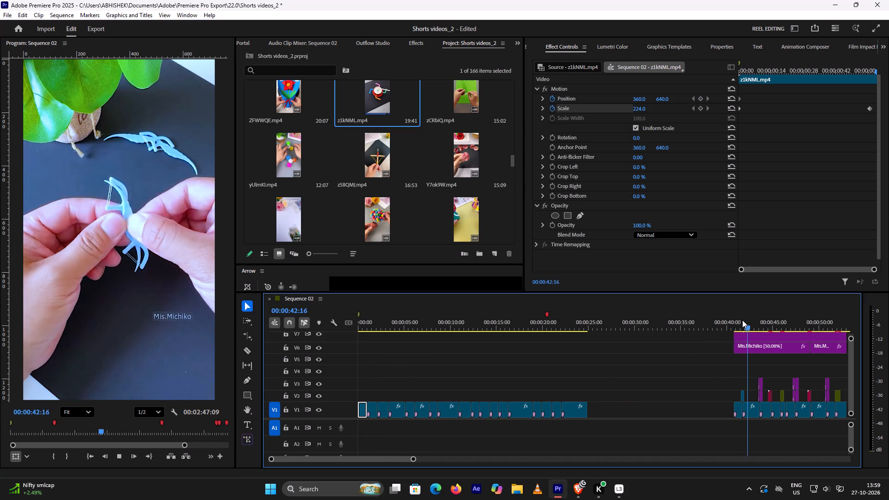
key("space")
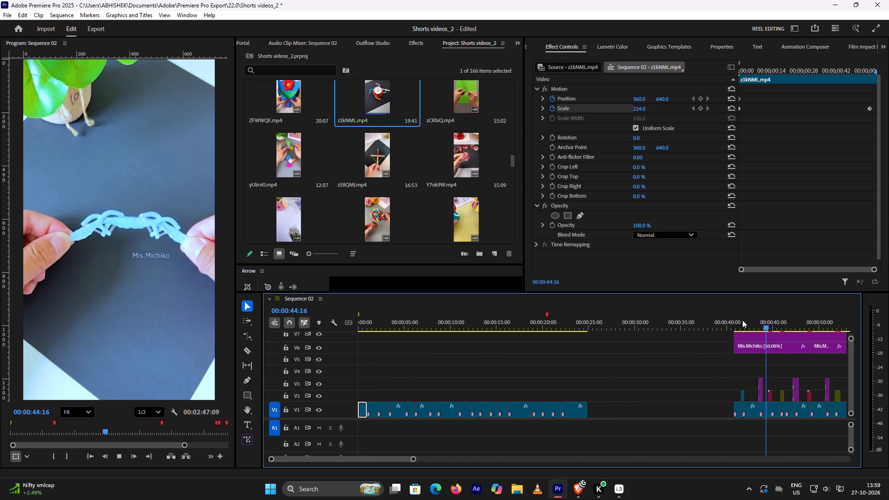
key("space")
key("space")
key("space")
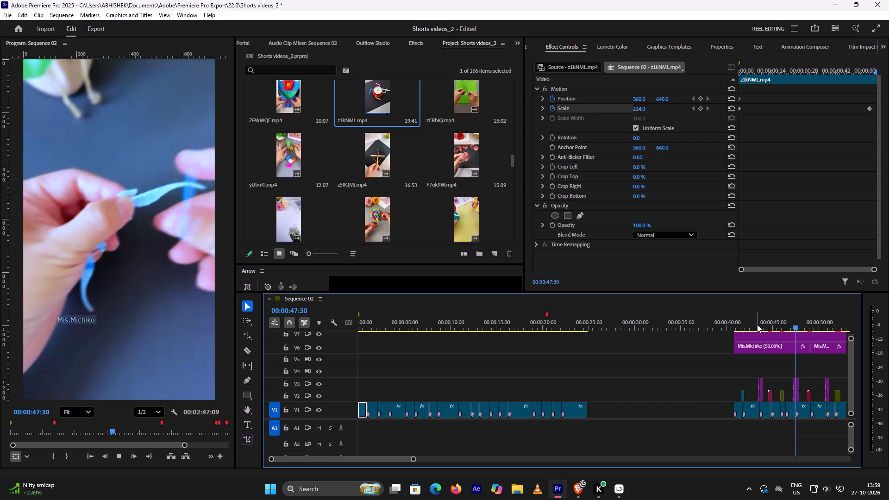
key("space")
scroll(801, 348, "up", 3, "alt")
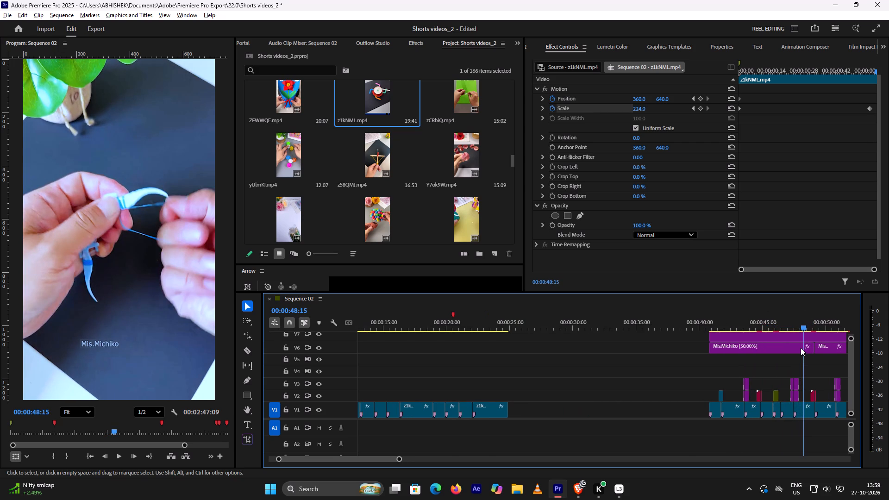
left_click(781, 321)
key("space")
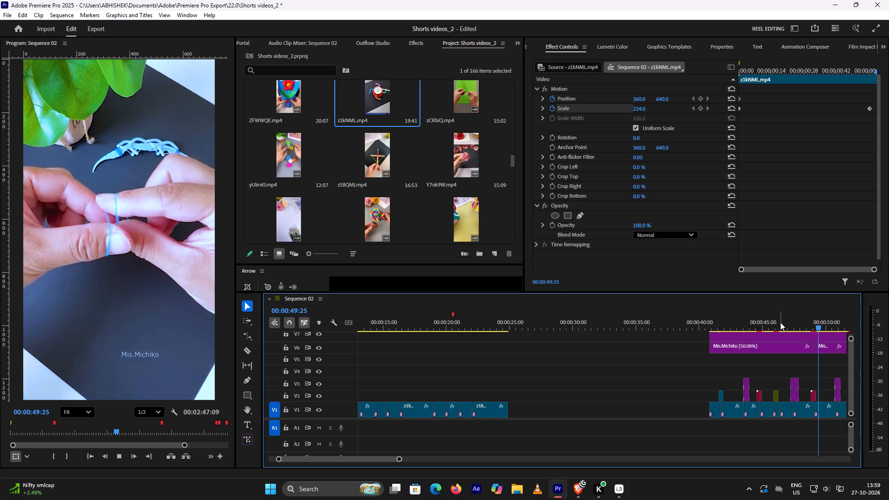
key("space")
scroll(779, 324, "down", 7)
key("space")
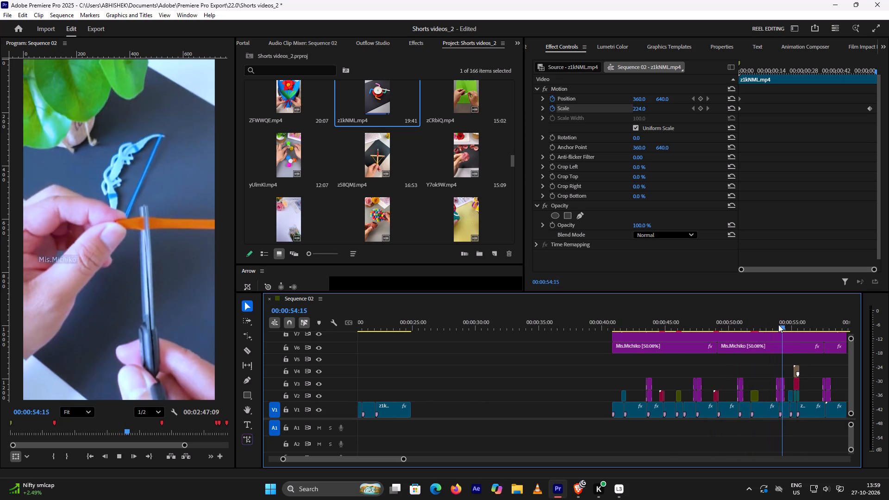
key("space")
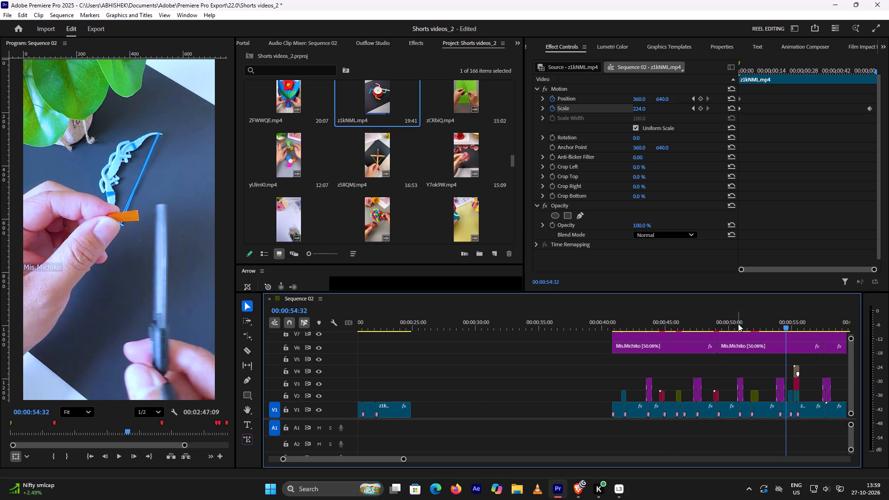
Replay the bow section from about 00:00:51 to 00:00:56 to examine its transitions and split-screen effect.
left_click(738, 324)
key("space")
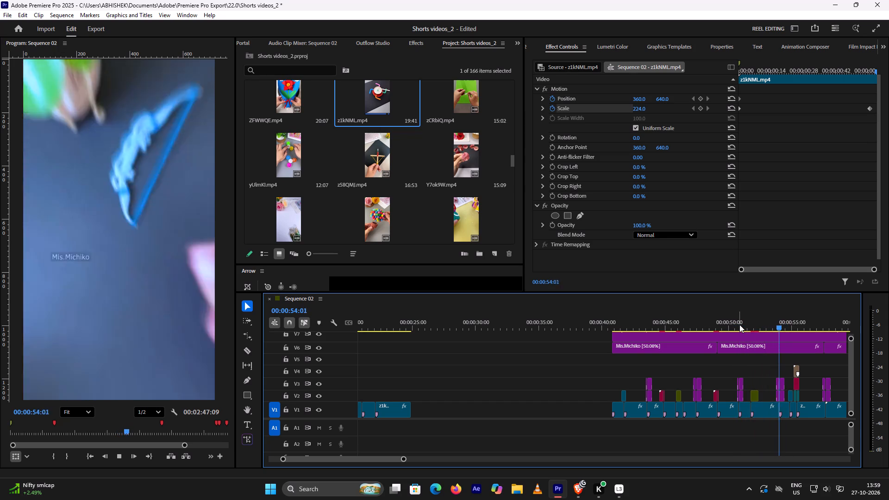
key("space")
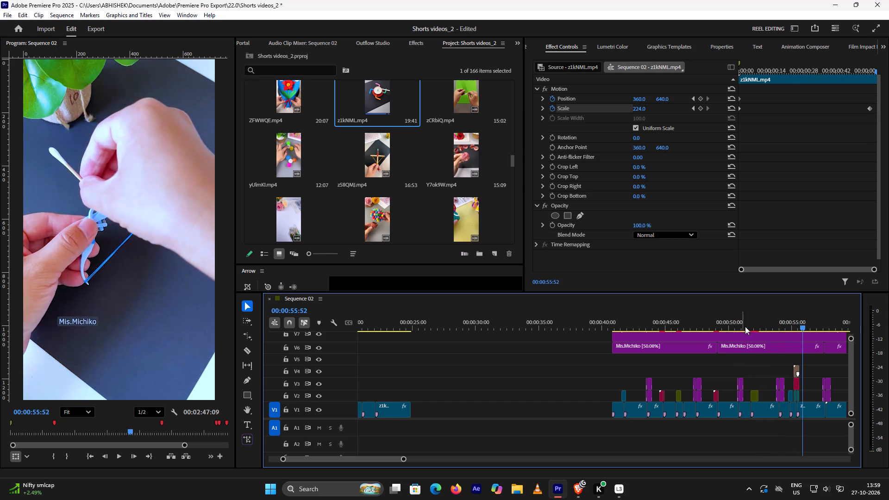
key("space")
key("space")
left_click(771, 331)
key("space")
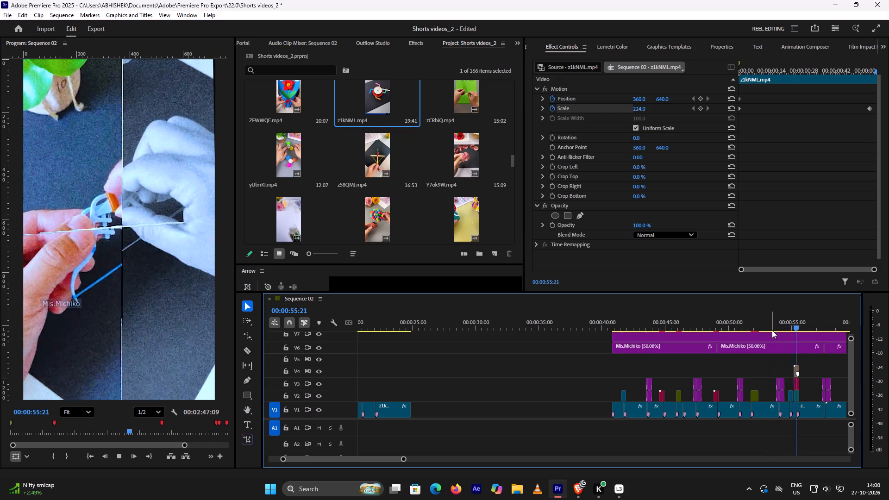
key("space")
Play the bow section from about 00:00:43 to the stacked-cups shot to study its effects in context.
scroll(804, 350, "up", 3)
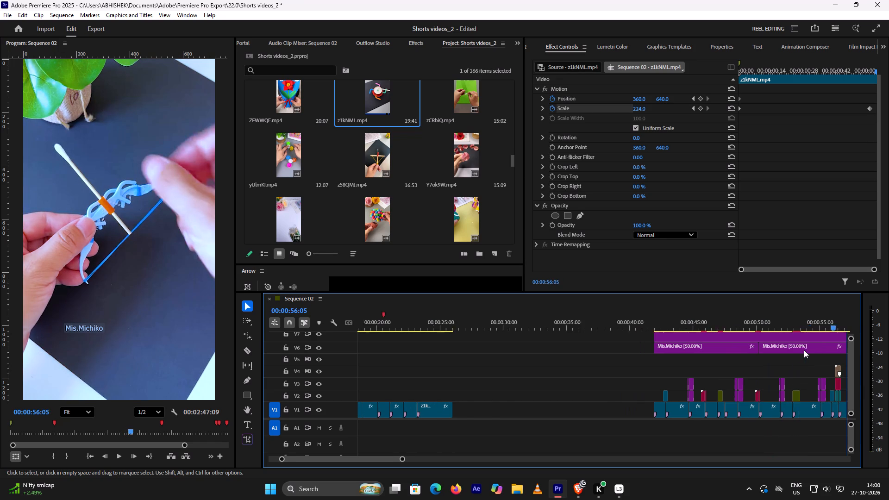
scroll(804, 350, "up", 1)
scroll(802, 350, "down", 10)
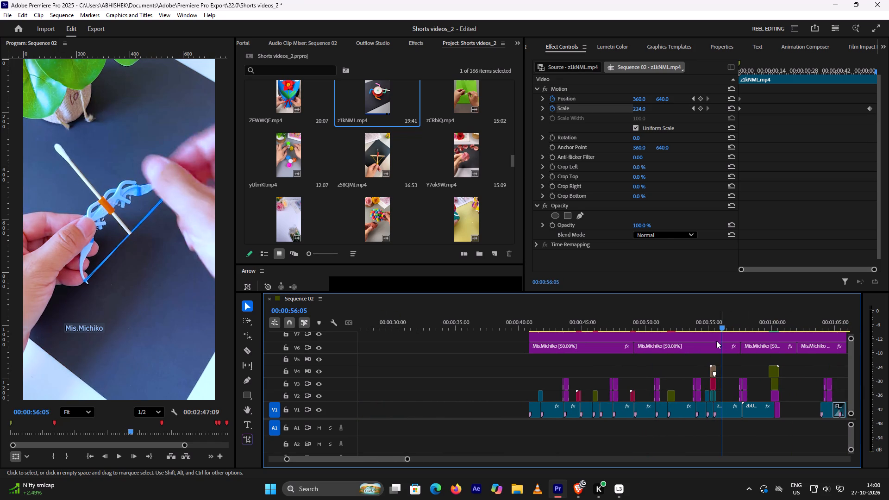
scroll(626, 344, "up", 6)
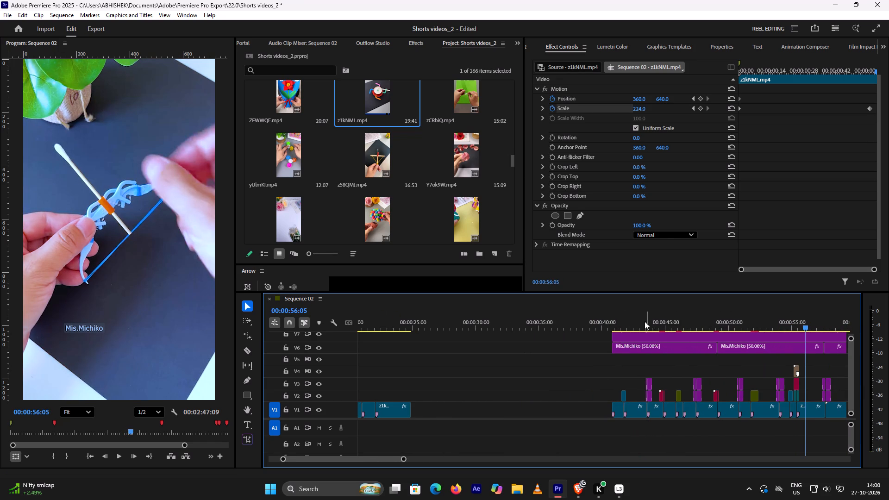
left_click(642, 321)
key("space")
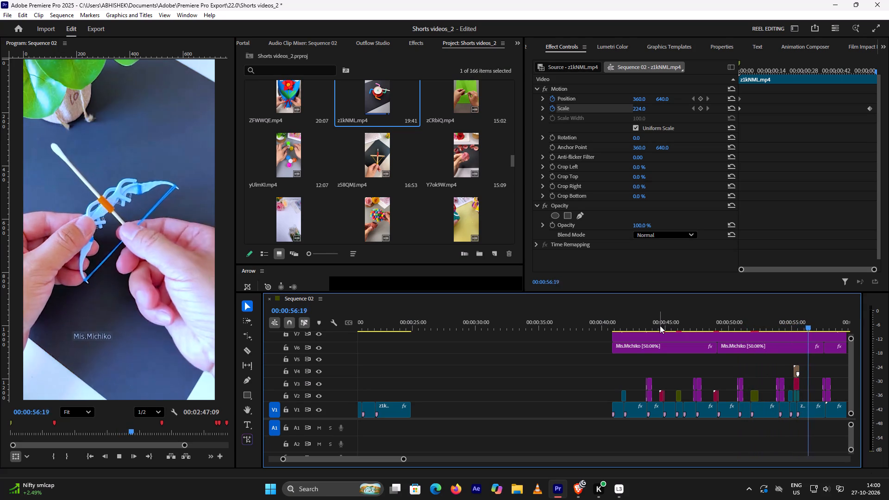
key("space")
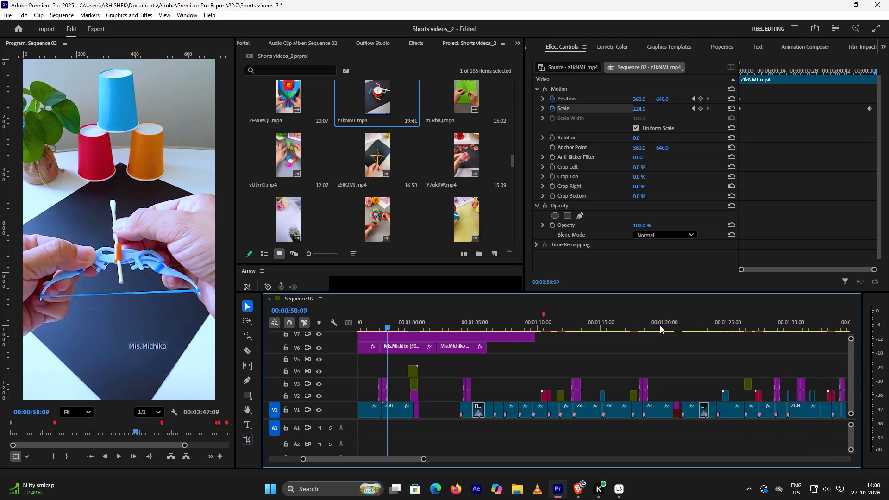
Review the bottle and elephant-cup section from about 00:01:04 to 00:01:13, examining the transitions above its cuts.
scroll(660, 326, "down", 2)
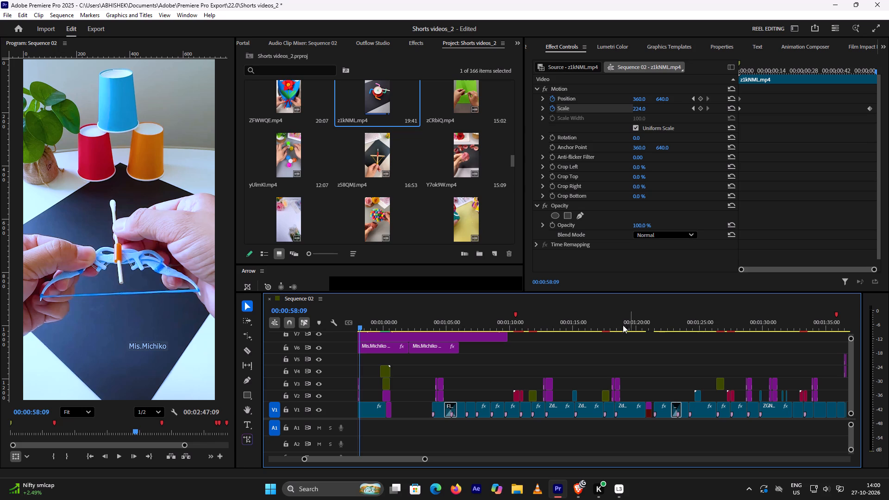
left_click(431, 327)
key("space")
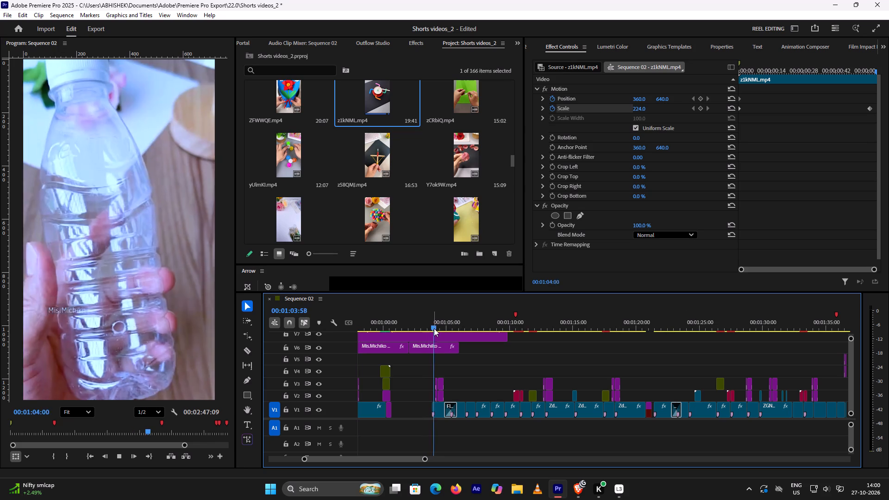
key("space")
left_click(510, 327)
key("space")
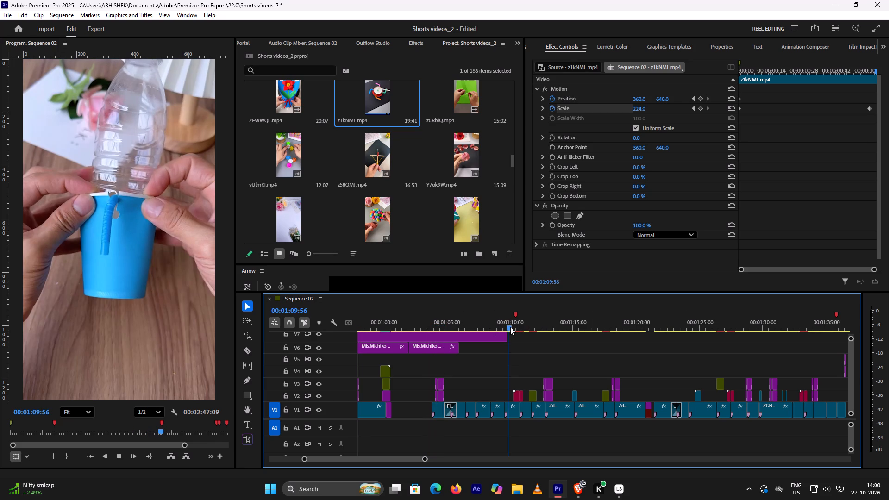
key("space")
left_click(513, 325)
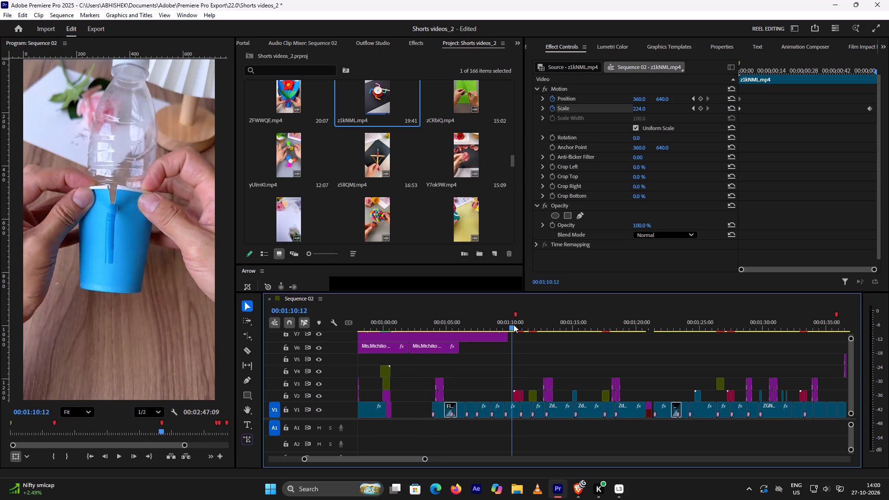
key("space")
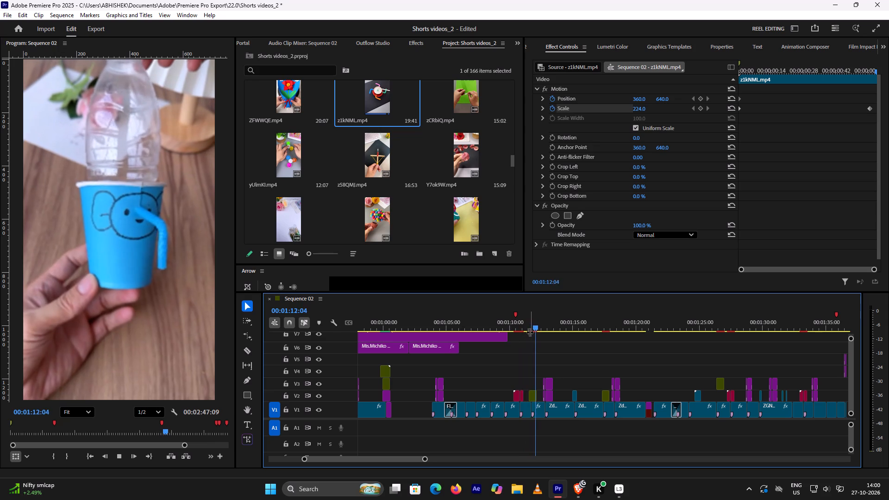
key("space")
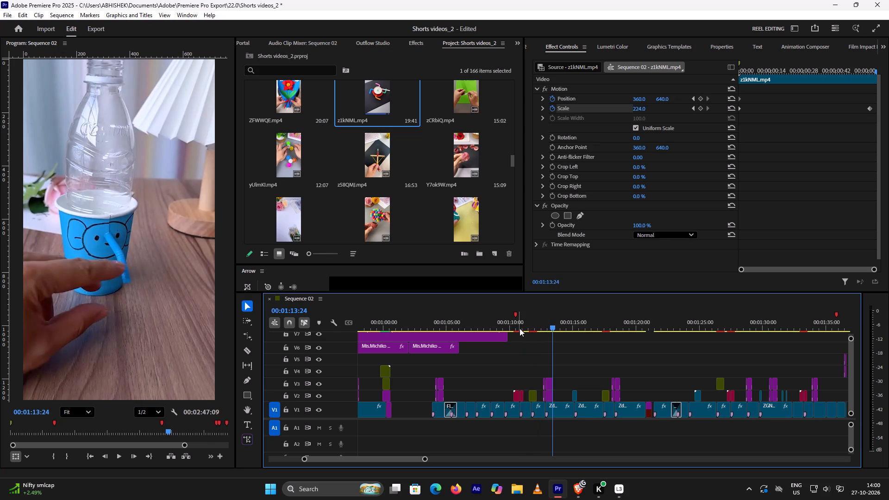
left_click(522, 327)
key("space")
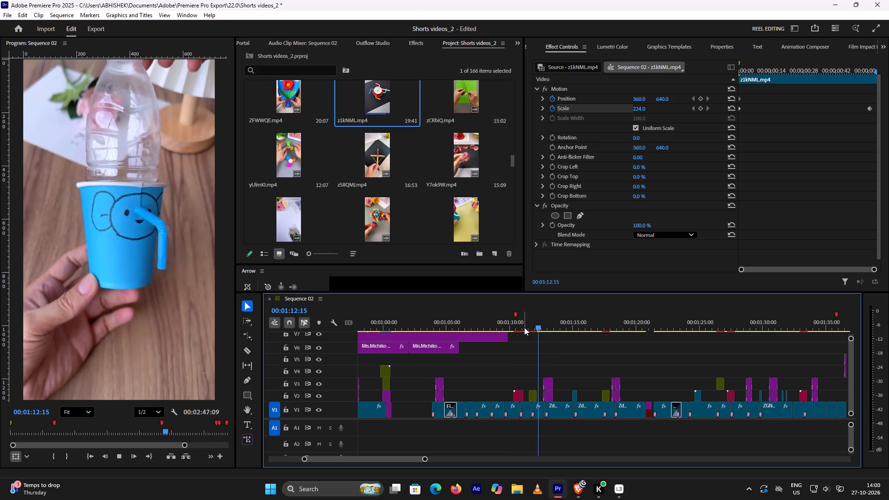
key("space")
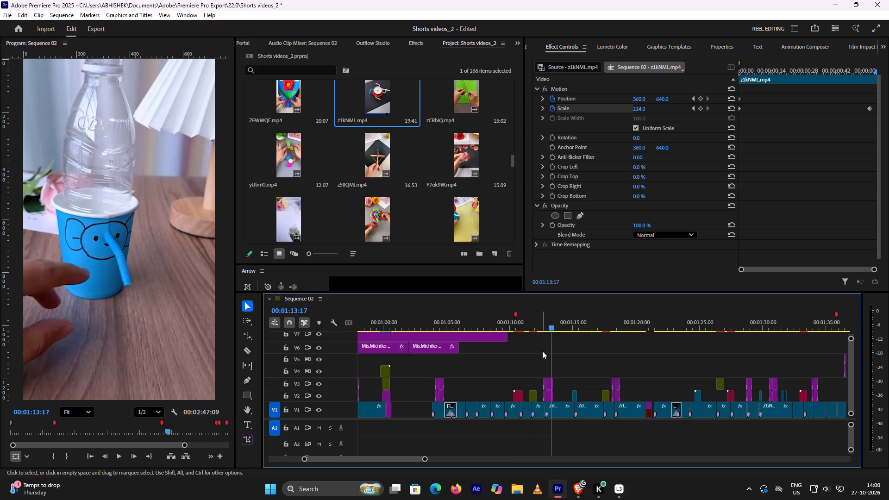
Move the Mister Horse adjustment transition clips on V2 and V3 from about 00:01:13 to the opening-to-scissors cut near 00:00:01.
left_click_drag(539, 361, 557, 396)
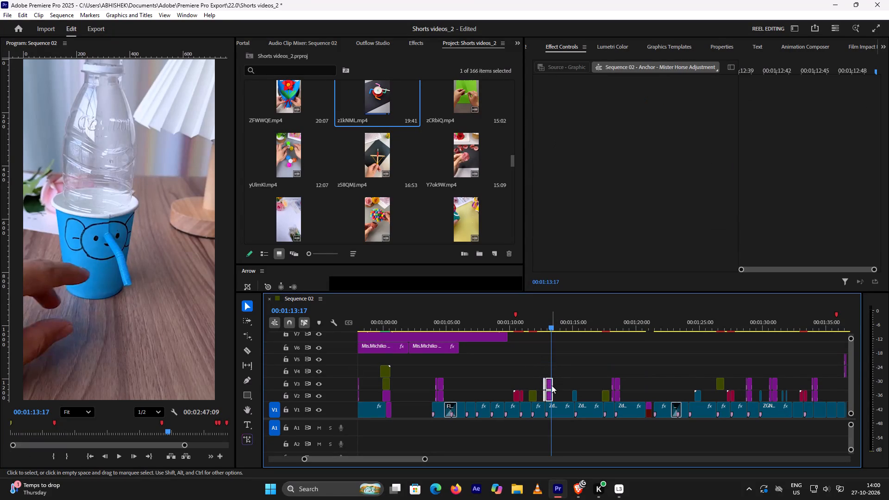
left_click_drag(551, 385, 307, 366)
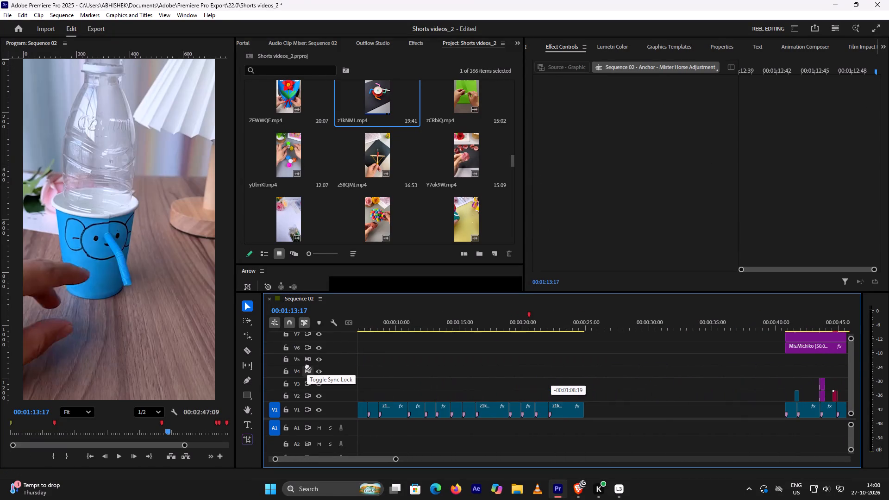
left_click_drag(307, 366, 356, 373)
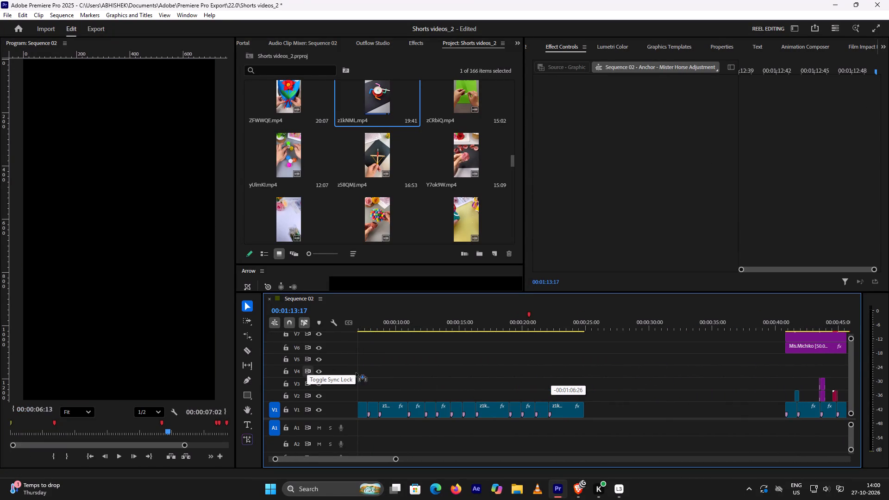
left_click_drag(356, 373, 395, 377)
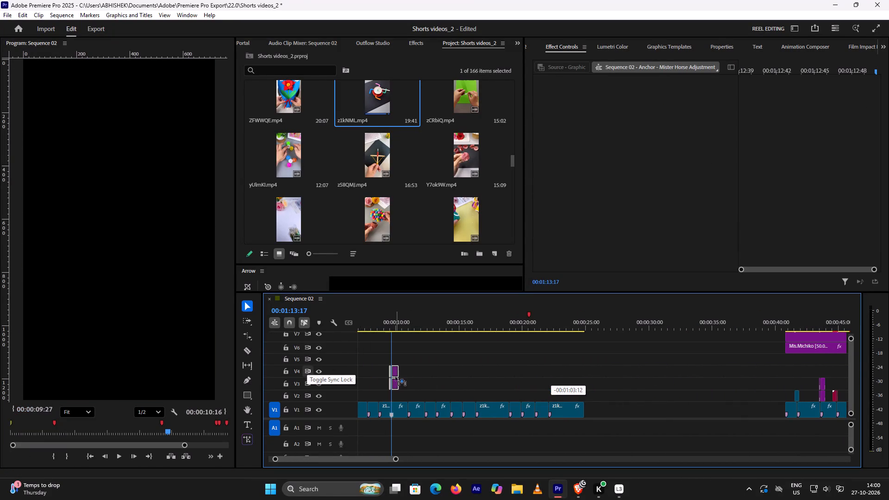
left_click_drag(395, 377, 398, 380)
scroll(419, 372, "up", 16)
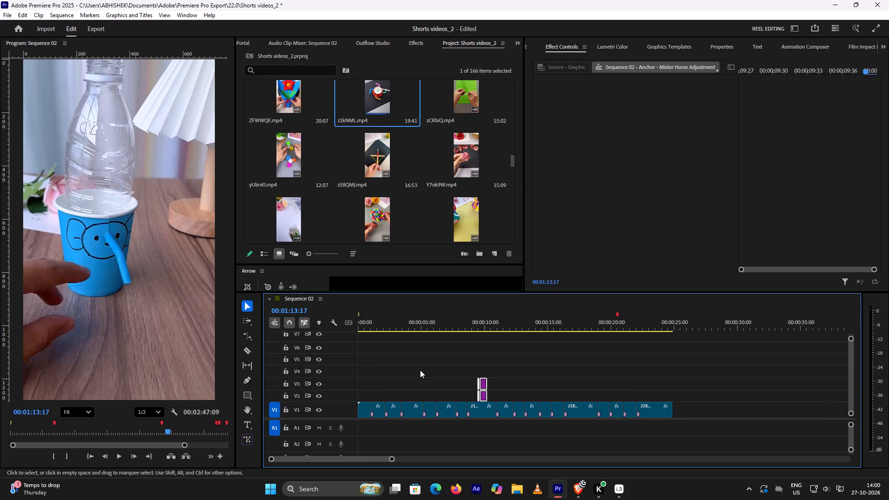
left_click_drag(485, 384, 403, 378)
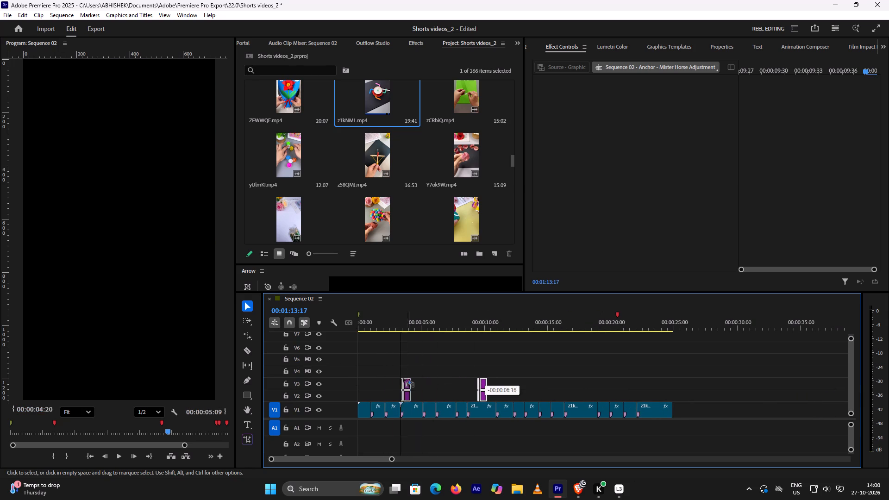
left_click_drag(403, 378, 377, 378)
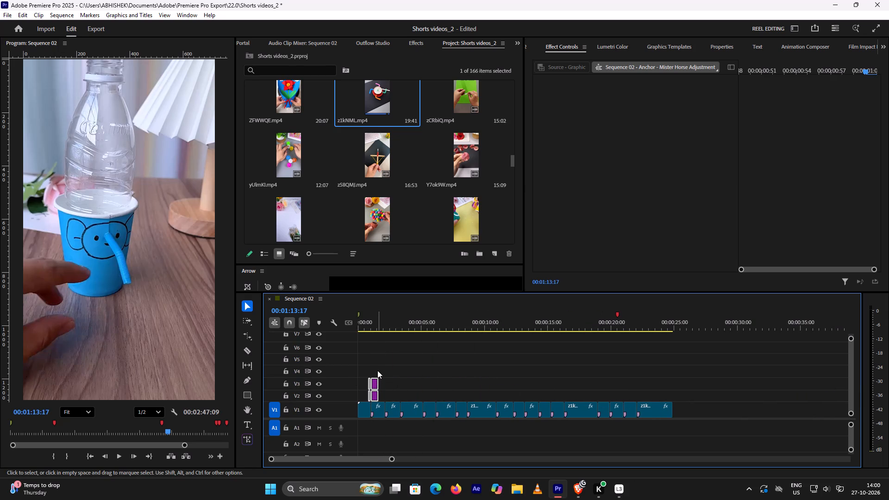
Play the opening from 00:00:00 to about 00:00:01:54 repeatedly to examine the transition at the cup-to-scissors cut.
scroll(385, 370, "up", 7, "alt")
scroll(387, 370, "up", 6)
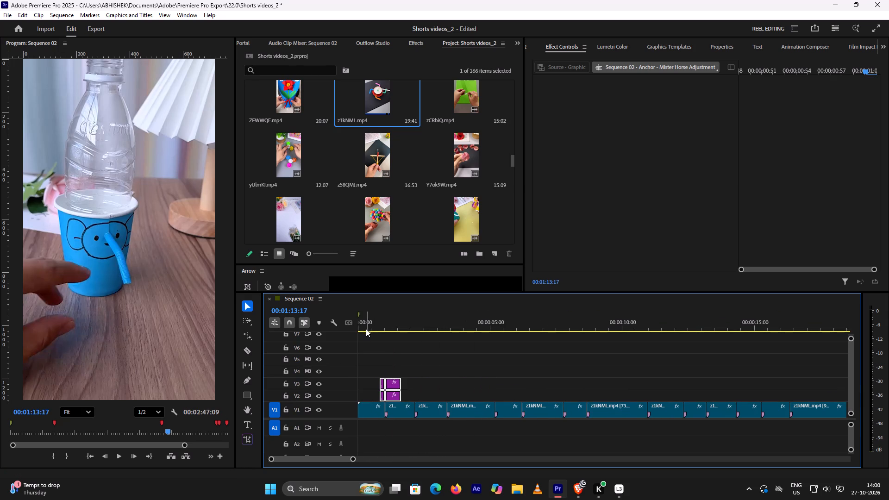
left_click(366, 327)
key("space")
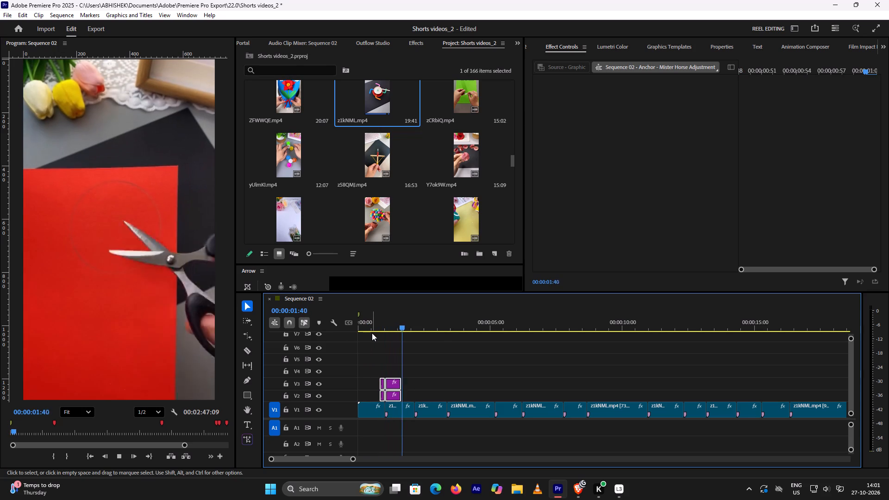
key("space")
left_click(372, 333)
left_click(365, 325)
left_click_drag(364, 326, 335, 327)
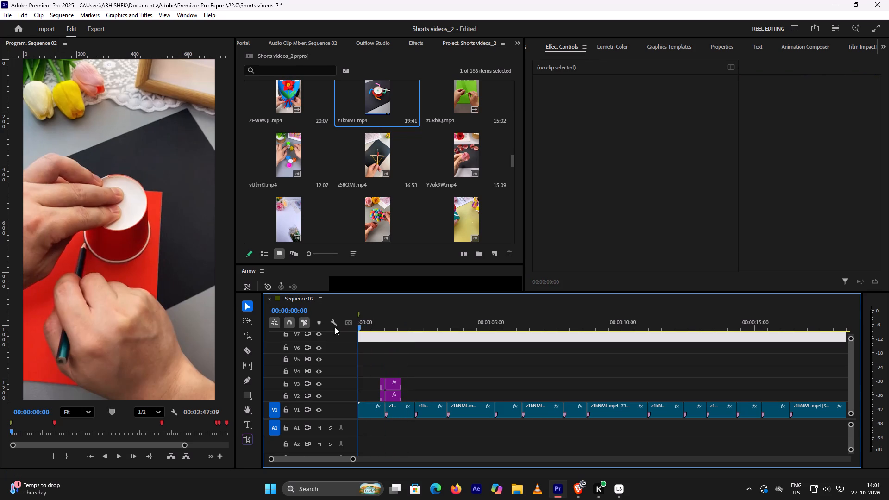
left_click_drag(335, 327, 334, 327)
key("space")
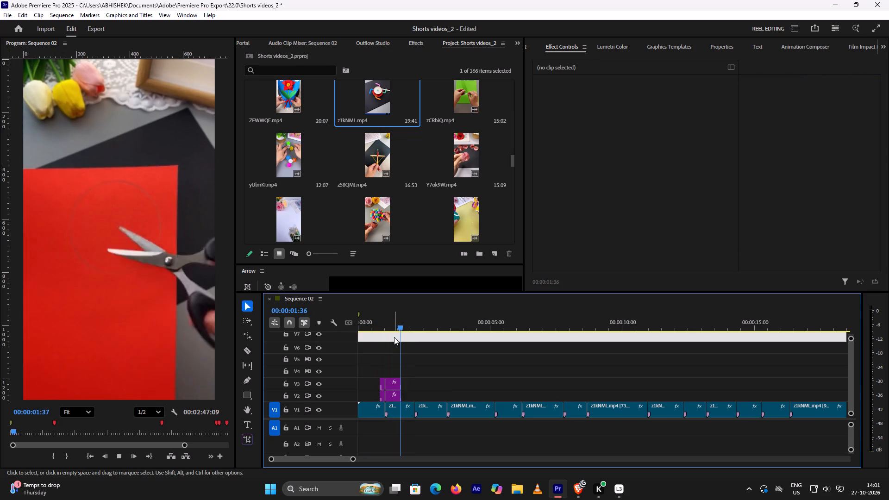
key("space")
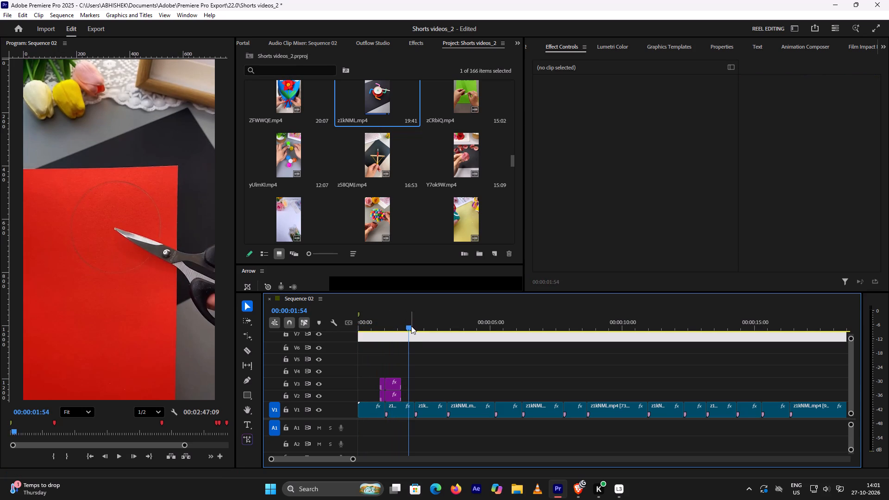
left_click_drag(411, 326, 322, 326)
key("space")
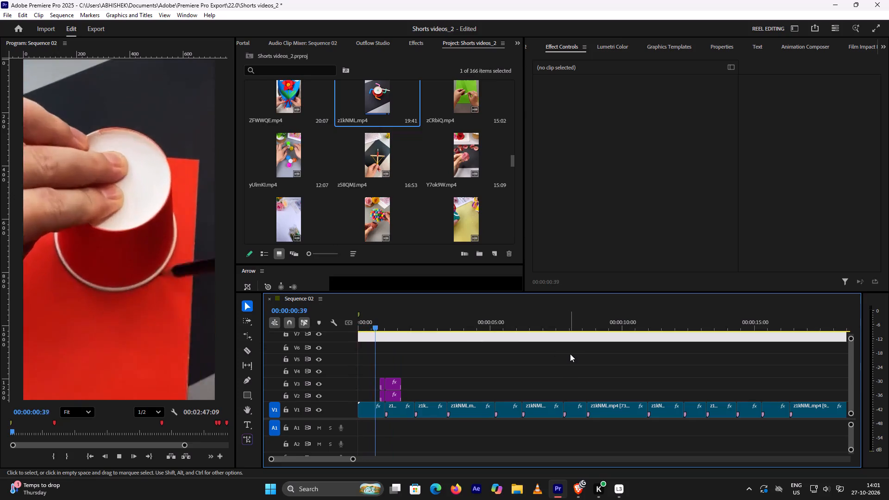
key("space")
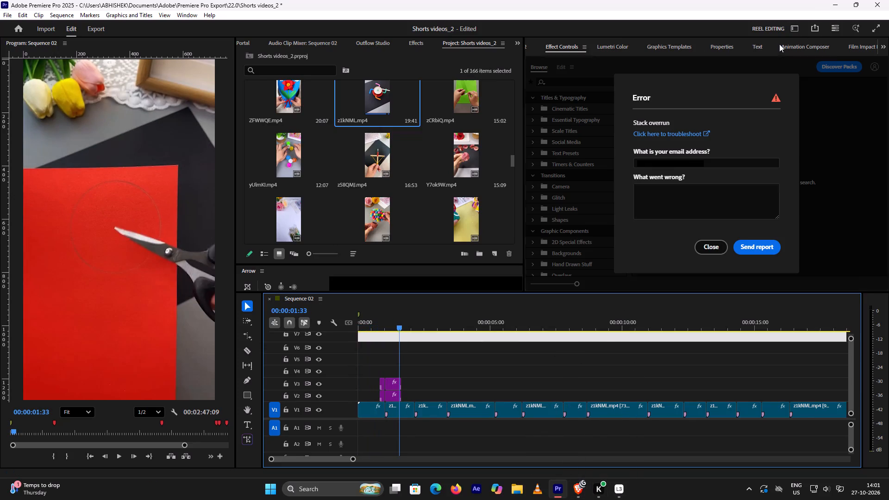
Browse the Transitions category in Animation Composer, examining presets such as Shake & Distort 1, Zoom In and Zoom Out.
left_click(779, 44)
left_click(712, 247)
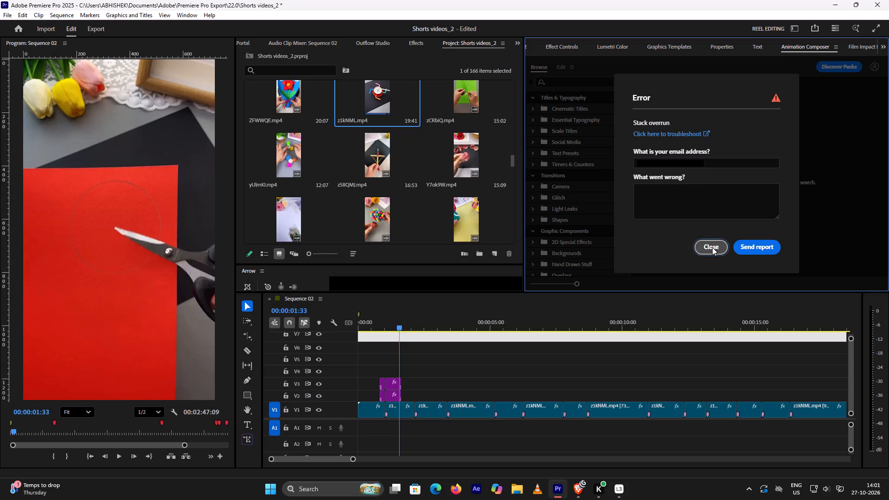
left_click(578, 176)
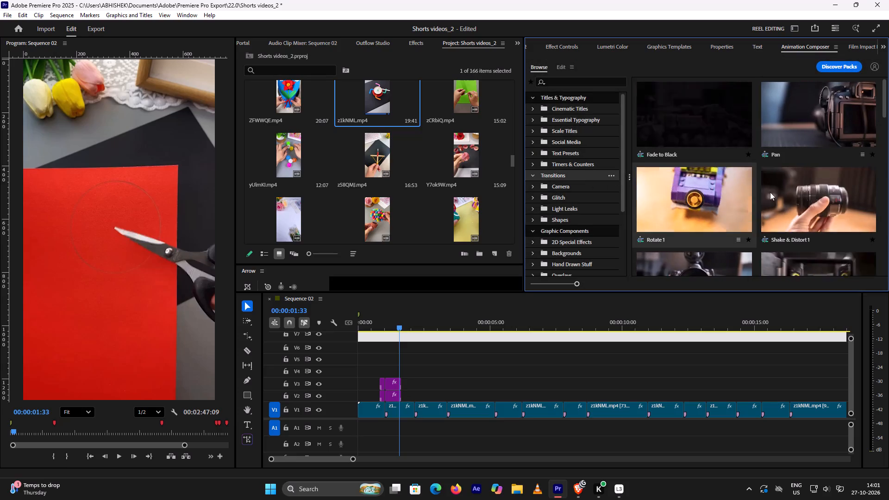
left_click(792, 192)
scroll(792, 192, "down", 1)
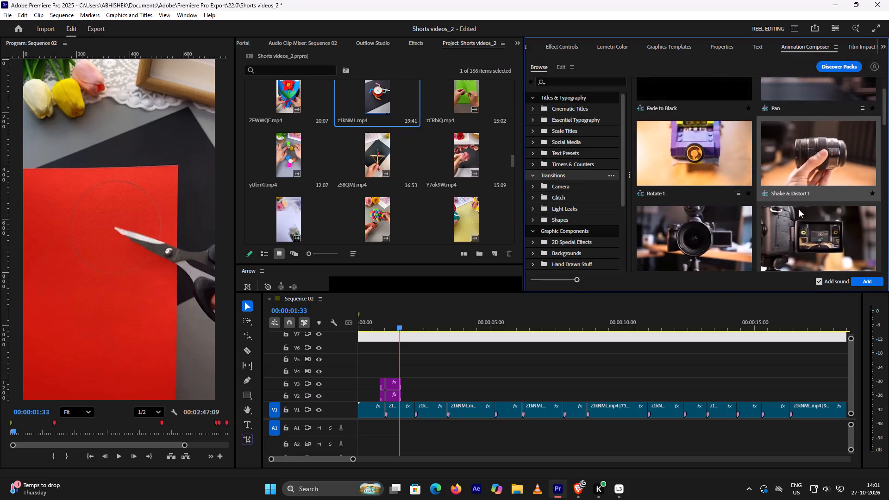
scroll(799, 211, "down", 1)
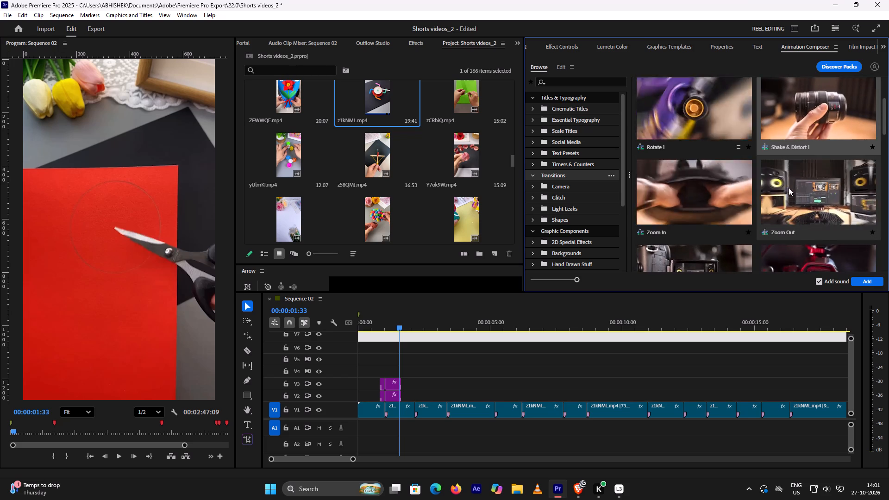
scroll(798, 196, "down", 1)
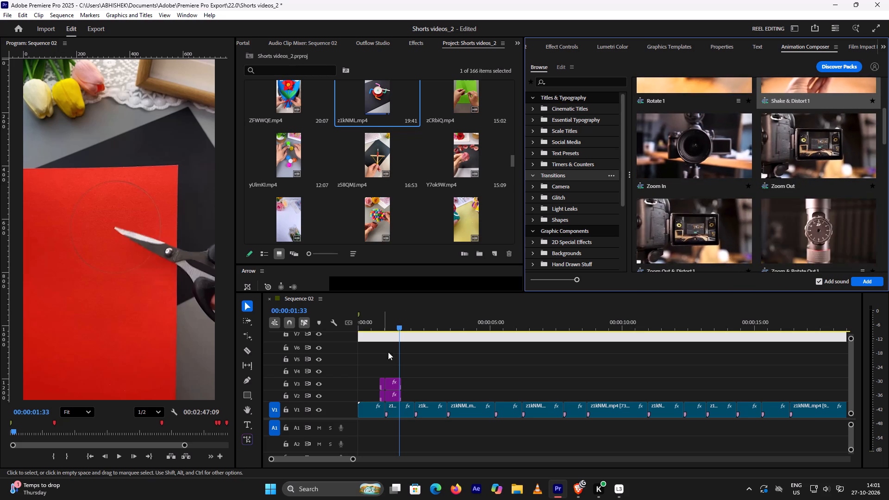
Move the Mister Horse adjustment clips on V2 and V3 to the red-circle-to-cup cut near 00:00:05:12 and preview the transition.
key("space")
key("space")
left_click(430, 336)
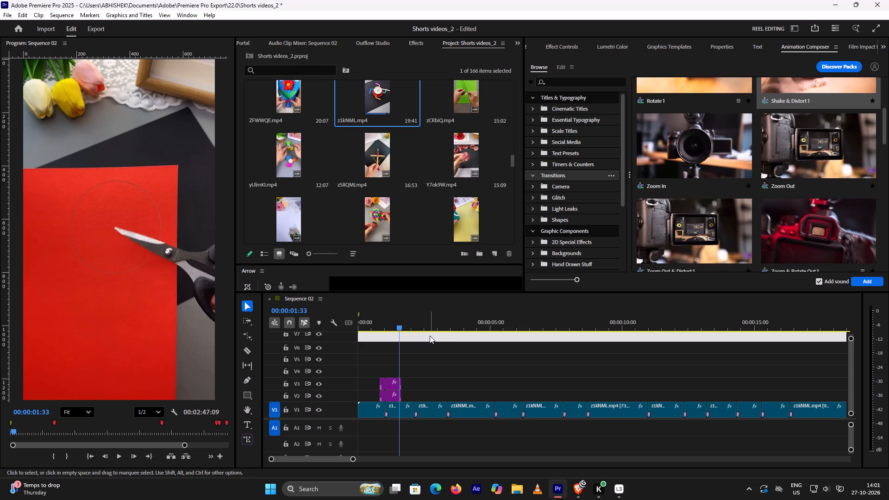
key("space")
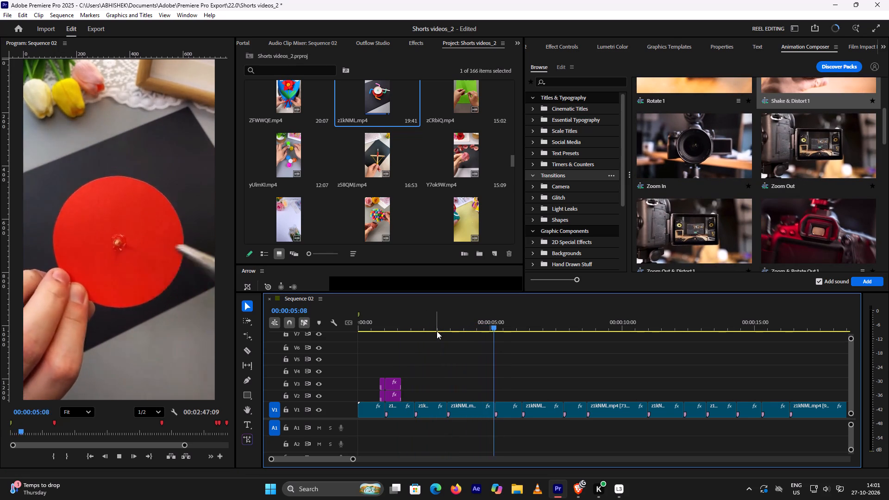
key("space")
left_click_drag(383, 359, 384, 364)
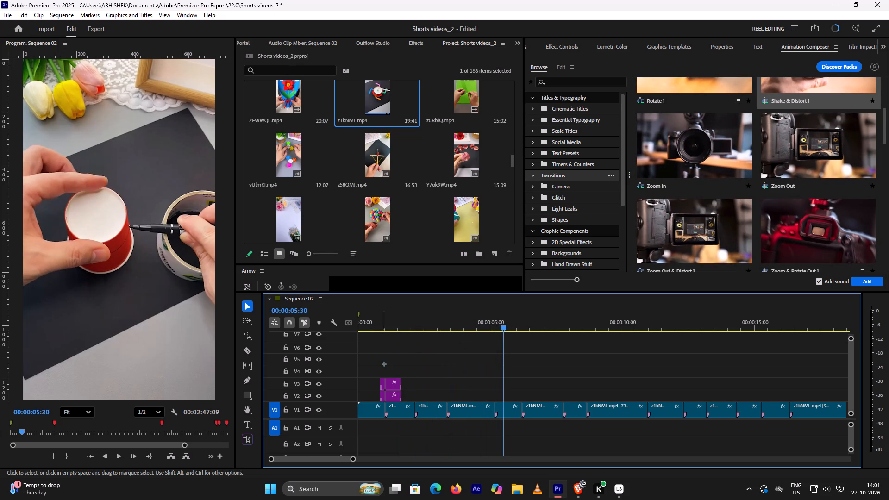
left_click_drag(384, 364, 394, 398)
left_click_drag(393, 383, 467, 380)
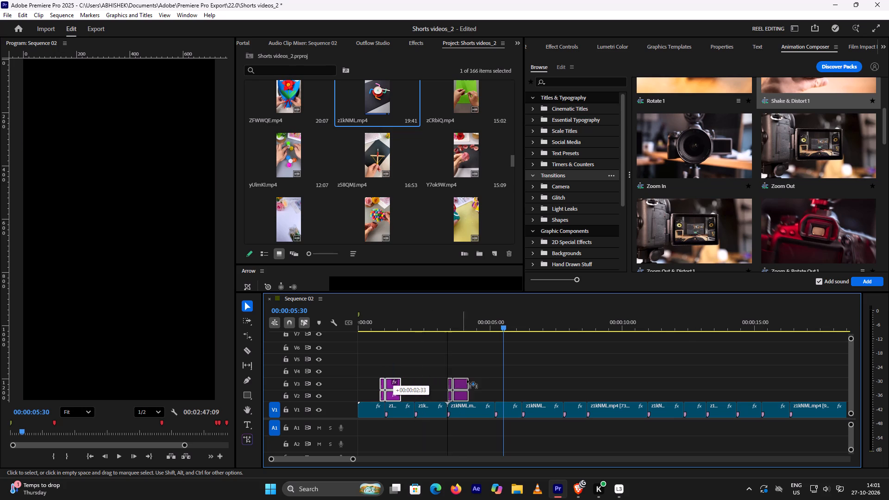
left_click_drag(467, 380, 502, 386)
left_click(482, 323)
key("space")
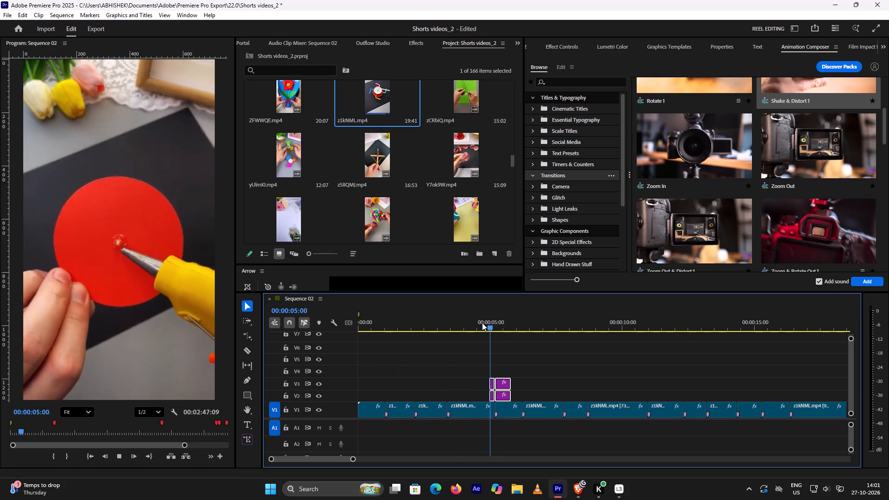
key("space")
left_click(482, 323)
key("space")
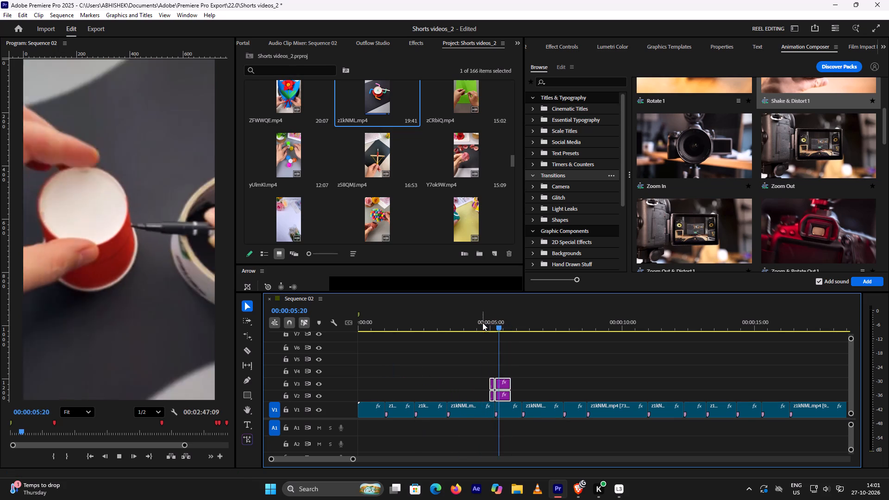
key("space")
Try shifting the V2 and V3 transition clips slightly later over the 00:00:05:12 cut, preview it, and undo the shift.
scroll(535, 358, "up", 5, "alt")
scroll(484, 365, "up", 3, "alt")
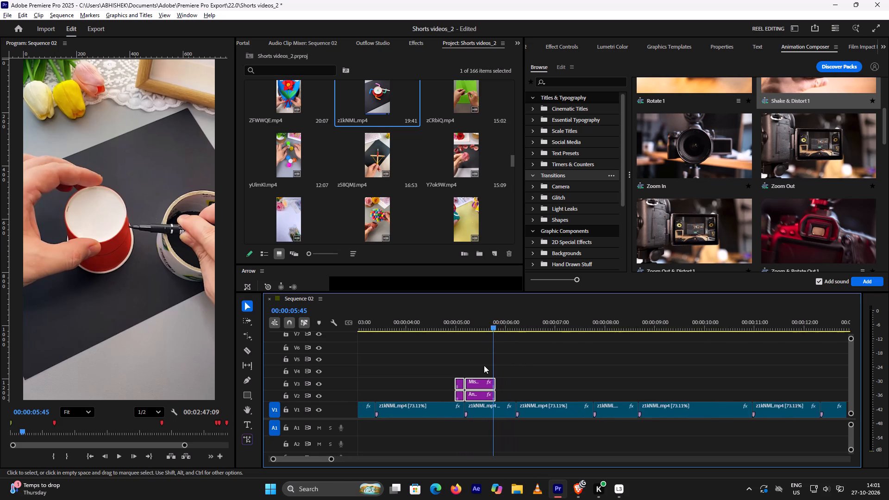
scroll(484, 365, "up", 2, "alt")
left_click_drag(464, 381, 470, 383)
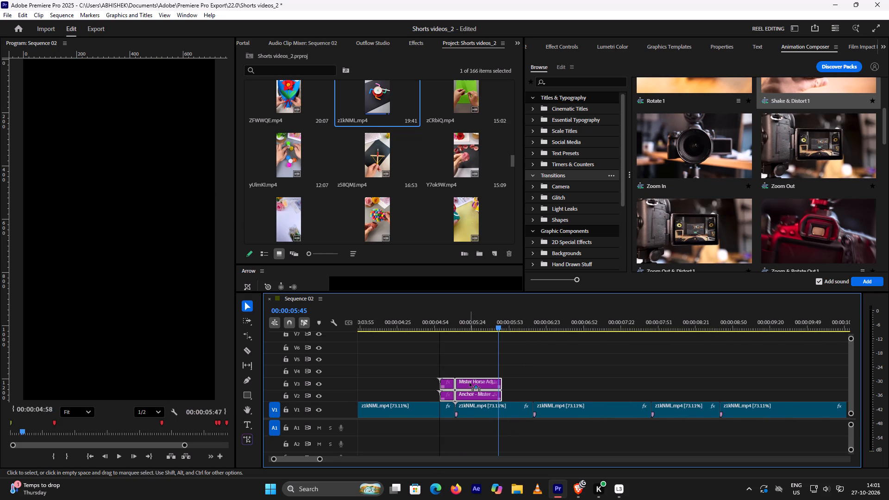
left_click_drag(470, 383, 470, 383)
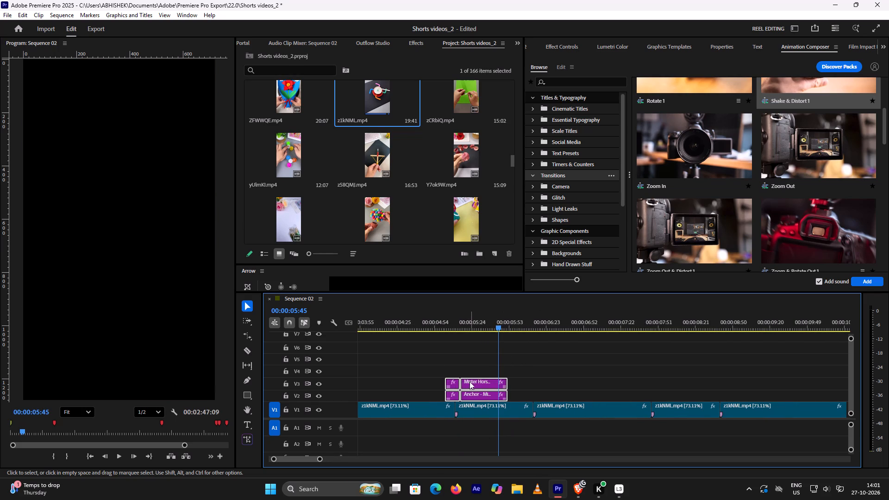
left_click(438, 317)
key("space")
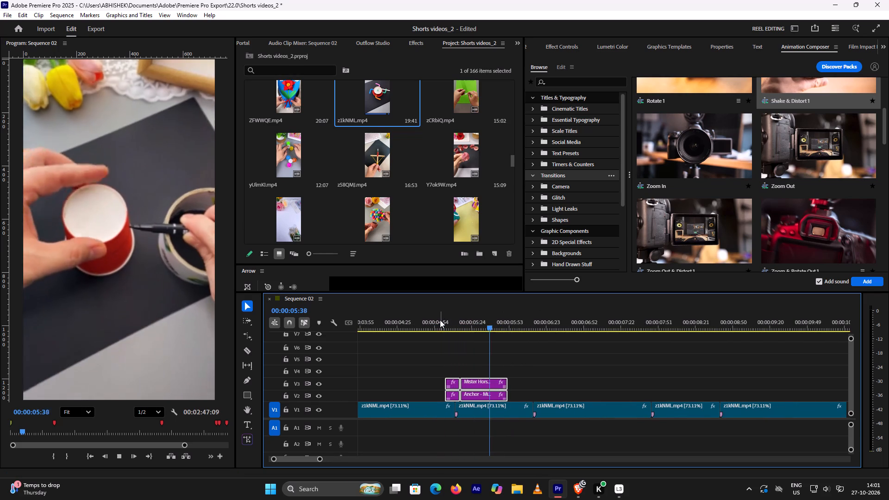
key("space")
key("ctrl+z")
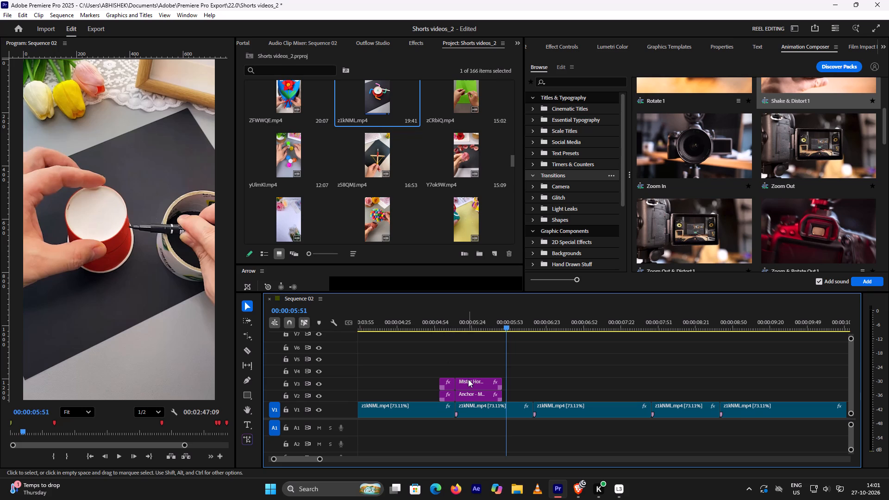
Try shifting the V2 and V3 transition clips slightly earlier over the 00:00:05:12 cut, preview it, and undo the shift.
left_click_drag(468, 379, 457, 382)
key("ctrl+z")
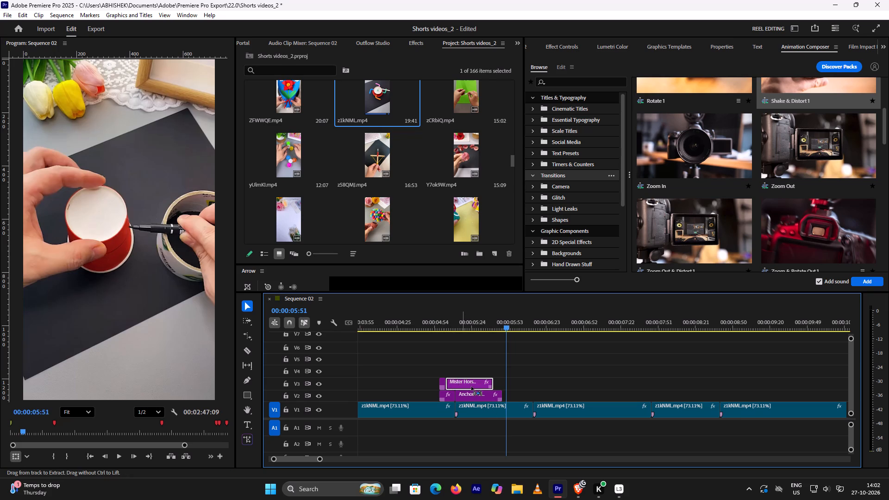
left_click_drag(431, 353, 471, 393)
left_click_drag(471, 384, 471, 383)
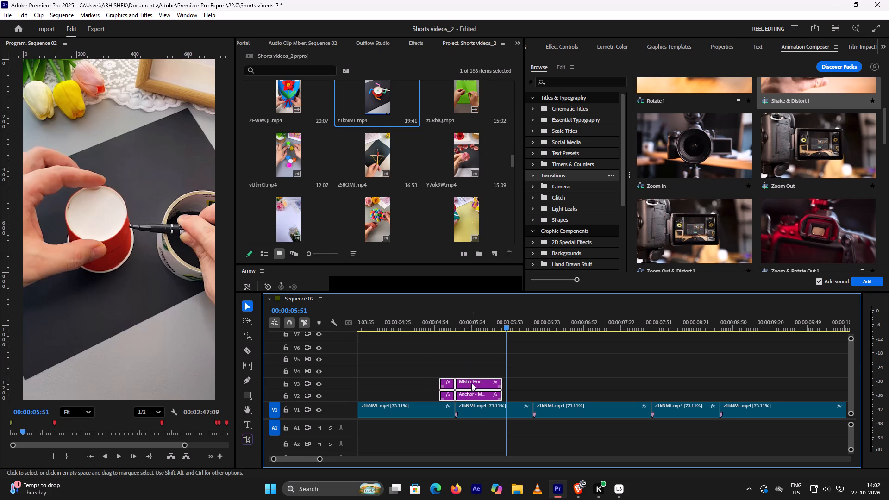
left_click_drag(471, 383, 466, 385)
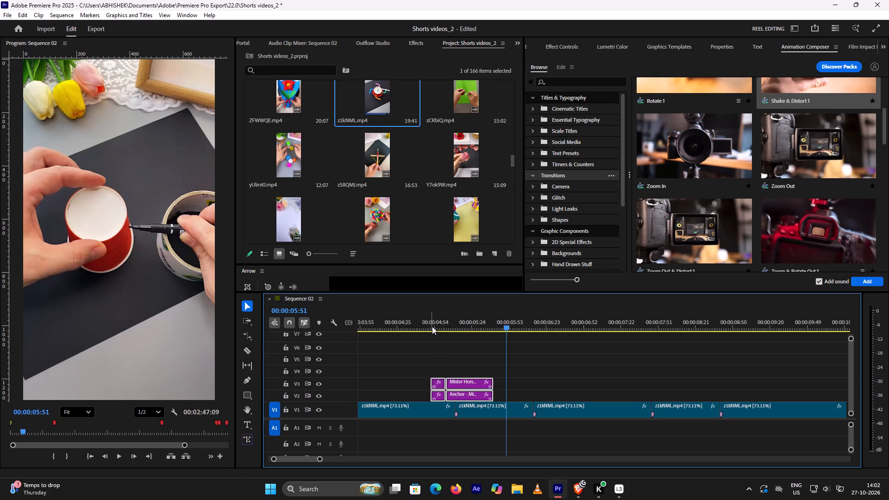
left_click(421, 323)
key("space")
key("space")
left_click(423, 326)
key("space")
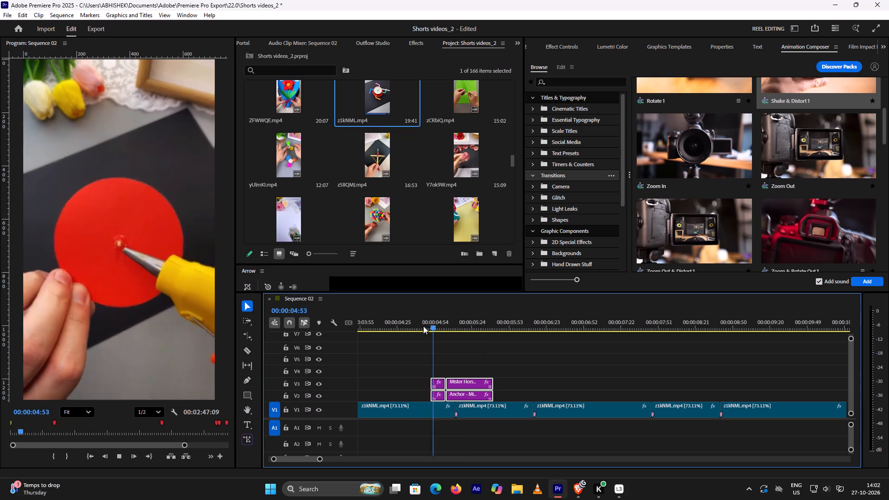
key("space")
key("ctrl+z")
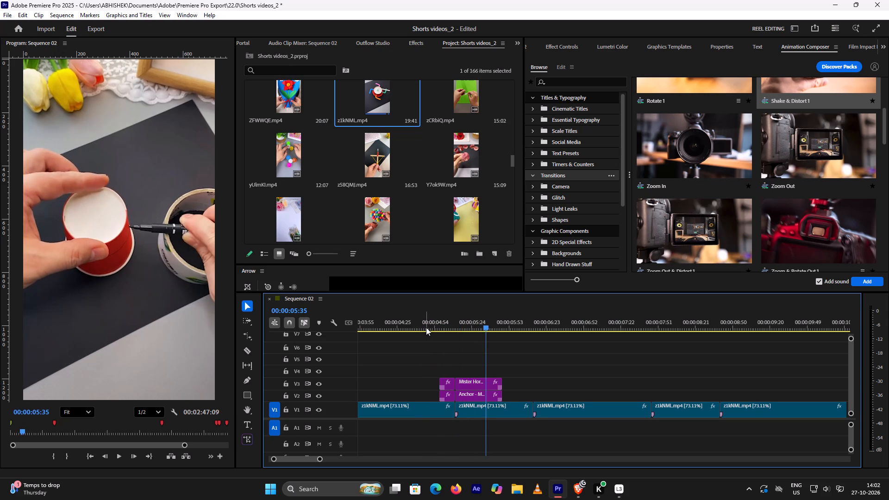
Replay and scrub the transition around 00:00:05:06 to 00:00:05:13 to examine how its zoom and distortion align with the cut.
left_click(432, 326)
key("space")
key("space")
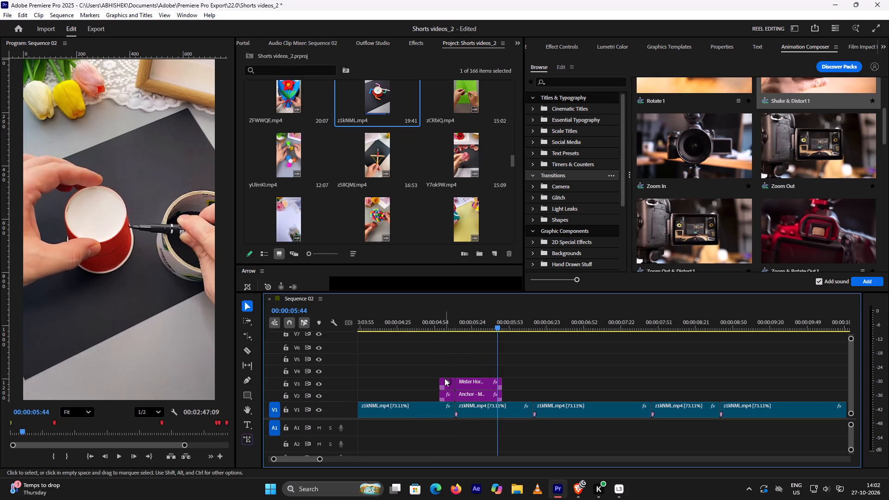
left_click(436, 324)
key("space")
key("space")
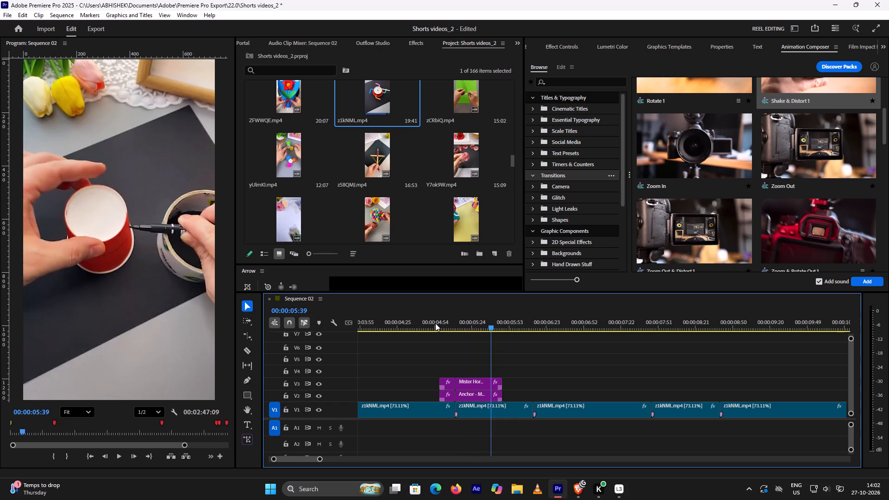
left_click(435, 323)
key("space")
key("space")
left_click(435, 322)
left_click_drag(433, 324, 451, 332)
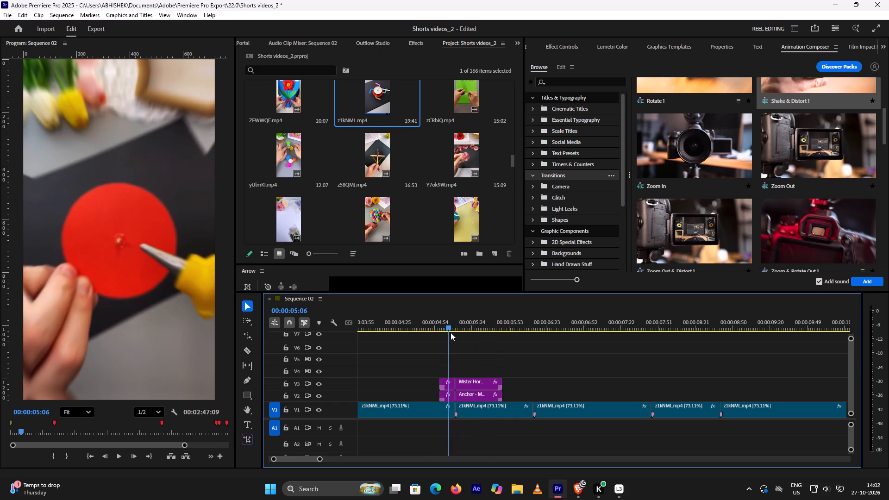
left_click_drag(451, 332, 459, 337)
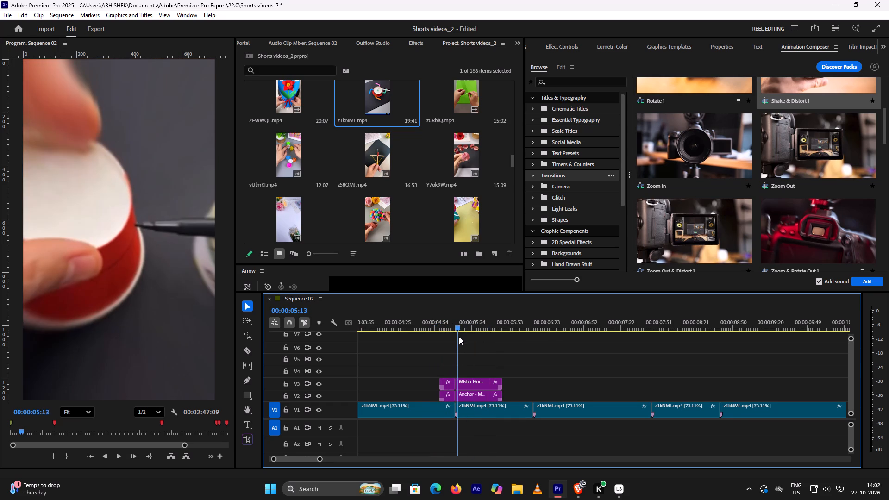
left_click_drag(459, 337, 458, 343)
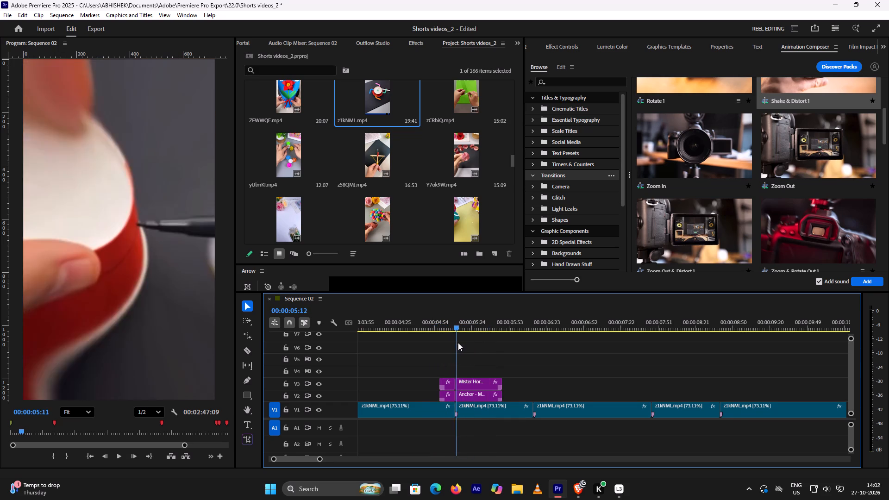
left_click_drag(458, 343, 452, 347)
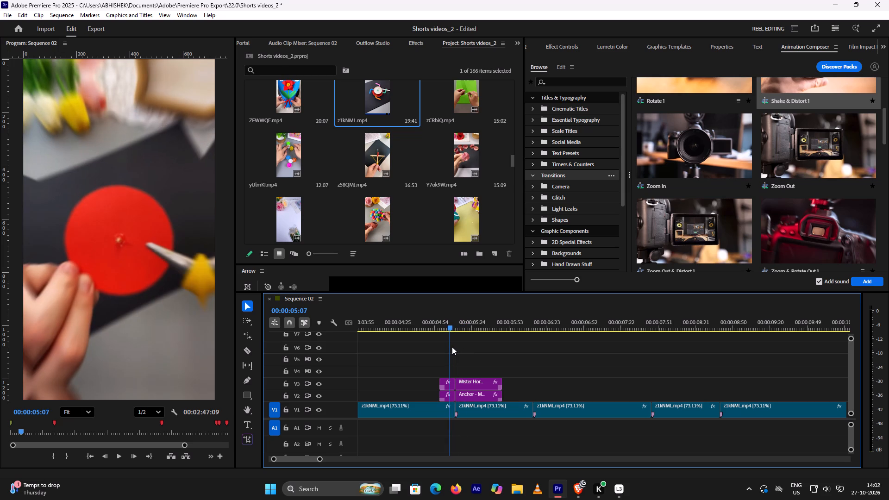
left_click_drag(452, 347, 457, 349)
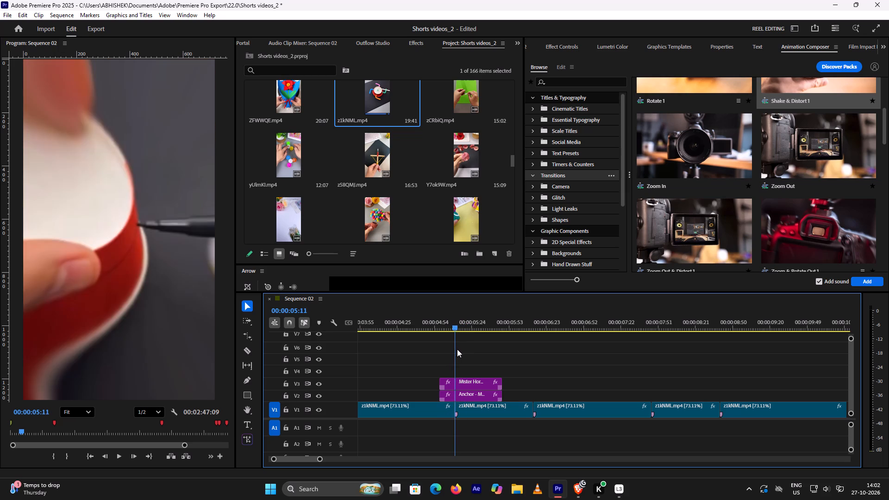
Scrub out of the 00:00:05:12 transition and play the following craft footage through to about 00:00:15:32 to review its cuts.
left_click_drag(457, 349, 475, 354)
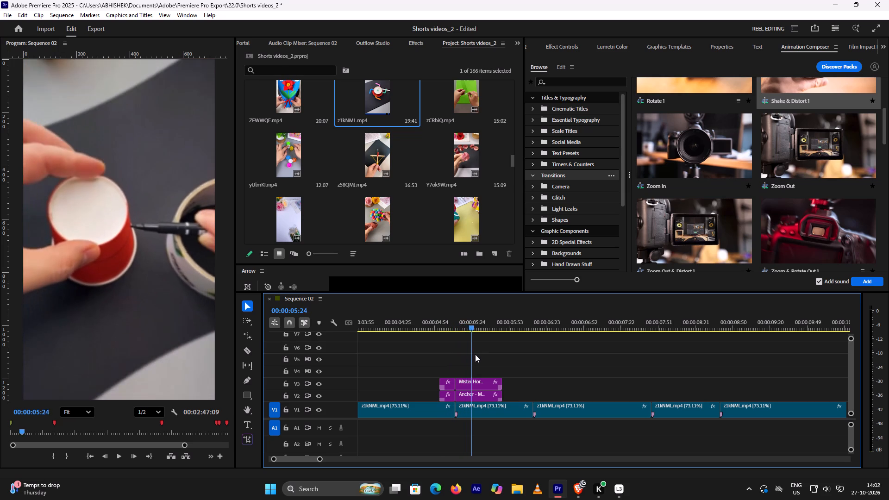
left_click_drag(475, 354, 501, 359)
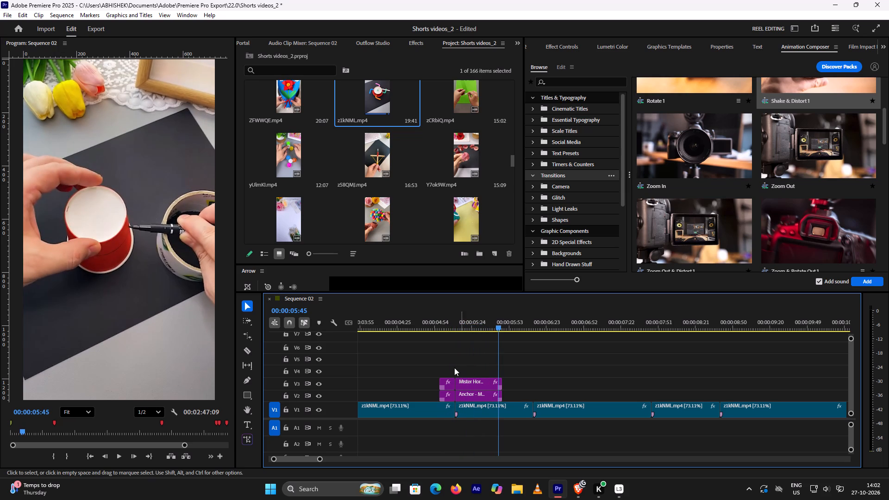
left_click_drag(448, 363, 479, 395)
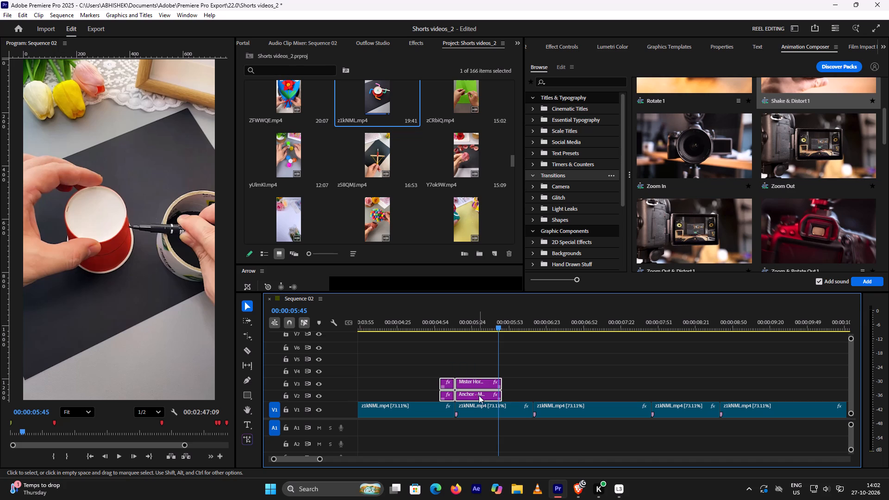
key("space")
scroll(464, 352, "down", 2)
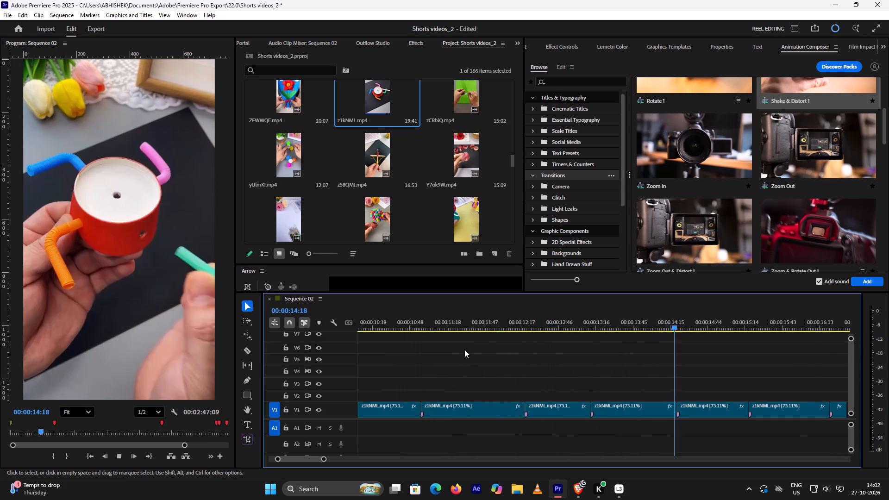
key("space")
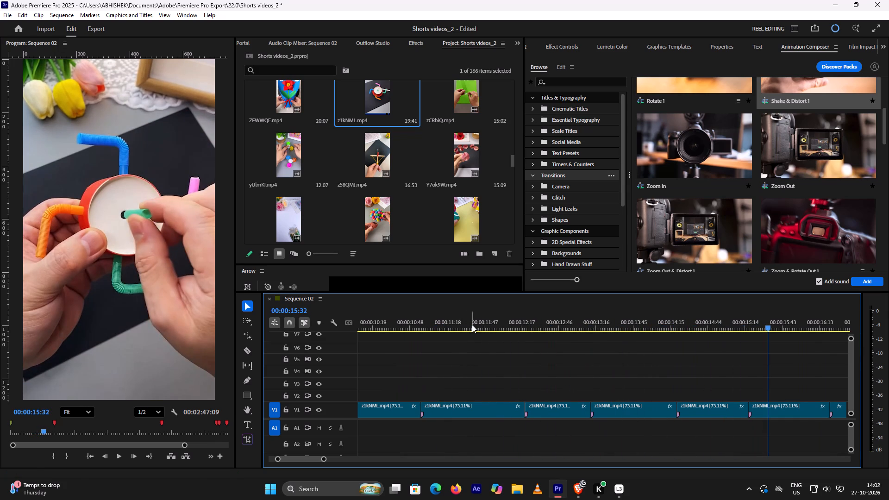
Go back to the start of Sequence 02 and scrub the opening cup-tracing and scissors shots to examine the first cuts.
scroll(481, 339, "up", 11)
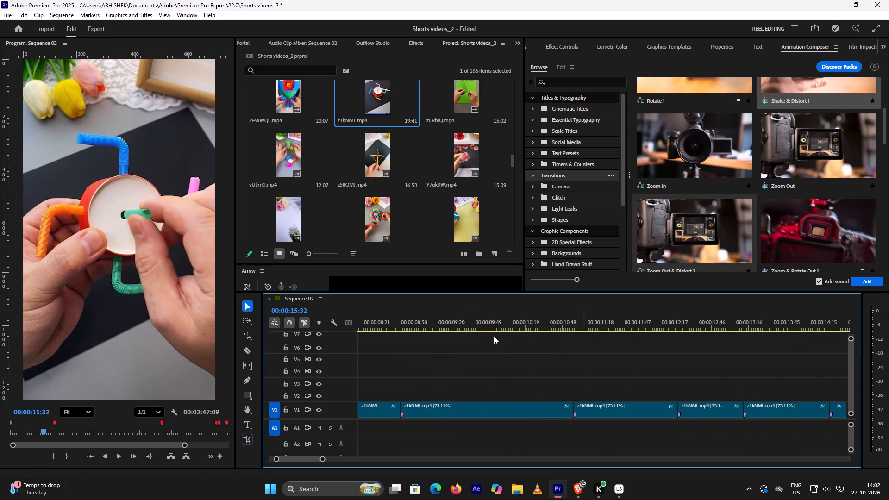
scroll(406, 352, "up", 5, "alt")
scroll(405, 354, "down", 11, "alt")
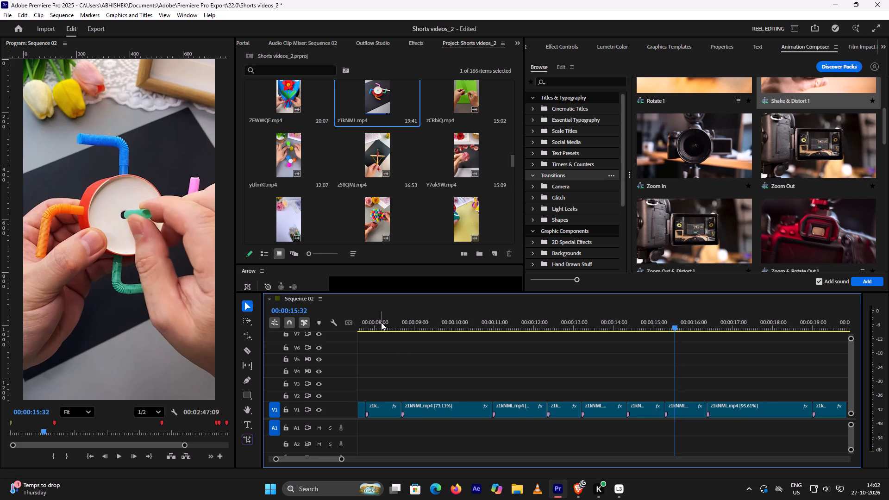
left_click(381, 322)
left_click_drag(379, 329, 275, 333)
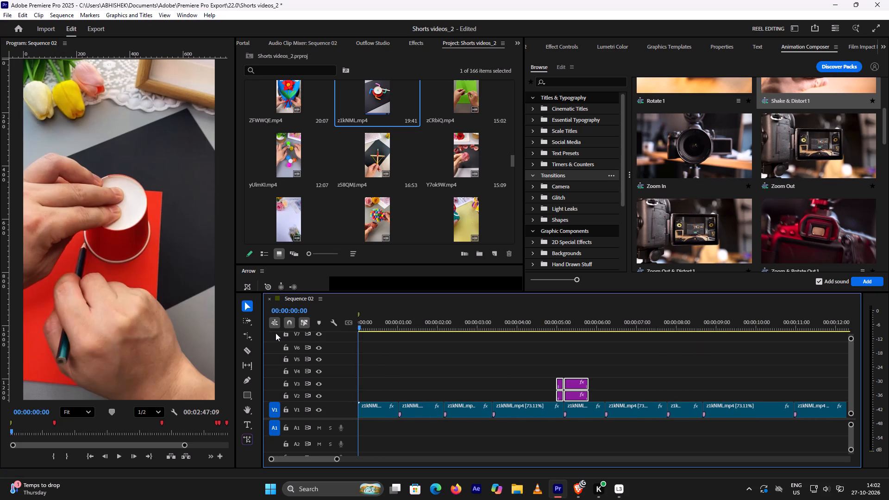
left_click_drag(275, 333, 408, 349)
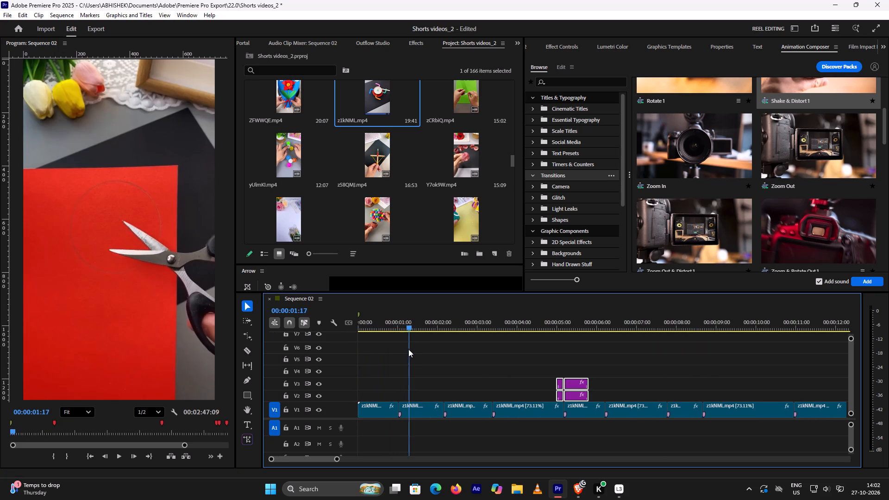
left_click_drag(408, 349, 428, 350)
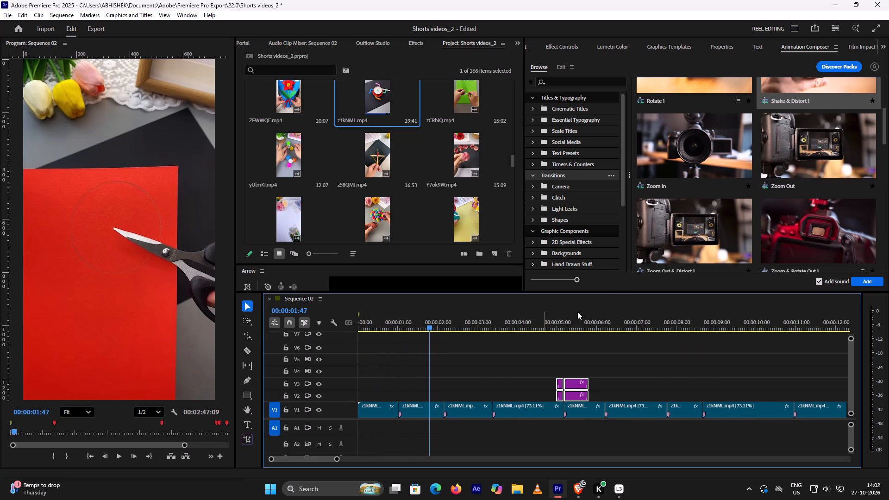
Browse the Animation Composer transitions, comparing the Shake & Distort, Zoom, Digital Glitch and Generated Light Leak presets.
scroll(819, 200, "up", 4)
left_click(818, 200)
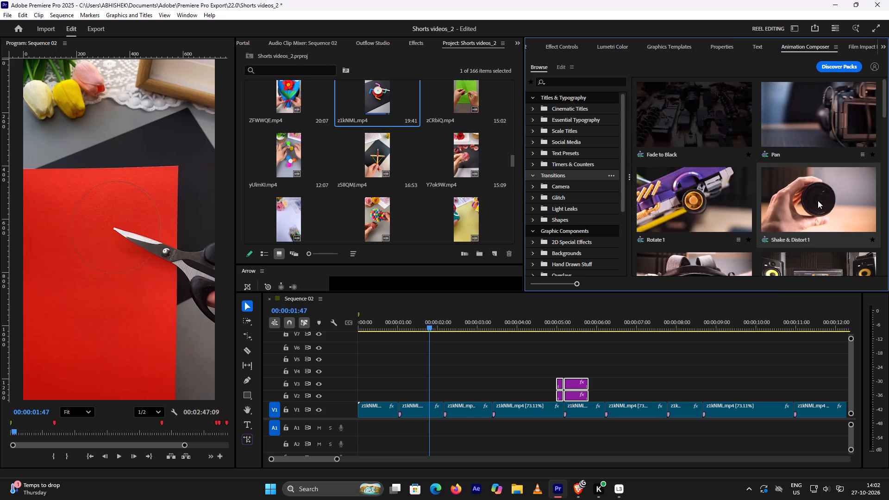
scroll(817, 200, "down", 2)
left_click(816, 200)
left_click(718, 200)
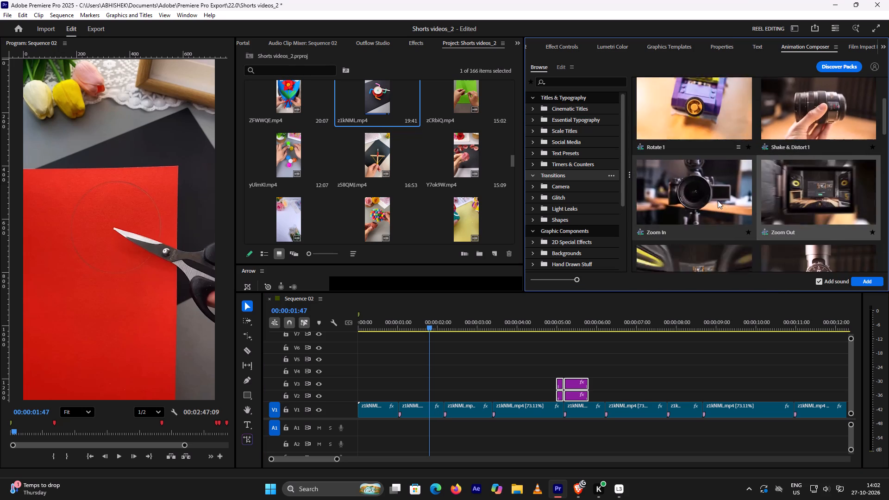
scroll(720, 200, "down", 3)
scroll(802, 202, "down", 2)
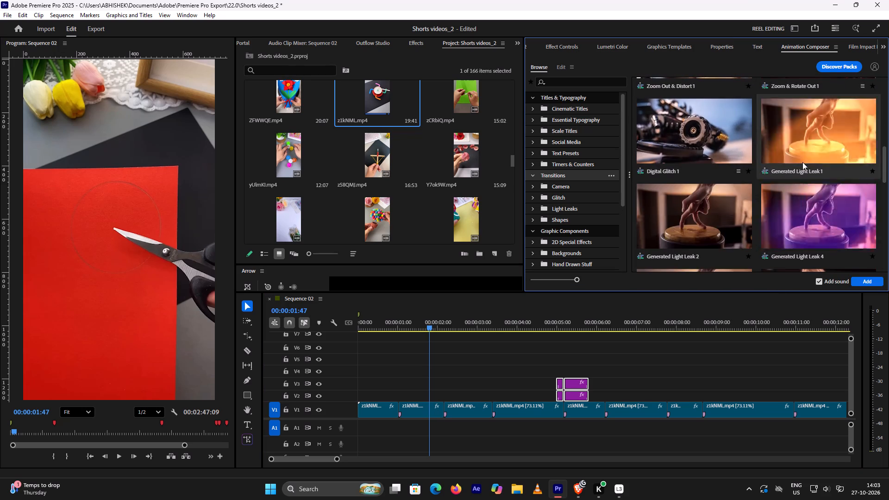
left_click(708, 132)
left_click(805, 202)
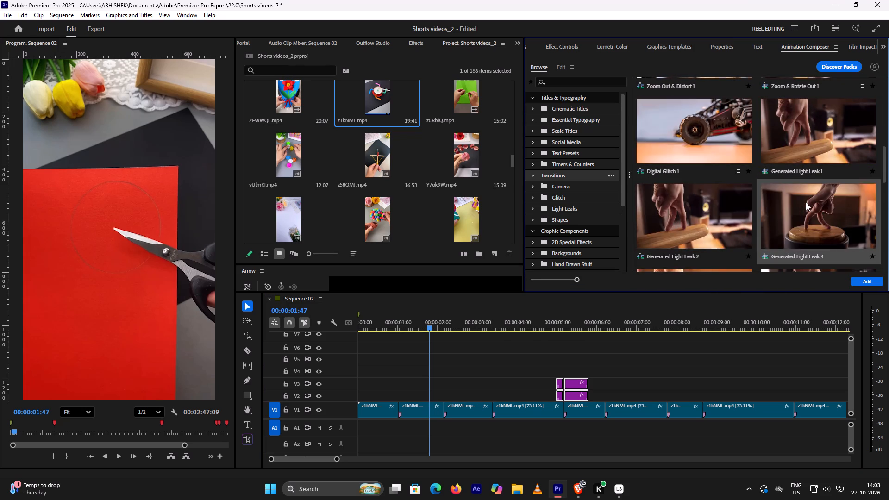
scroll(785, 203, "down", 1)
left_click(720, 186)
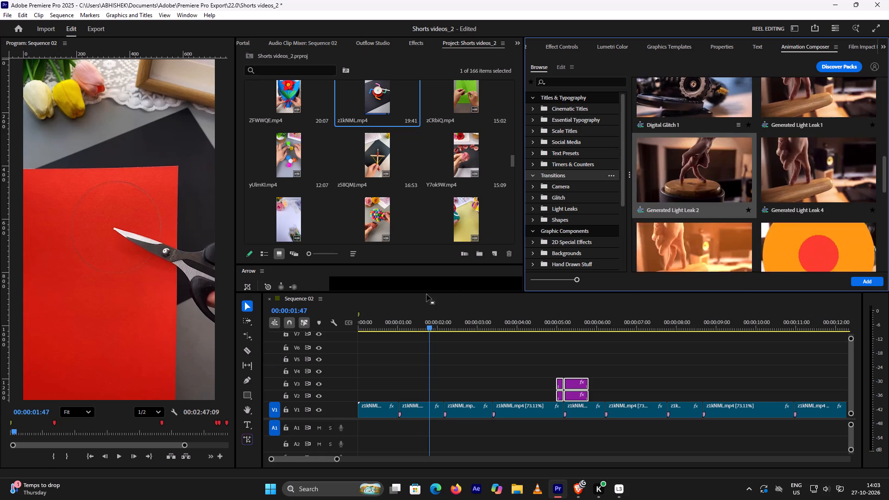
Replay the cup-to-scissors cut near 00:00:01:00 and compare Generated Light Leak 2, 4 and 9 as candidates for it.
left_click(391, 323)
key("space")
key("space")
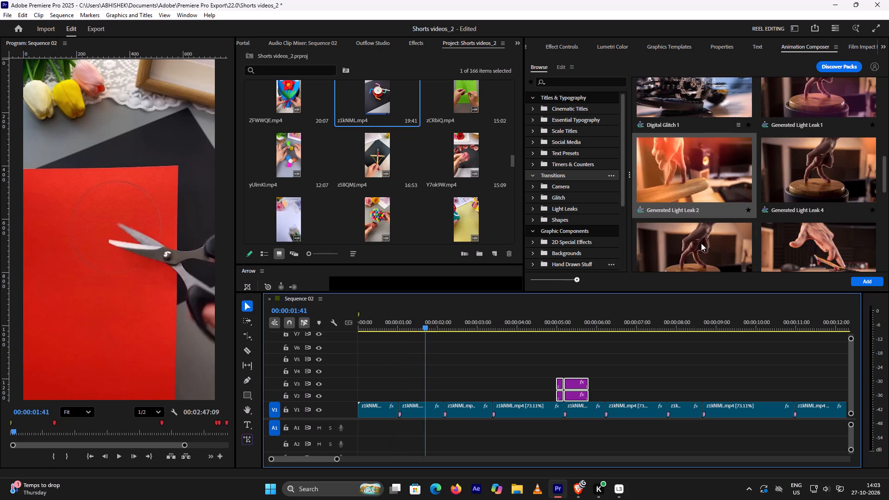
left_click(728, 236)
scroll(803, 241, "down", 1)
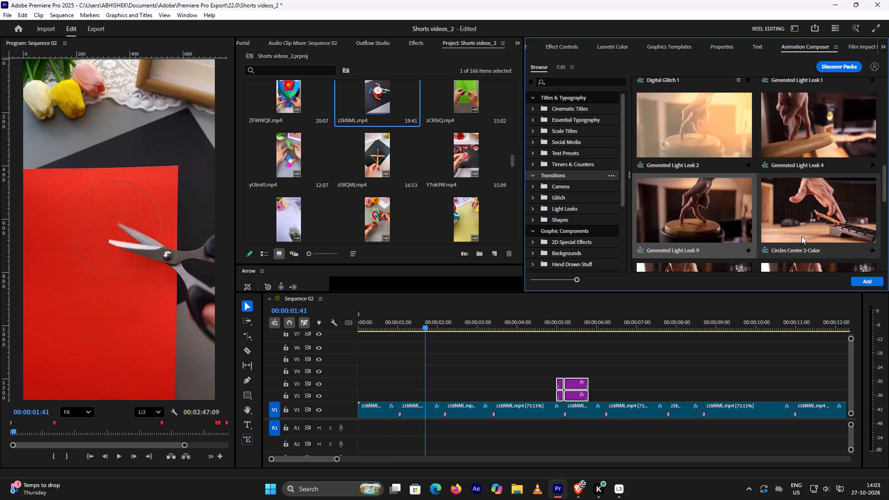
left_click(814, 133)
left_click(691, 128)
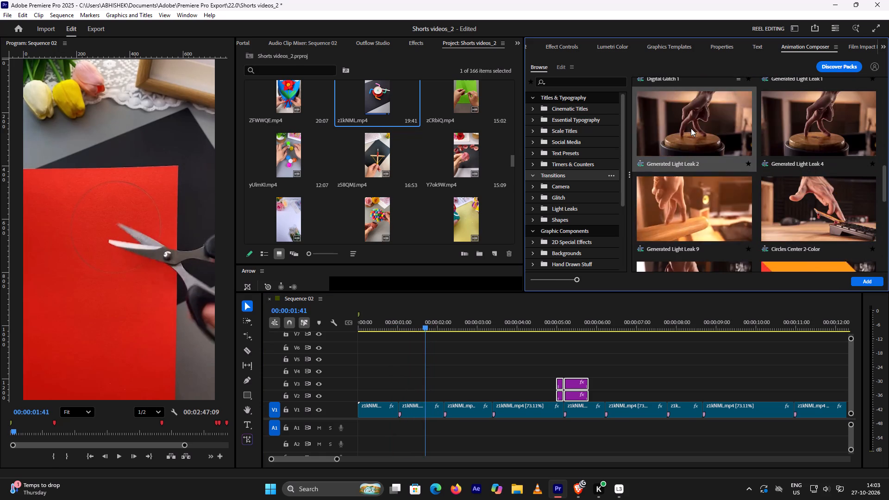
left_click(700, 209)
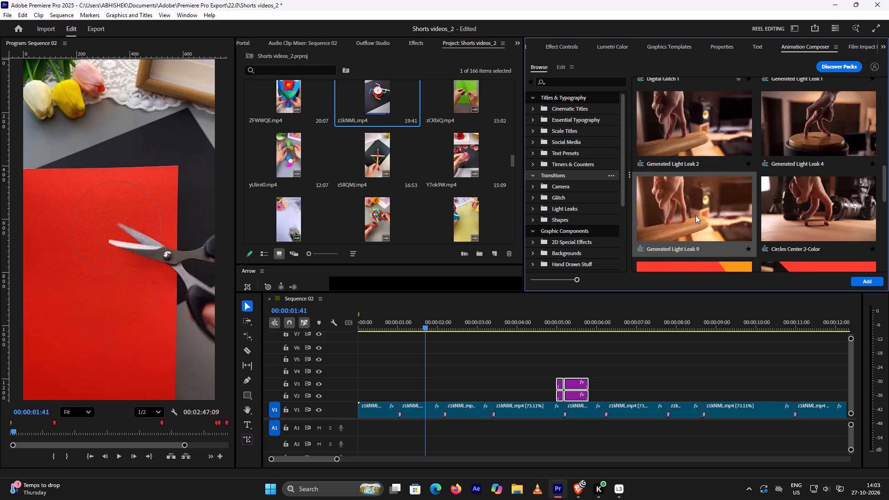
left_click(387, 315)
key("space")
key("space")
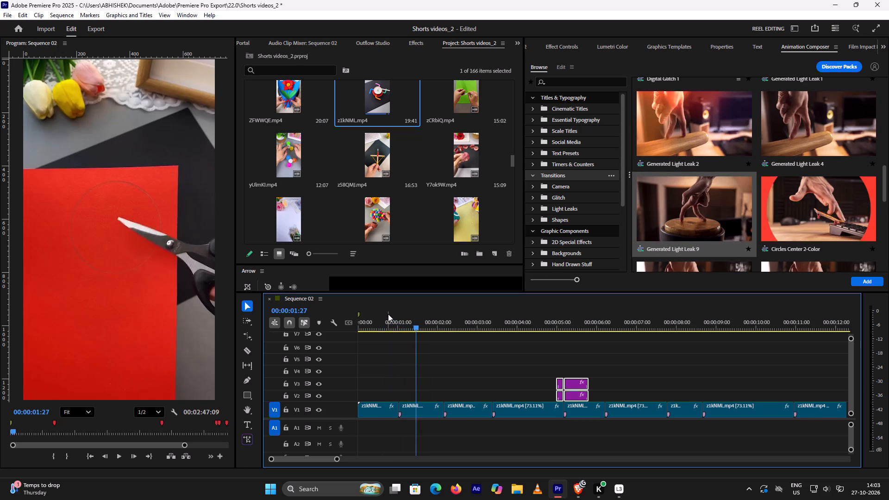
left_click(388, 314)
key("space")
key("space")
left_click(689, 203)
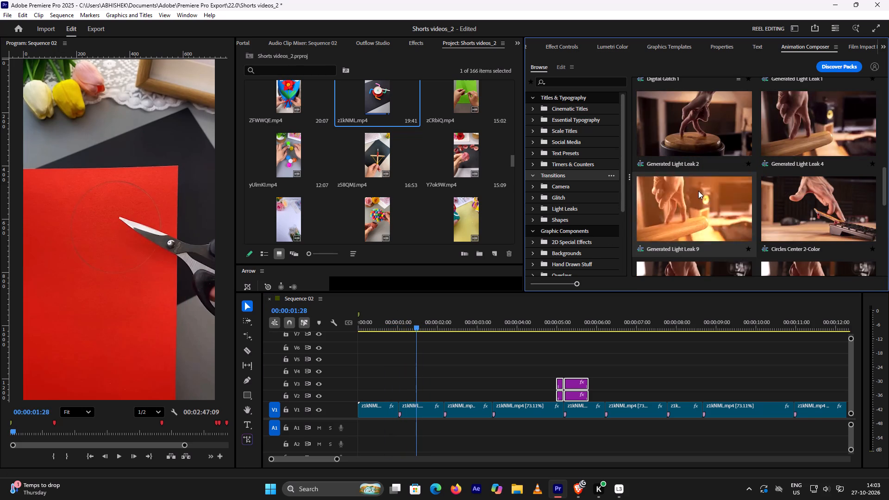
Add the Generated Light Leak 1 transition on V2 over the first cut, cup tracing to scissors, near 00:00:01:00.
scroll(701, 187, "up", 2)
left_click(813, 140)
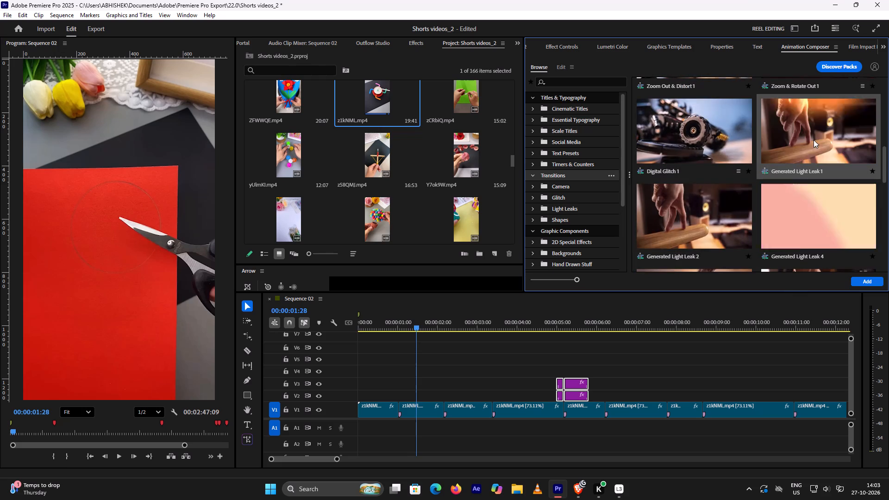
left_click_drag(814, 142, 435, 351)
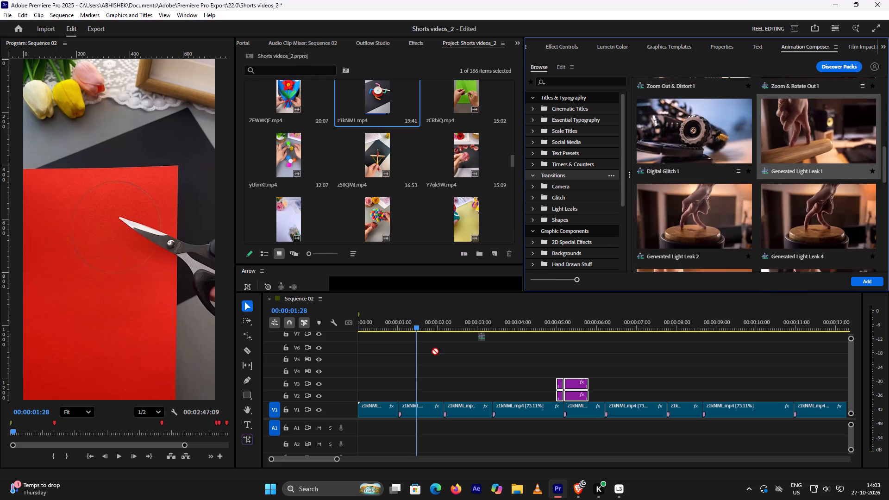
left_click_drag(435, 351, 398, 393)
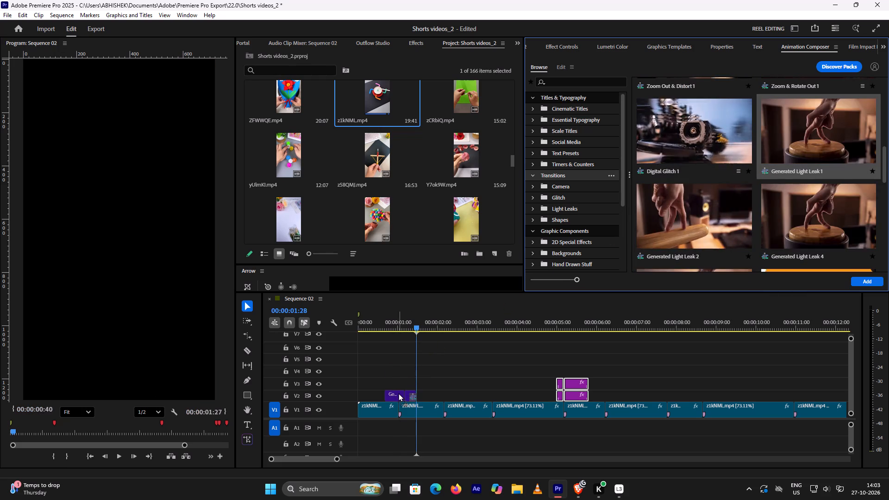
left_click_drag(398, 393, 395, 394)
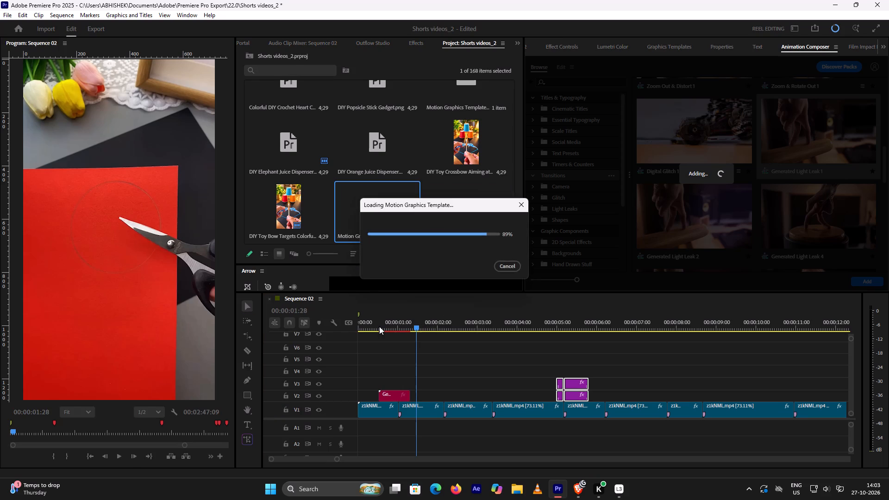
Replay the light leak at the first cut several times, and check the scissors-to-red-circle cut near 00:00:02:14.
left_click(367, 325)
key("space")
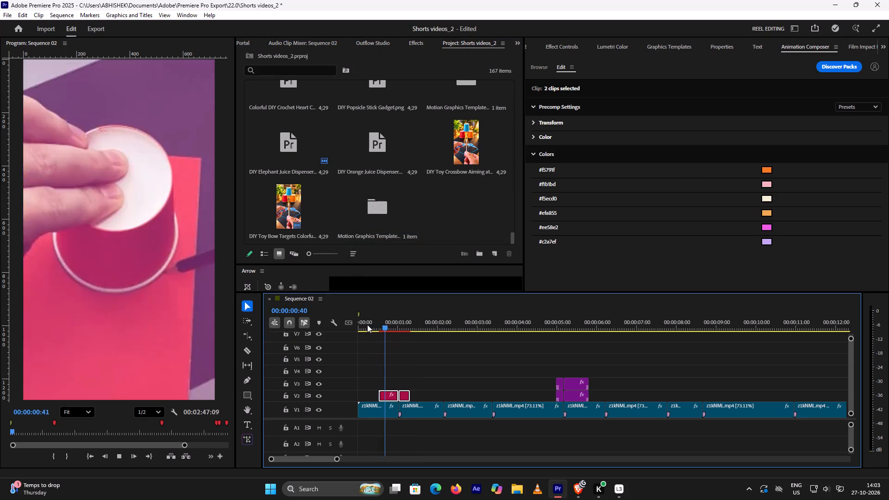
key("space")
left_click(367, 325)
key("space")
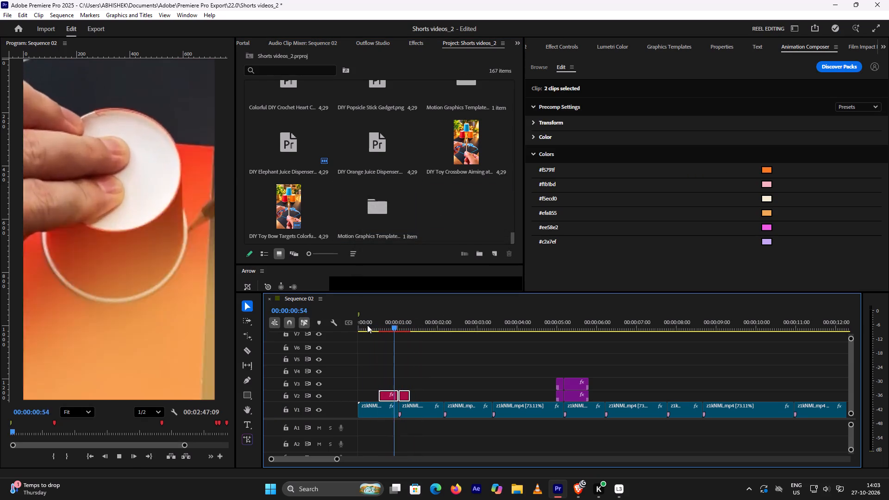
key("space")
left_click(367, 325)
key("space")
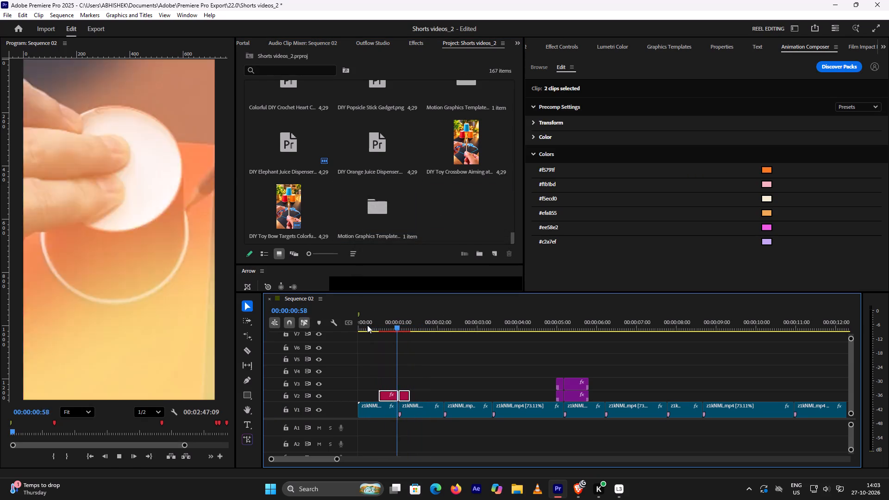
key("space")
key("space")
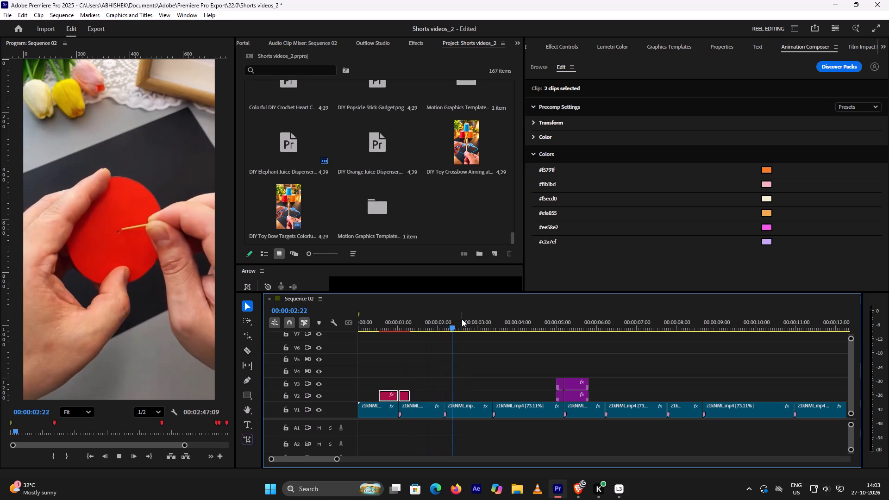
key("space")
left_click(434, 326)
key("space")
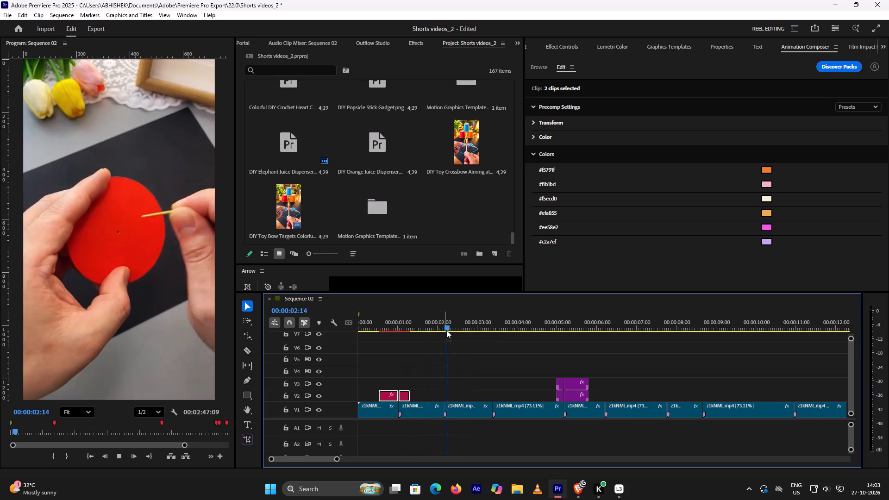
key("space")
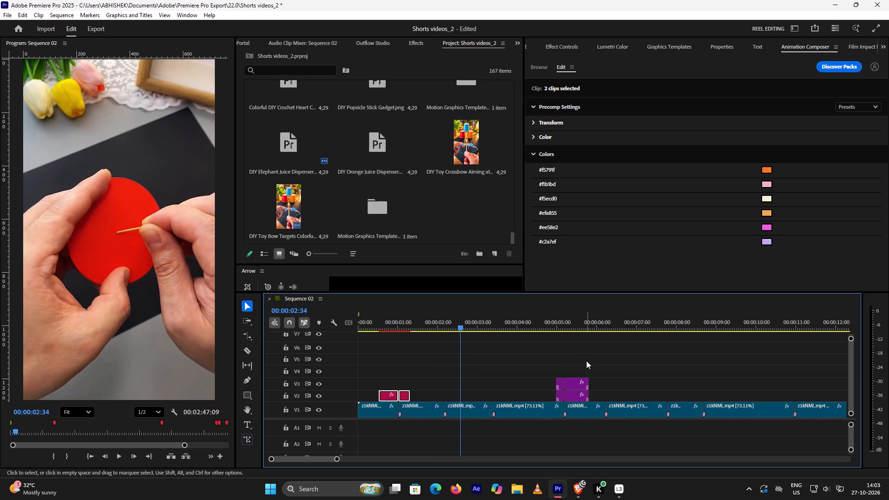
Move all clips on every track after the large gap about 13 seconds earlier, closer to the end of the straw-and-cup footage.
scroll(586, 361, "down", 11, "alt")
scroll(584, 362, "down", 14)
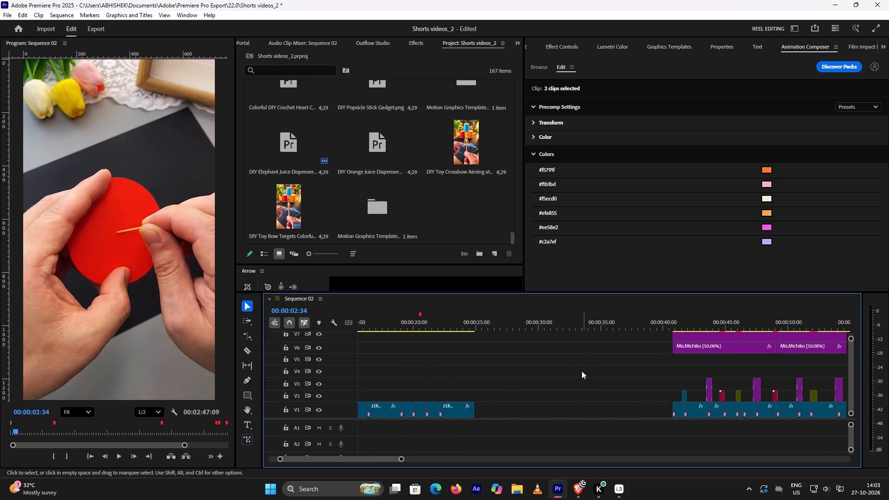
key("a")
left_click_drag(645, 373, 497, 377)
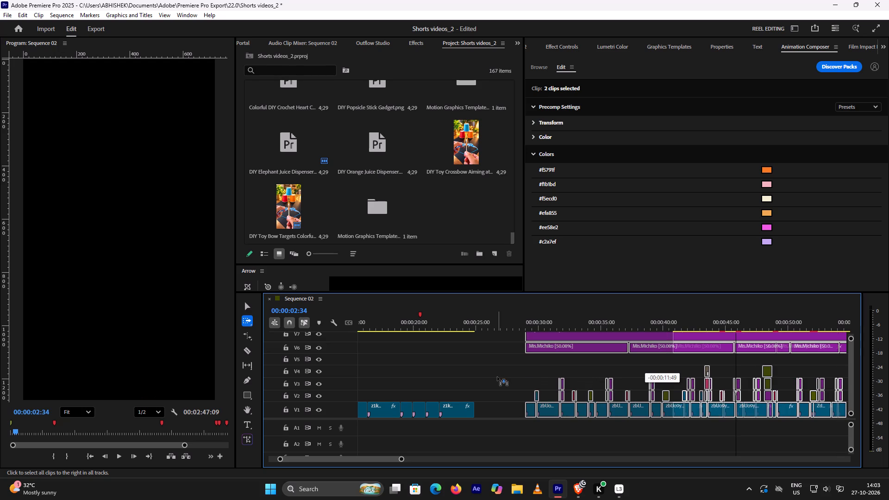
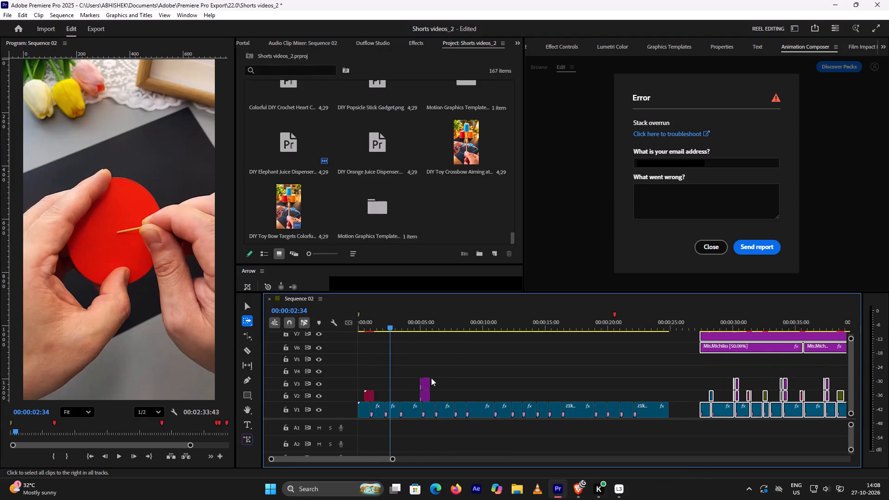
key("v")
left_click(363, 325)
key("space")
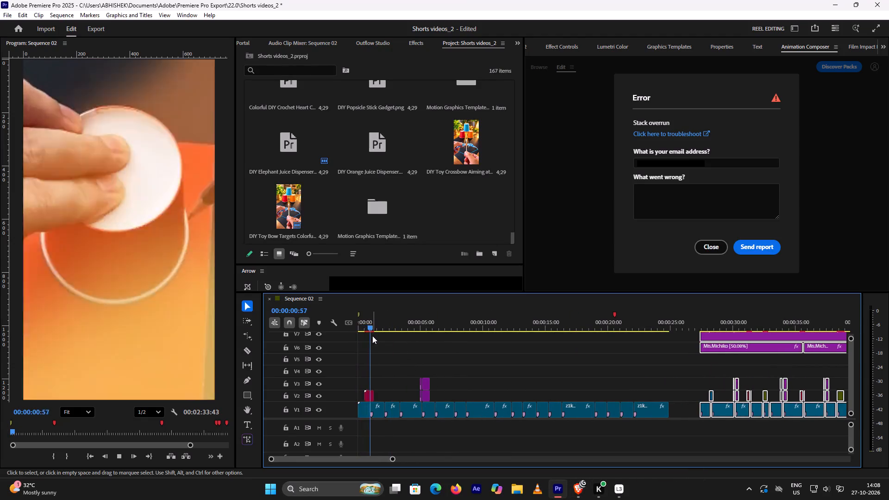
key("space")
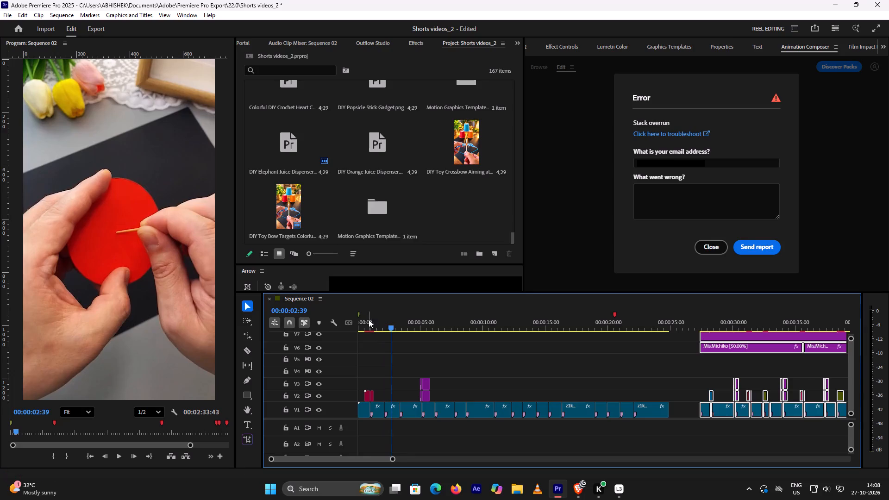
left_click(367, 325)
key("space")
key("space")
left_click(410, 330)
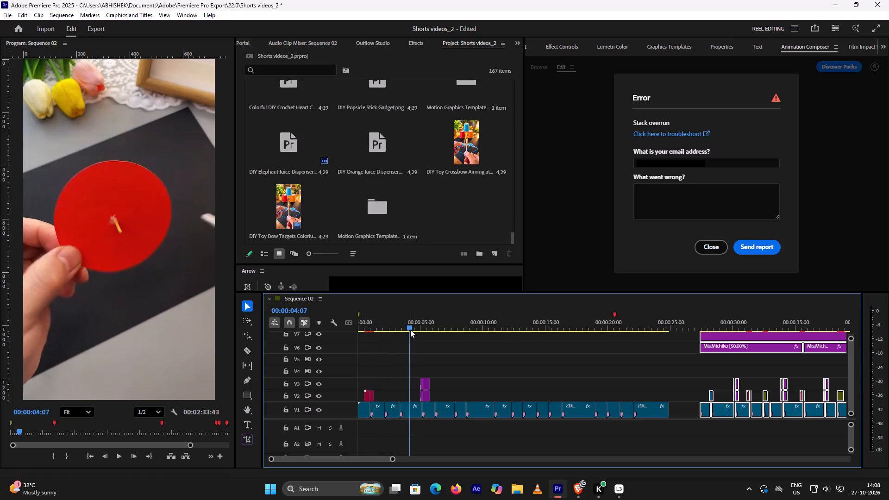
key("space")
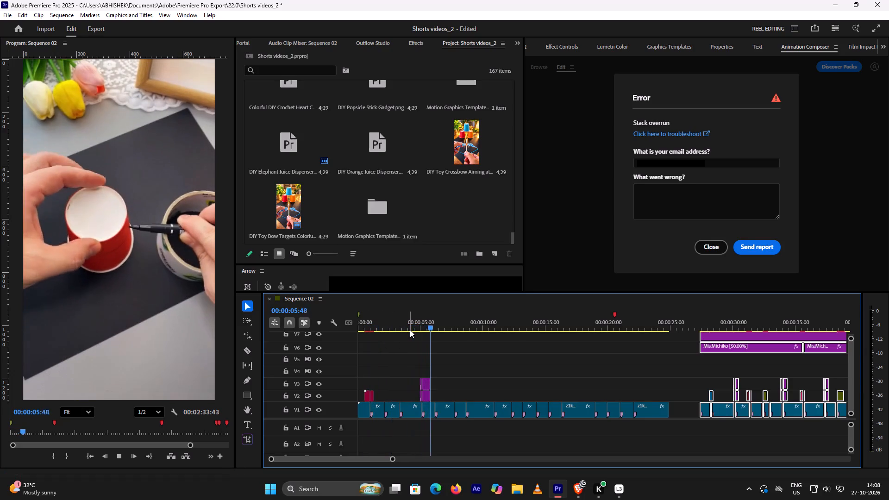
key("space")
left_click(411, 325)
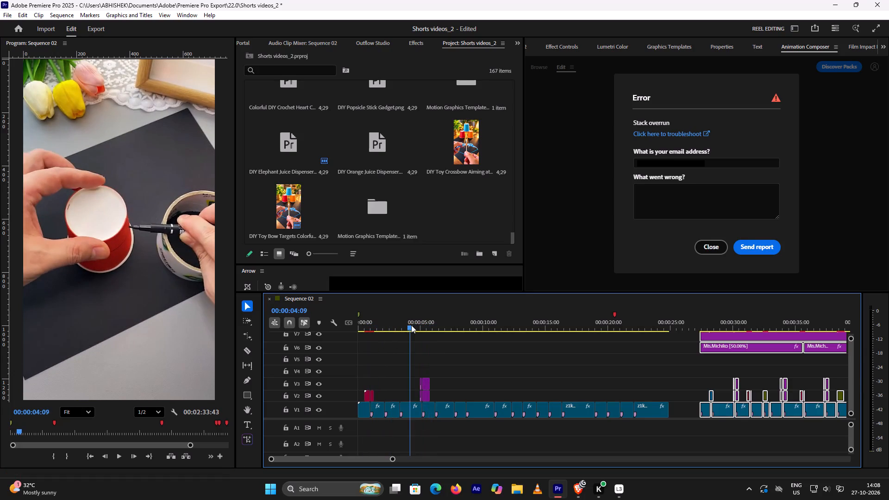
key("space")
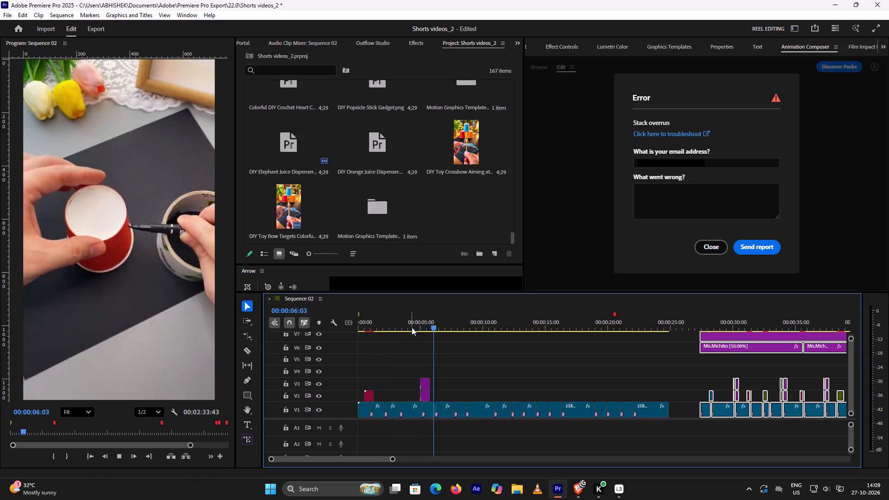
key("space")
left_click(376, 324)
key("space")
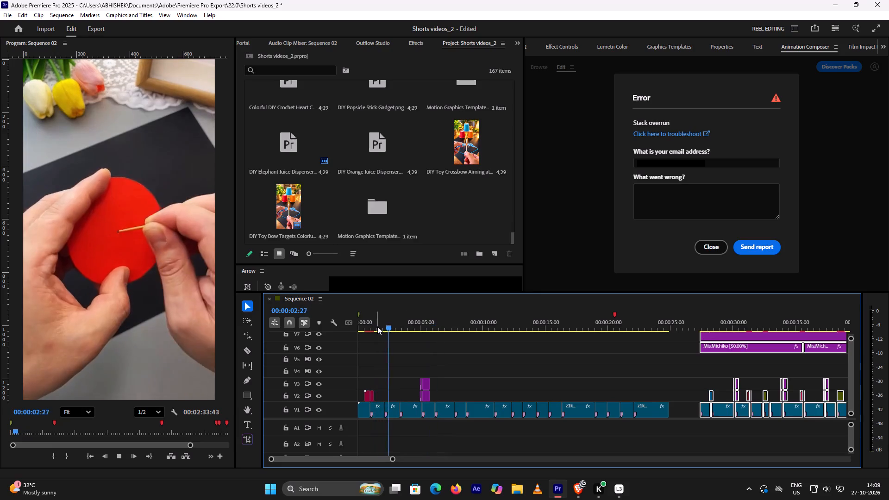
key("space")
Preview the stacked transition clips on V2 and V3 at about 30 seconds and move them to the cut at about 2 seconds.
left_click(733, 318)
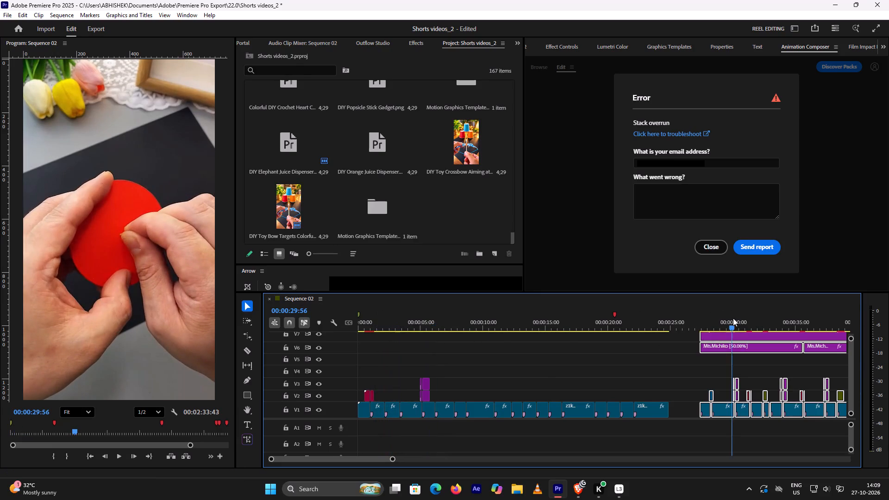
left_click(717, 366)
key("space")
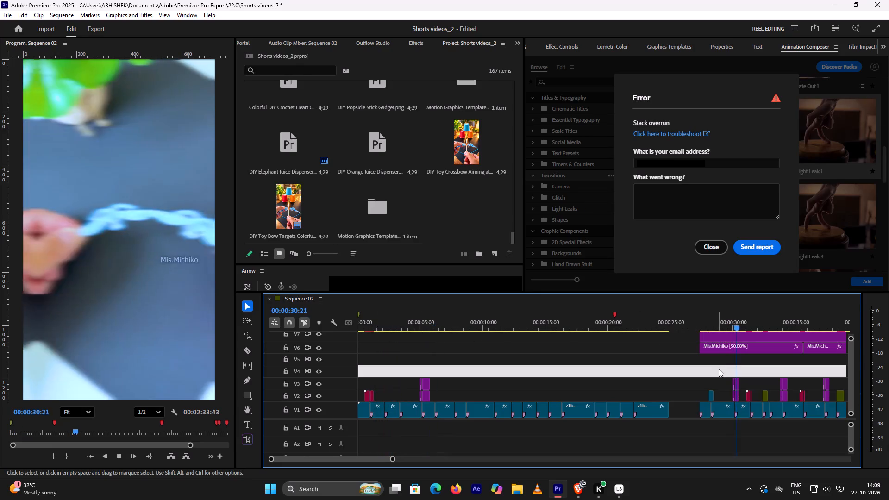
key("space")
left_click_drag(721, 369, 738, 400)
left_click_drag(736, 385, 386, 379)
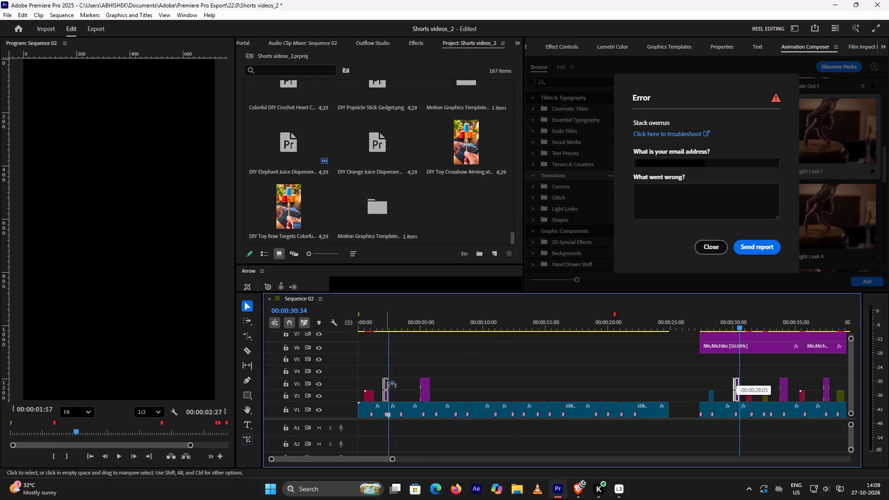
left_click_drag(386, 379, 387, 386)
left_click(382, 317)
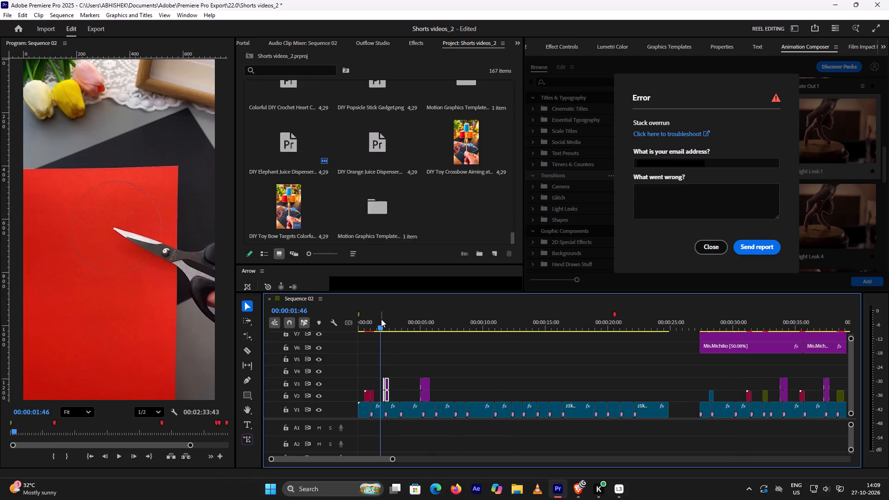
Preview the stacked transition clips on V2, V3 and V4 at about 42 seconds and move them to the cut at about 3 seconds.
key("space")
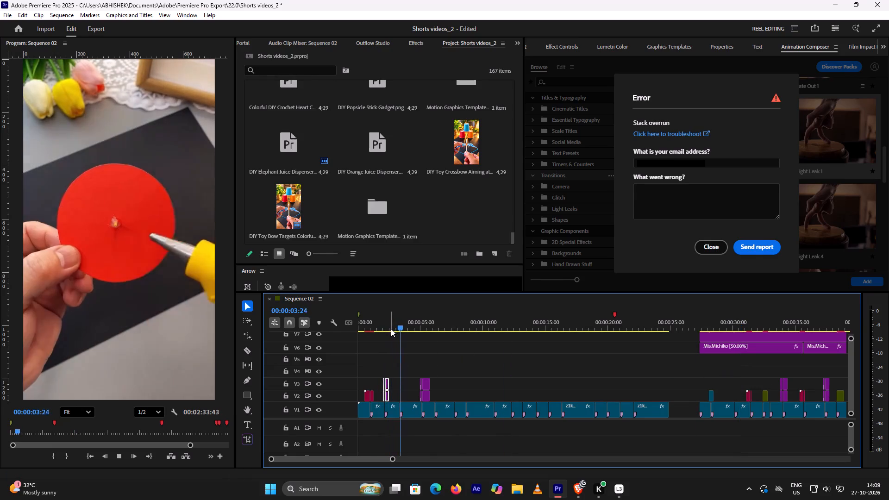
key("space")
left_click_drag(405, 328, 404, 329)
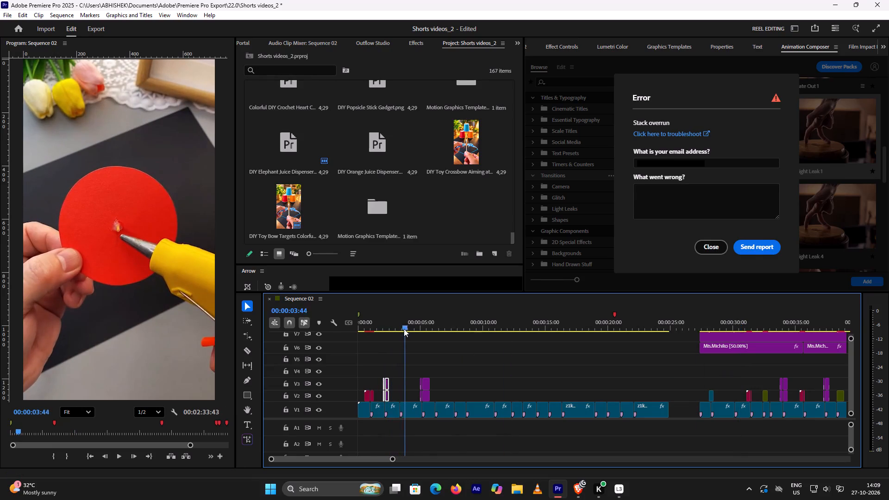
left_click_drag(404, 329, 396, 334)
scroll(729, 381, "down", 8)
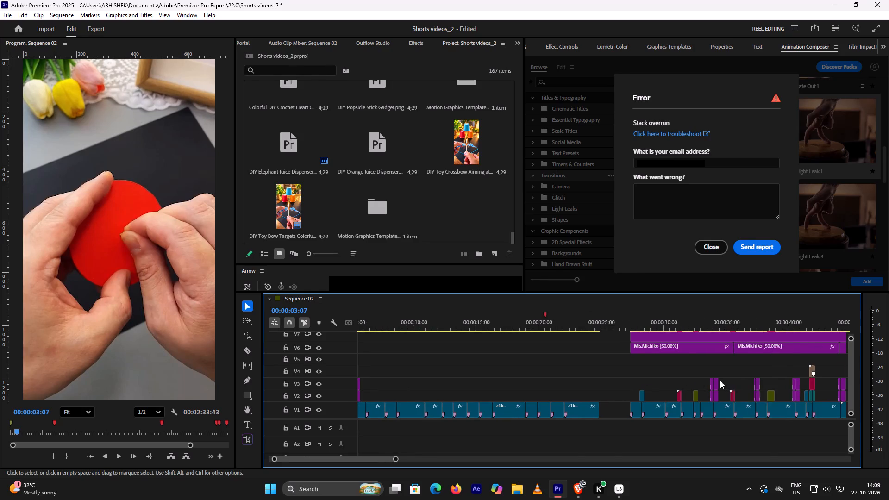
scroll(720, 381, "down", 3)
left_click(721, 320)
key("space")
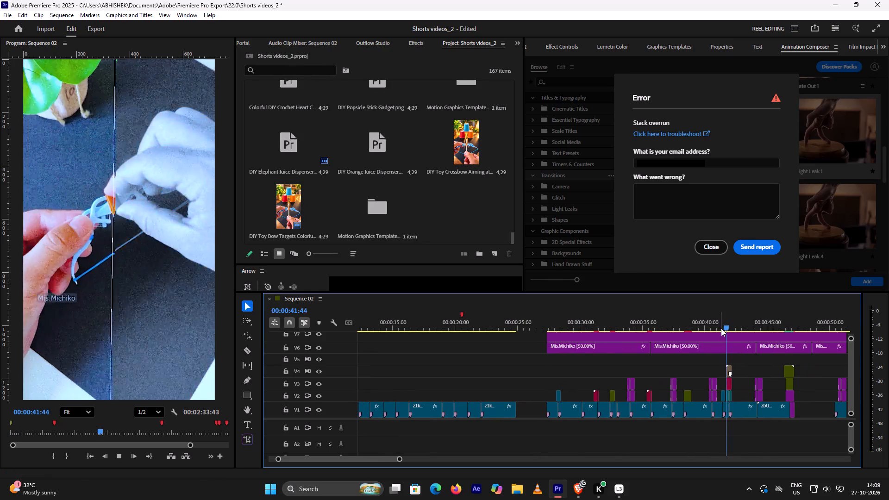
key("space")
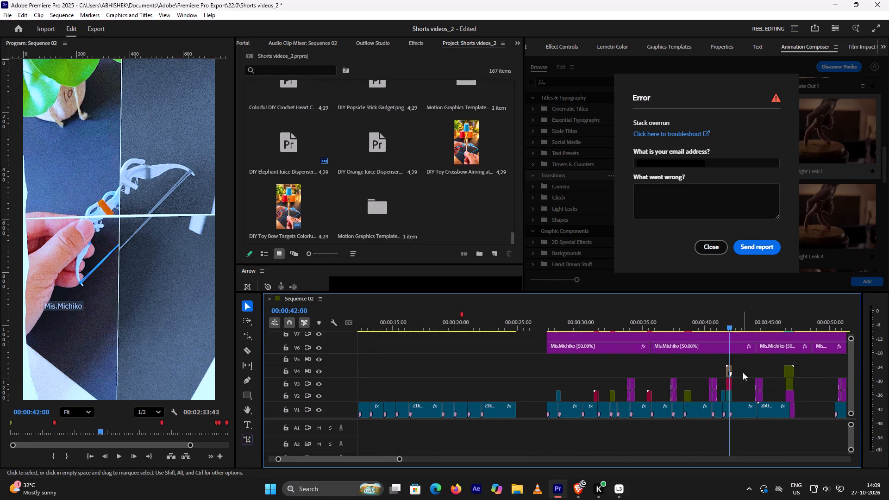
scroll(746, 371, "up", 5, "alt")
left_click_drag(715, 356, 721, 391)
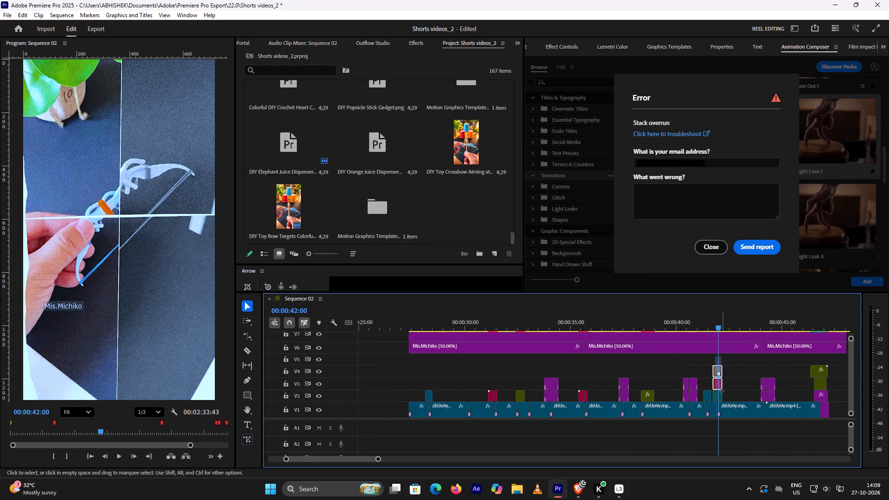
left_click_drag(721, 391, 722, 394)
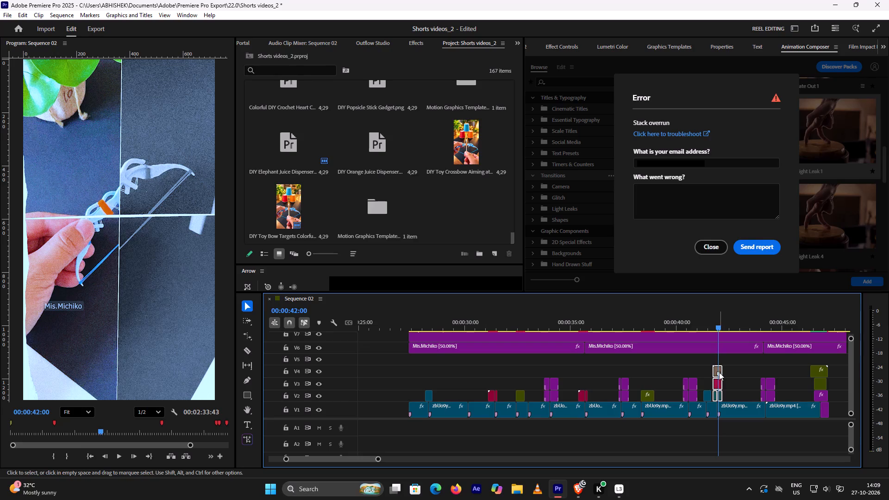
left_click_drag(718, 371, 247, 366)
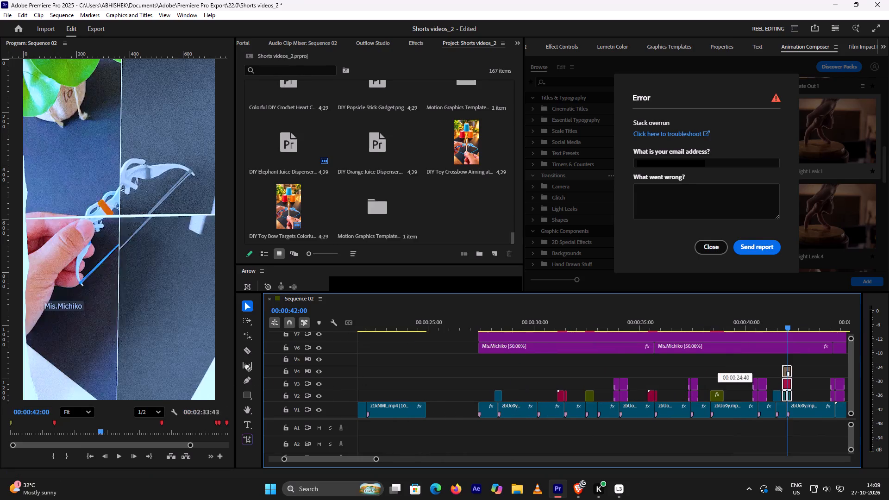
left_click_drag(247, 366, 286, 357)
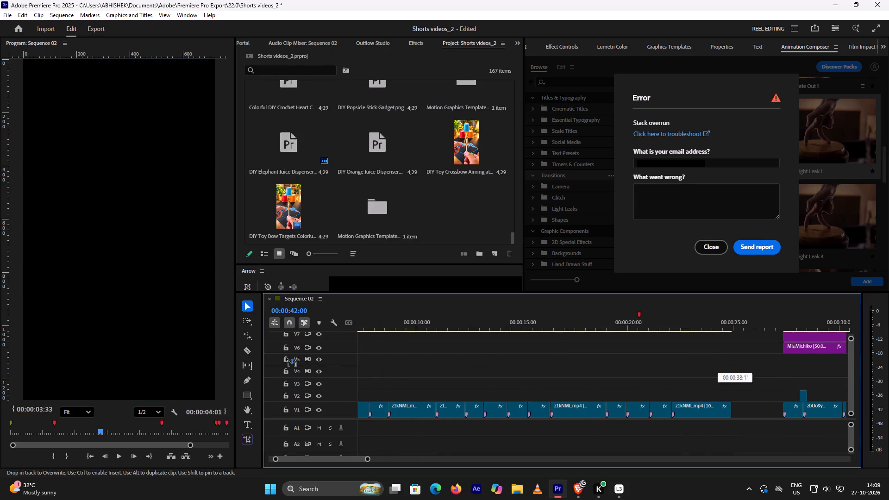
left_click_drag(286, 357, 438, 370)
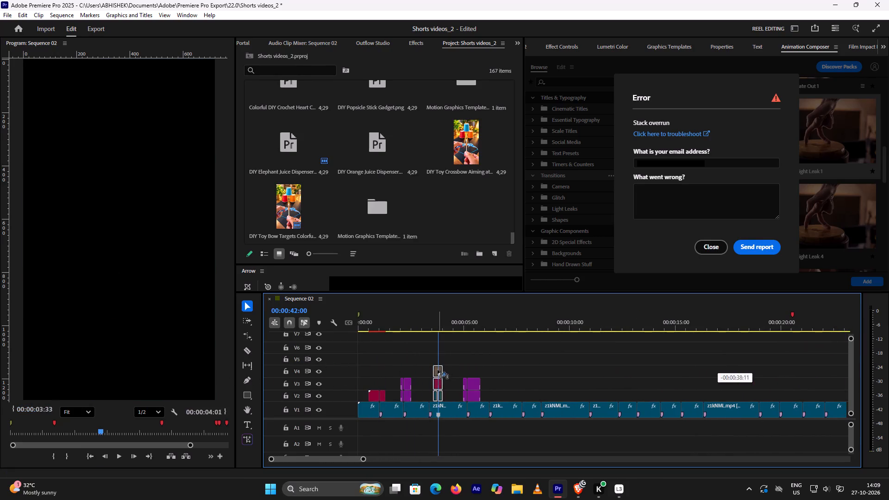
left_click_drag(438, 370, 430, 375)
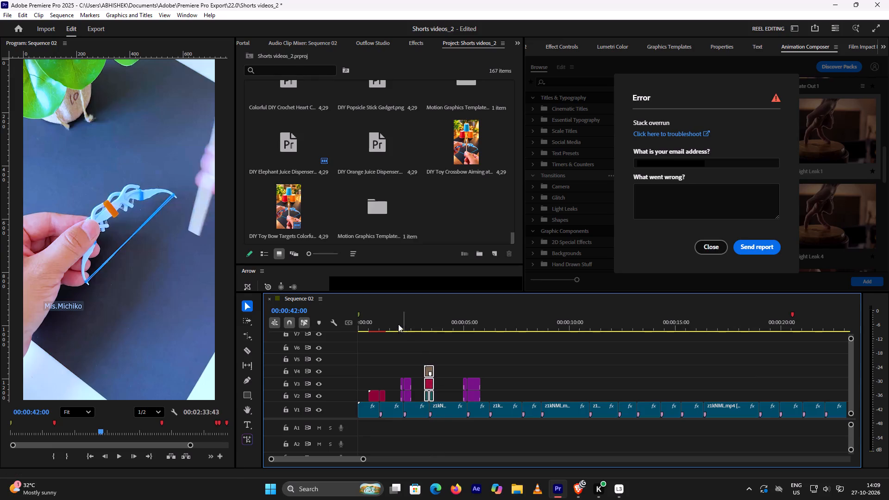
Play the first seven seconds of Sequence 02 to review the moved transitions and the following cuts.
left_click(363, 328)
key("space")
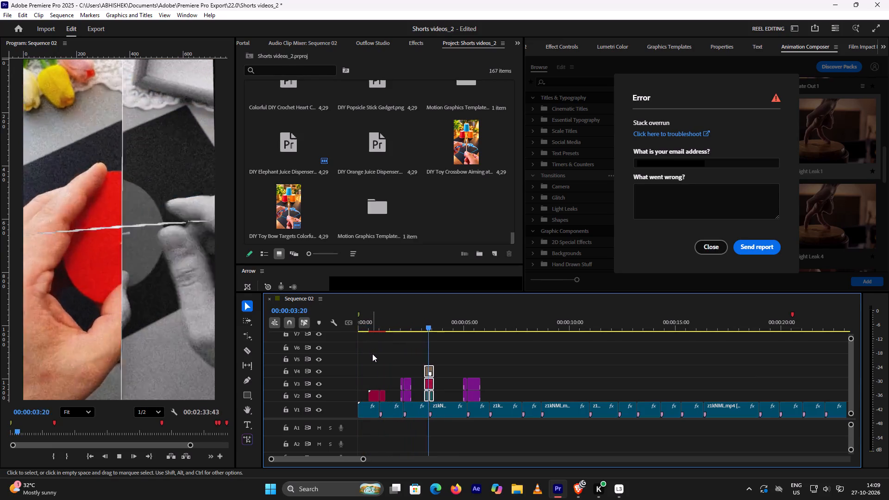
key("space")
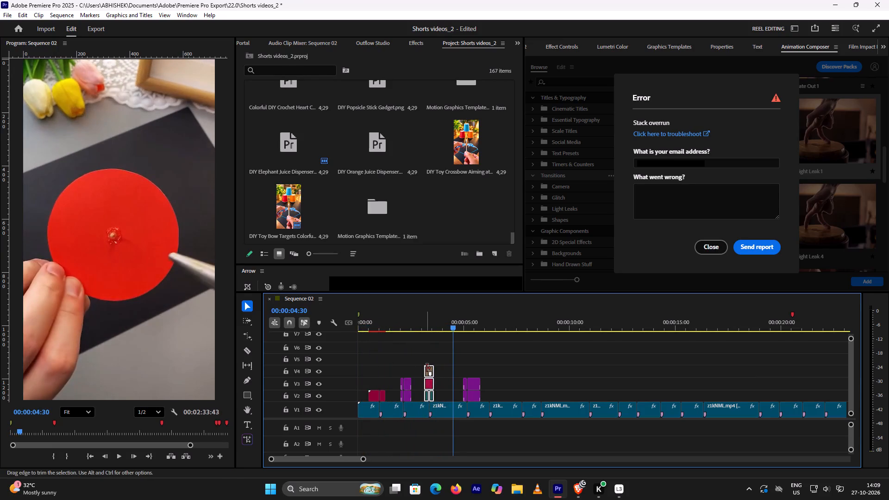
key("space")
key("space")
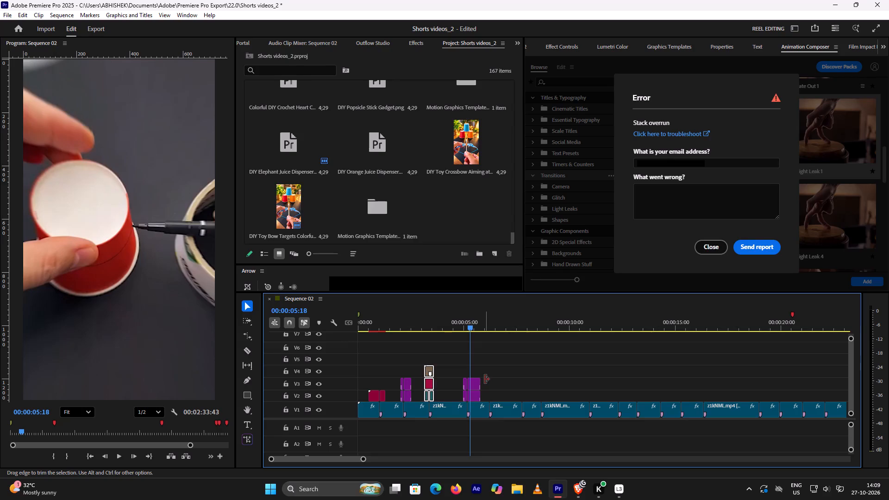
key("space")
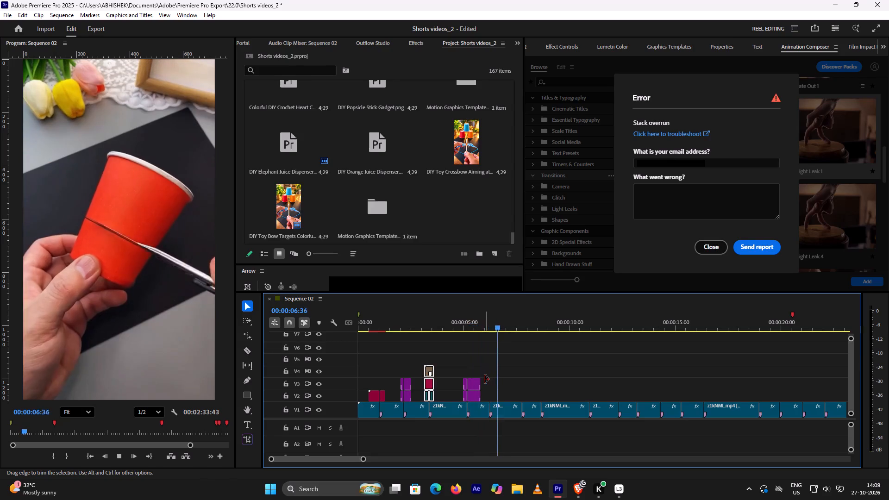
key("space")
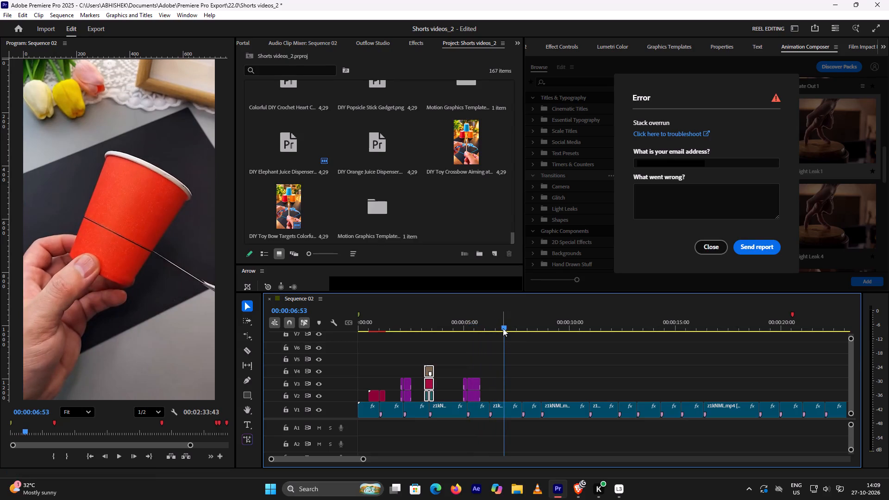
Preview the stacked transition clips on V2 and V3 at about 34 seconds and move them to the cut at about 6 seconds.
scroll(517, 351, "down", 13)
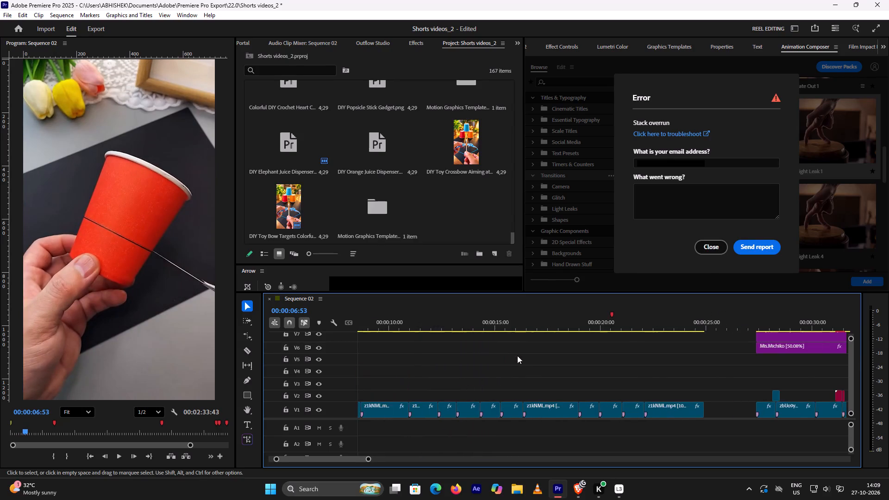
scroll(517, 356, "down", 7)
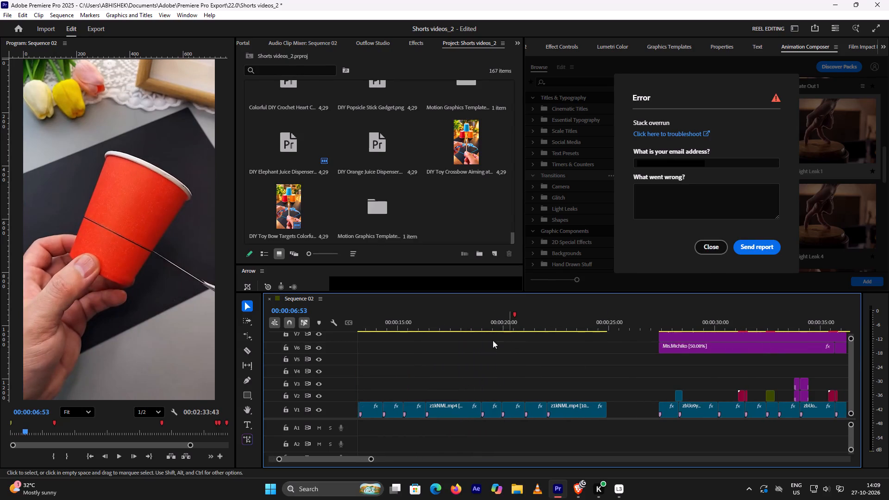
scroll(458, 342, "up", 8)
scroll(473, 350, "down", 12)
scroll(646, 376, "down", 4, "alt")
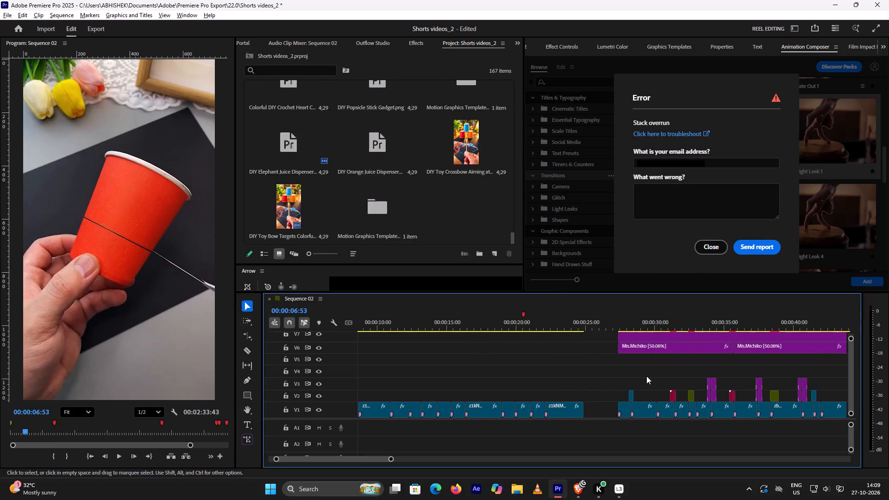
left_click(708, 326)
key("space")
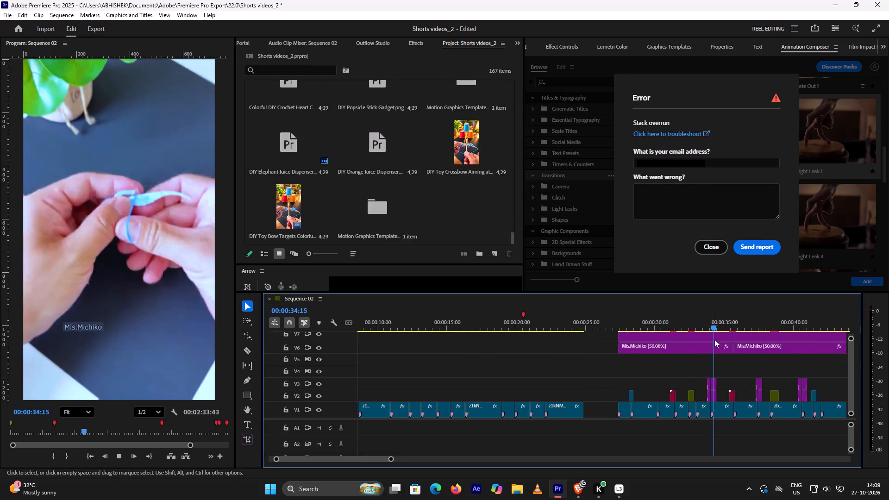
key("space")
left_click_drag(694, 369, 714, 395)
left_click(697, 372)
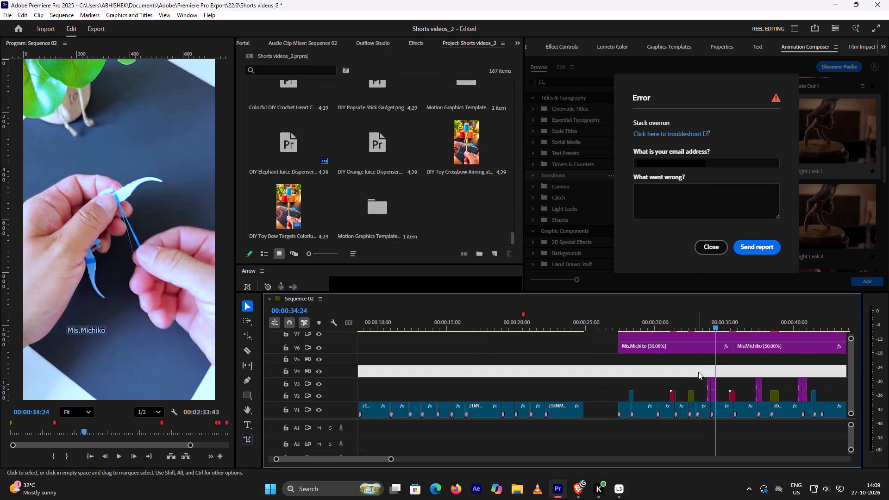
left_click_drag(703, 374, 714, 396)
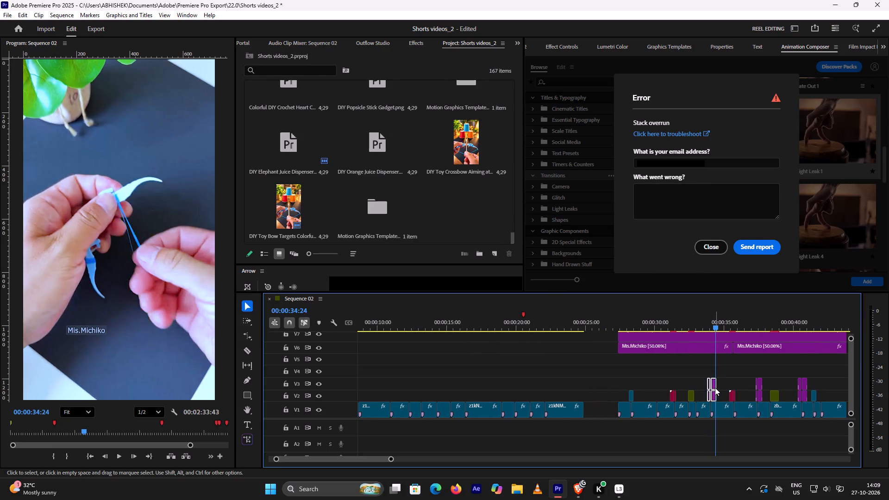
left_click_drag(713, 386, 318, 364)
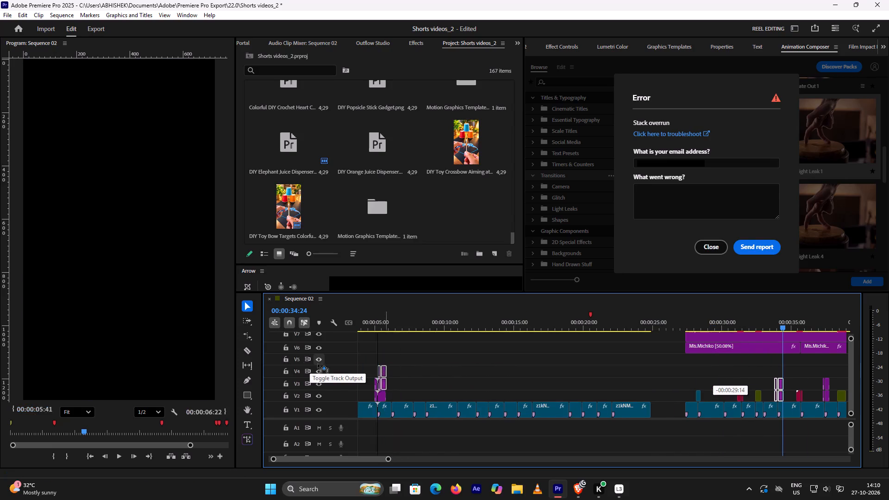
left_click_drag(318, 364, 421, 381)
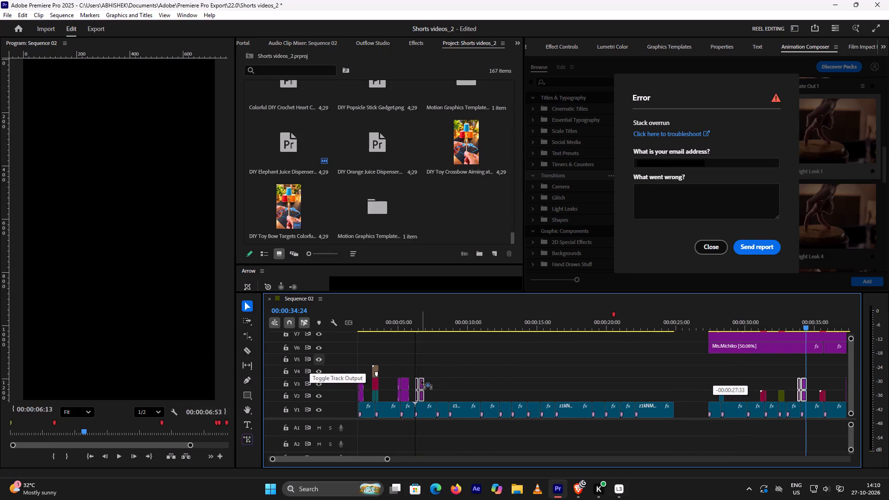
left_click_drag(421, 381, 417, 382)
Play the opening eight seconds and shift the V2 and V3 transition clips from the 6-second cut to the cut at about 8 seconds.
left_click(369, 321)
key("space")
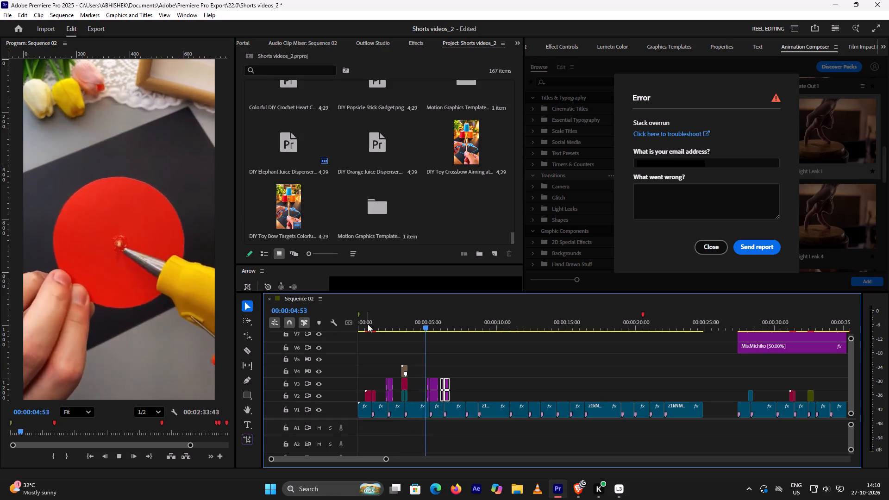
key("space")
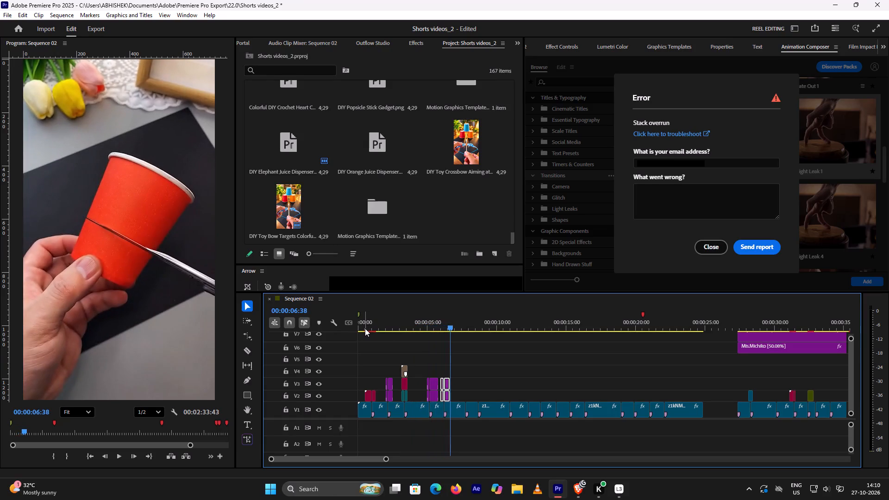
key("space")
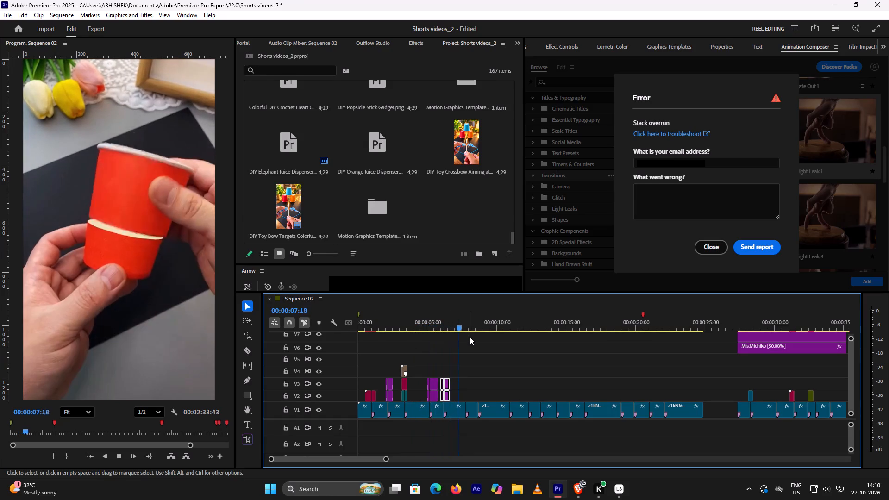
key("space")
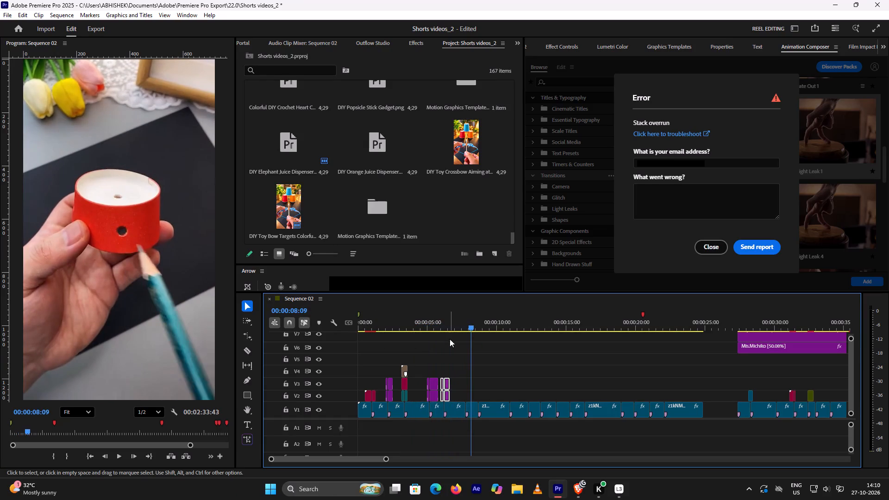
left_click_drag(446, 382, 469, 386)
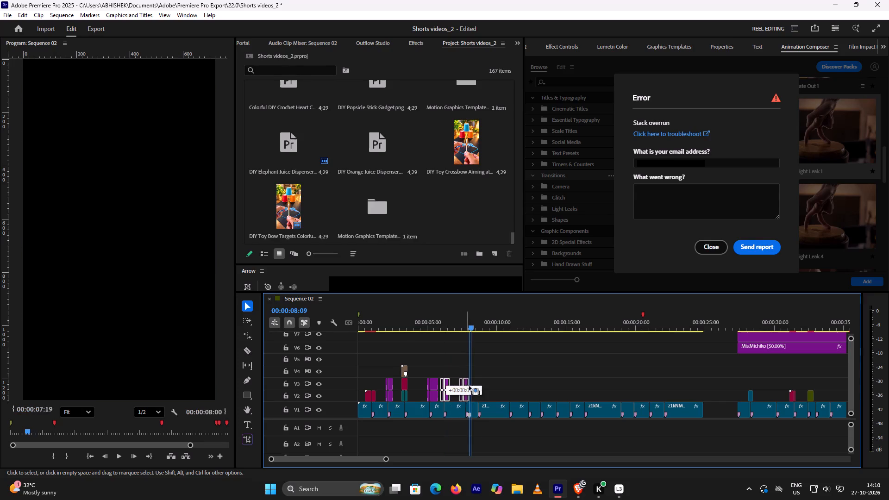
left_click_drag(469, 386, 467, 387)
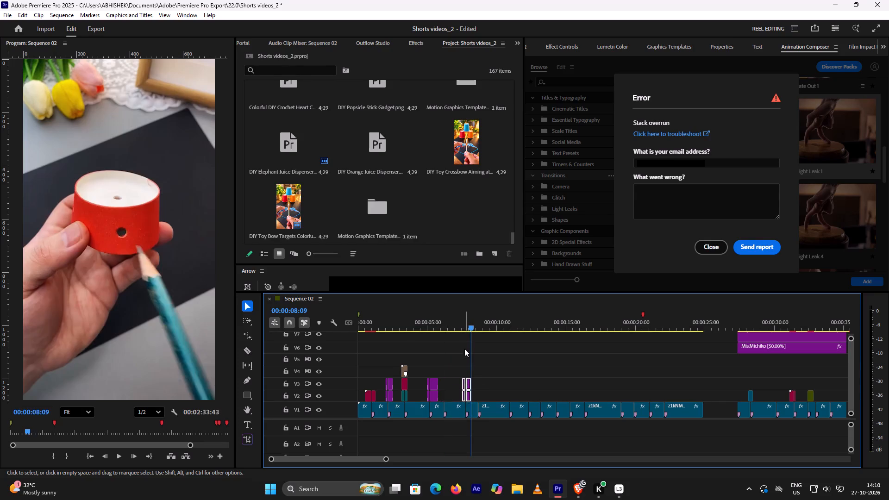
Replay Sequence 02 around the V2 and V3 transition clips at about 8 seconds and the section following the 5-second transition.
left_click(457, 326)
key("space")
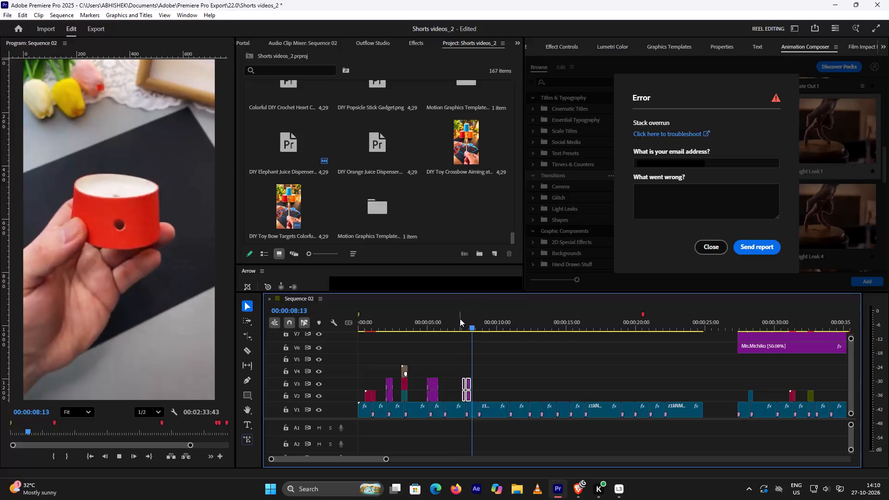
key("space")
left_click(456, 326)
key("space")
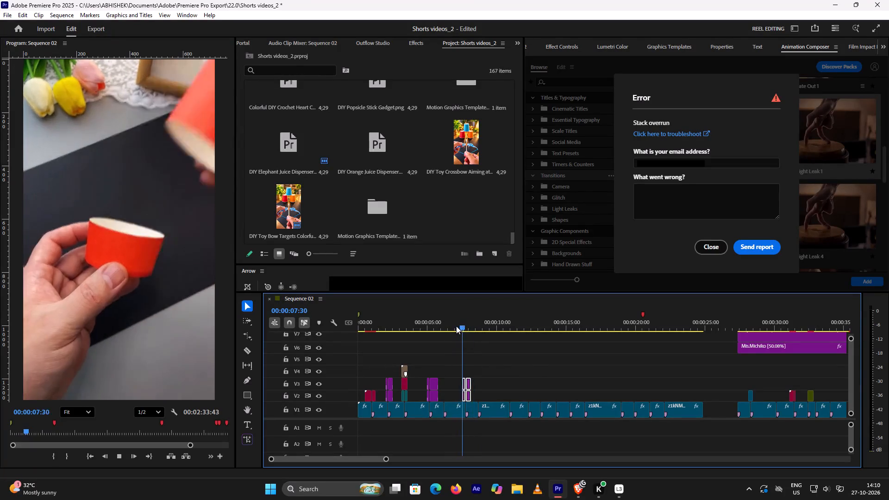
key("space")
left_click(438, 321)
key("space")
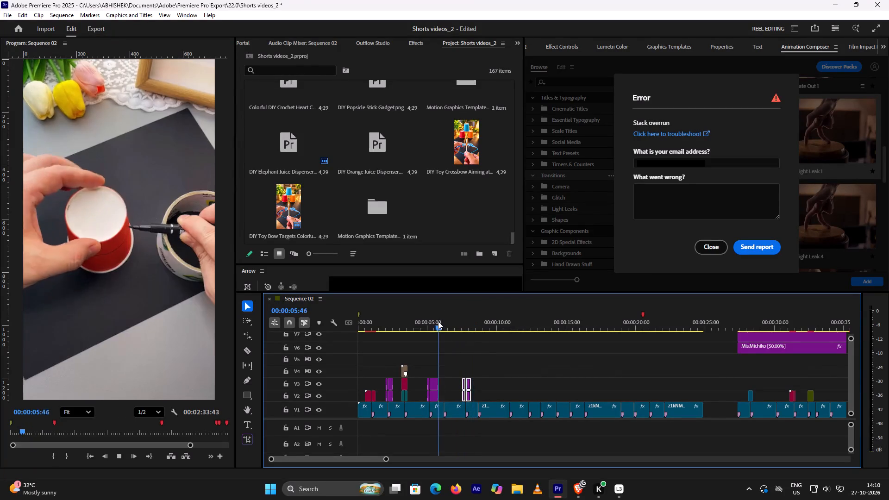
key("space")
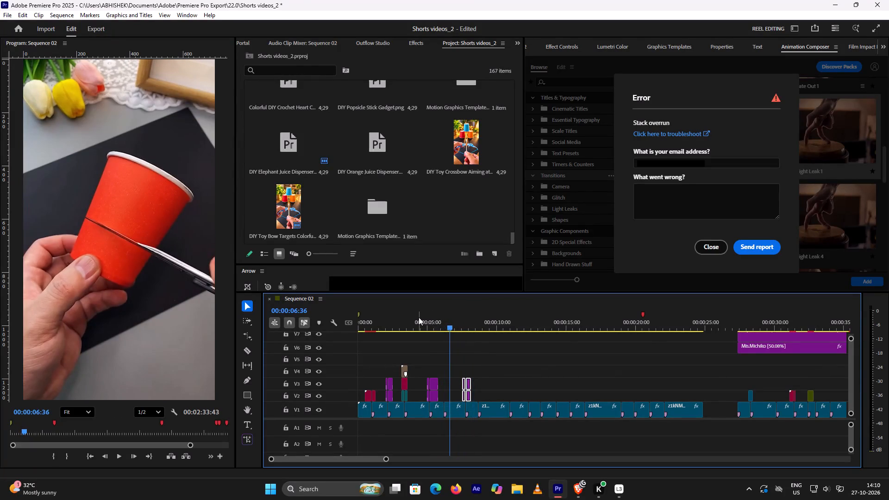
Play Sequence 02 from the start and replay the section from about 5 to 9 seconds to compare its transitions.
left_click(360, 319)
key("space")
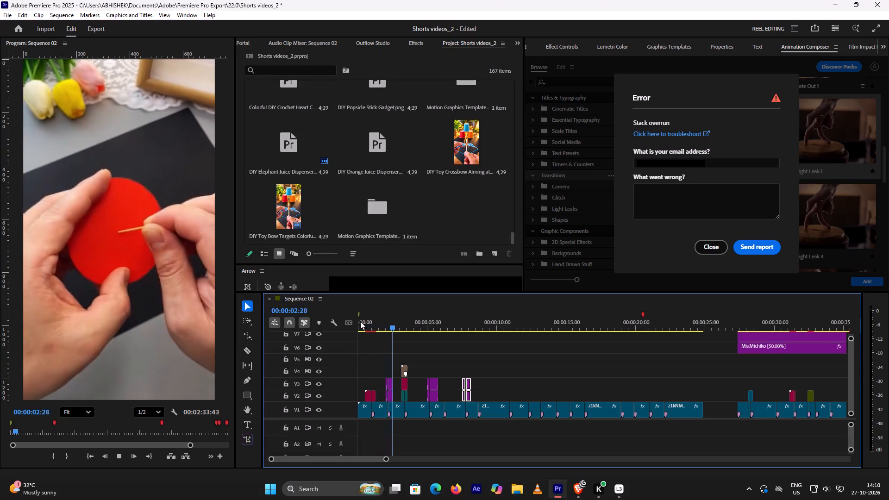
key("space")
left_click(360, 322)
key("space")
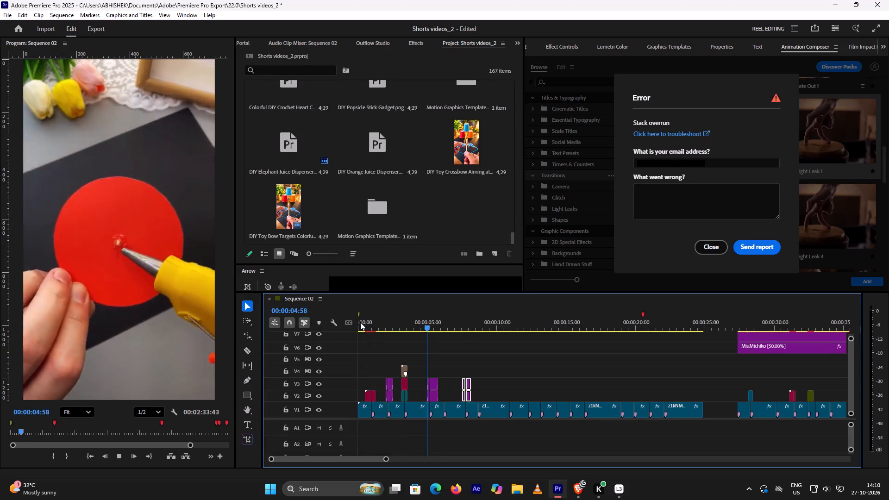
key("space")
left_click(423, 327)
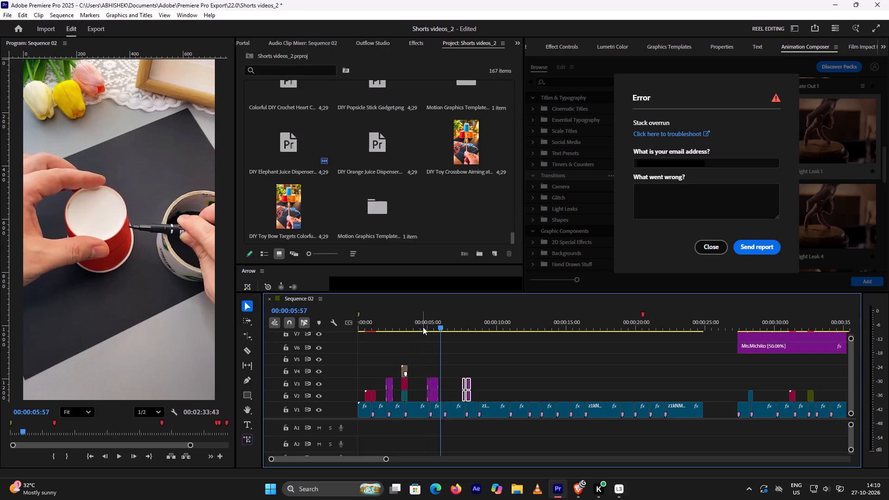
key("space")
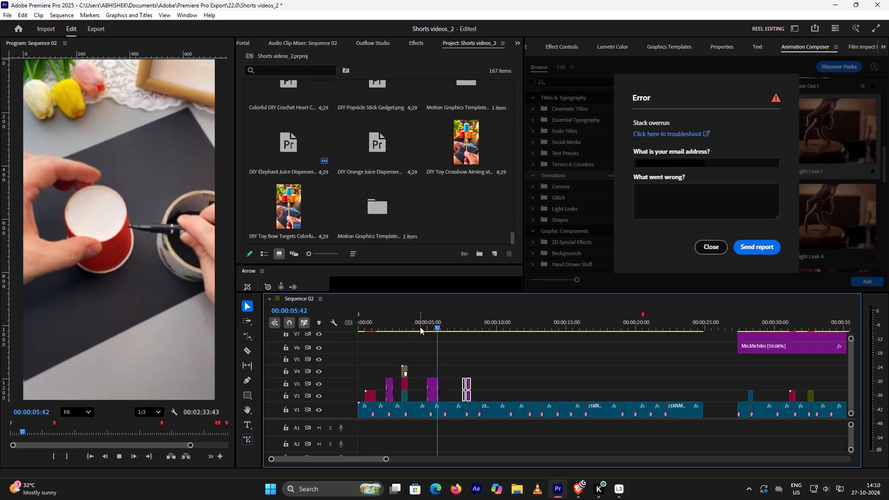
key("space")
left_click(420, 327)
key("space")
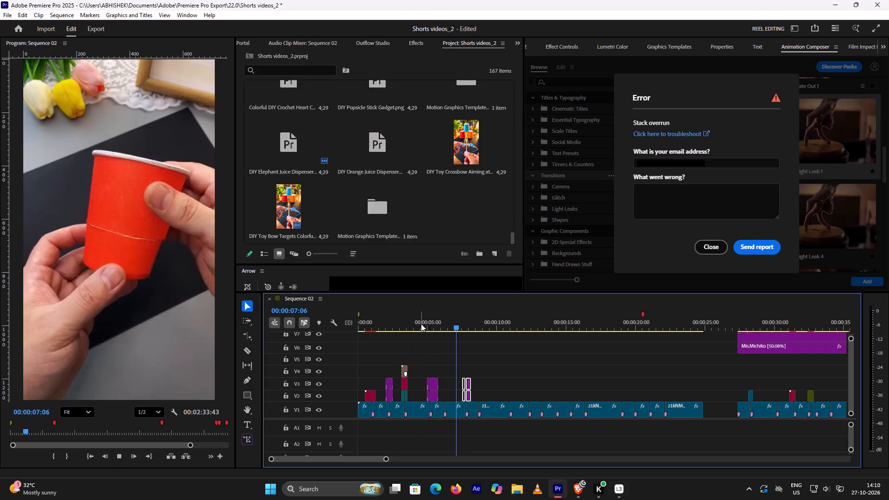
key("space")
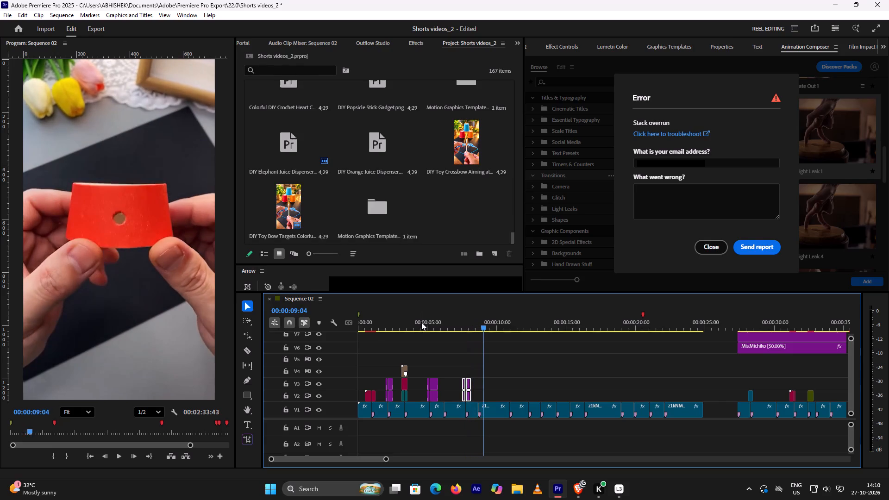
left_click(424, 323)
key("space")
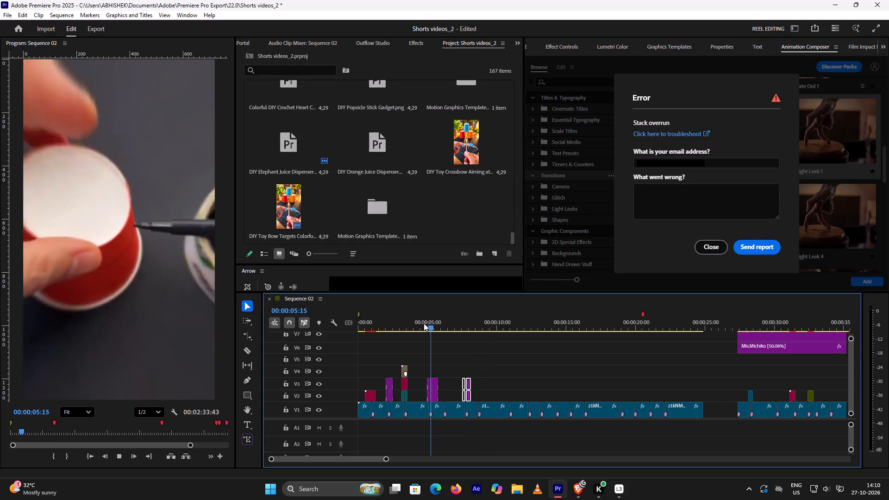
key("space")
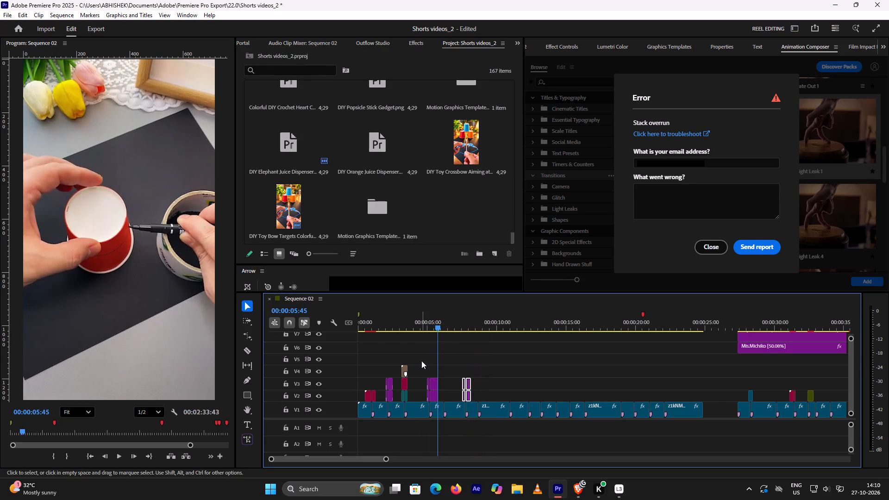
Move the purple V2 and V3 transition clips from about 5 seconds out to about 30 seconds, on the same tracks.
left_click_drag(421, 361, 443, 401)
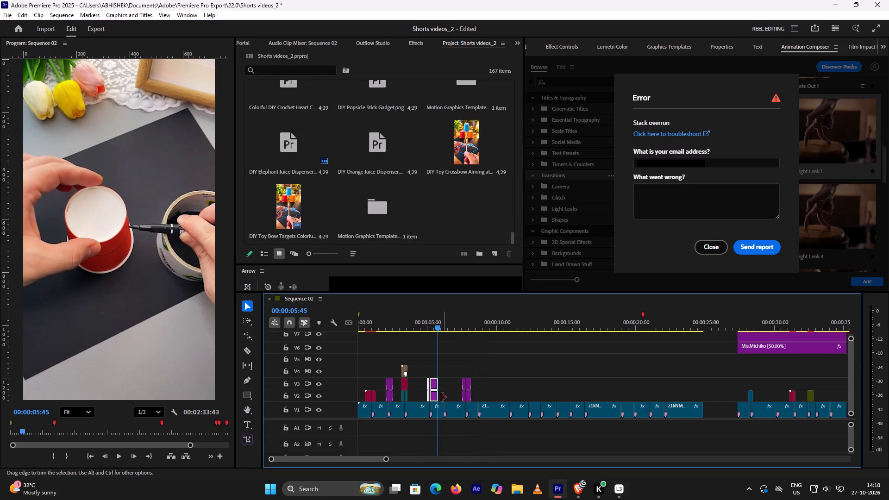
left_click_drag(433, 384, 719, 365)
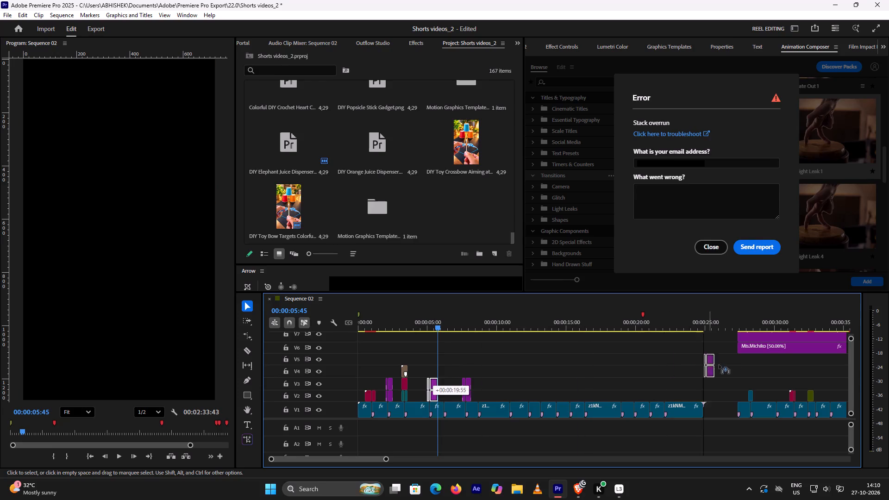
left_click_drag(719, 365, 772, 387)
Move the V2 and V3 transition clips from about 8 seconds to the cut at about 5 seconds and preview them.
left_click_drag(460, 365, 472, 390)
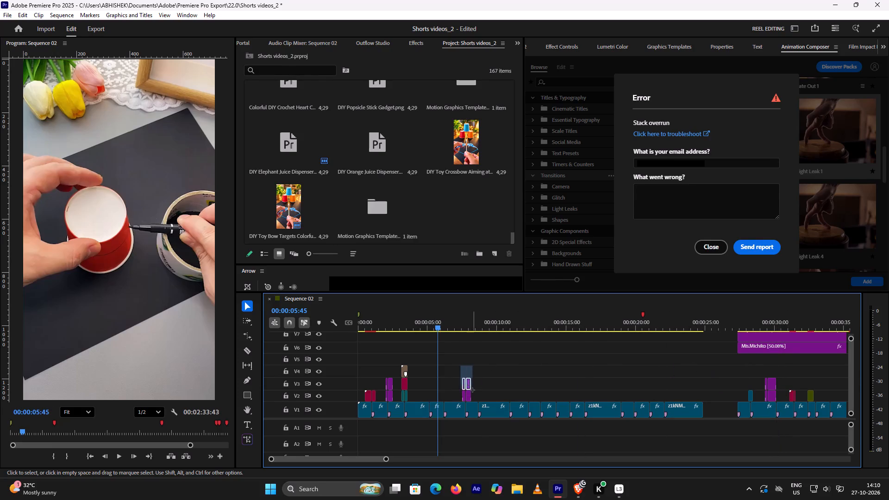
left_click_drag(472, 390, 476, 396)
left_click_drag(468, 384, 458, 382)
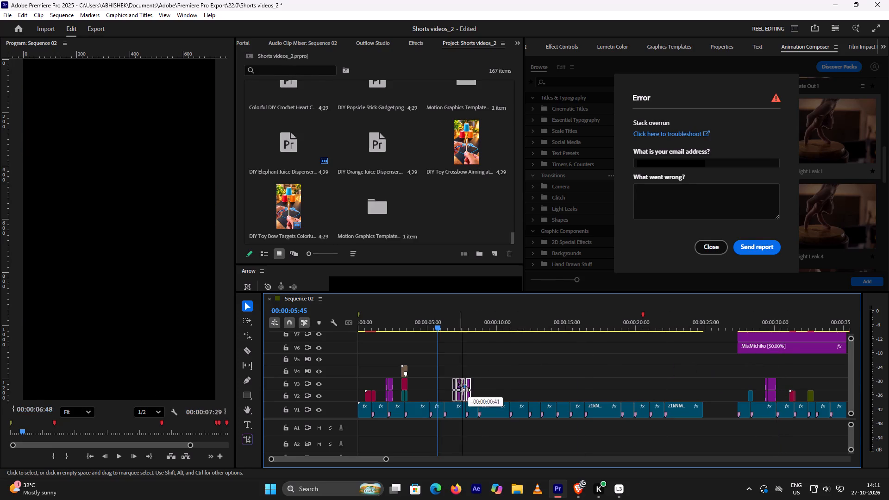
left_click_drag(458, 382, 434, 384)
left_click(425, 327)
key("space")
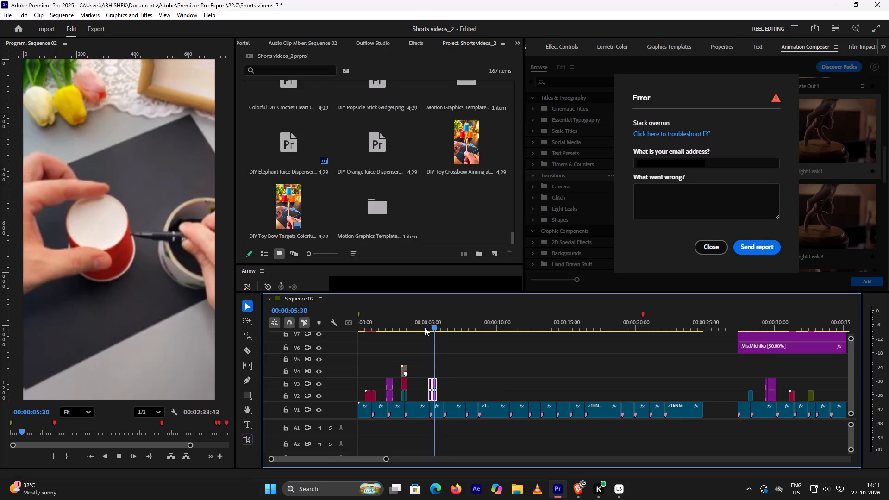
key("space")
left_click(425, 327)
key("space")
key("space")
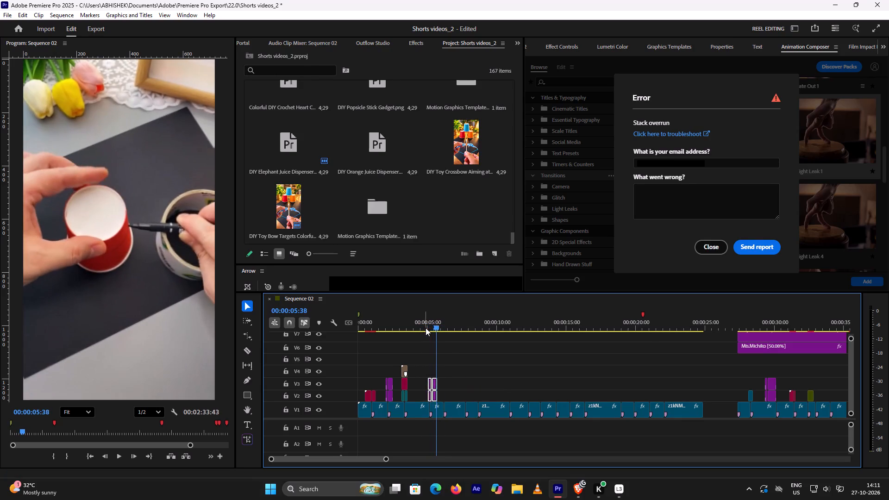
Nudge the V2 and V3 transition clips at about 5 seconds slightly earlier around the cut and replay them.
scroll(463, 363, "up", 4, "alt")
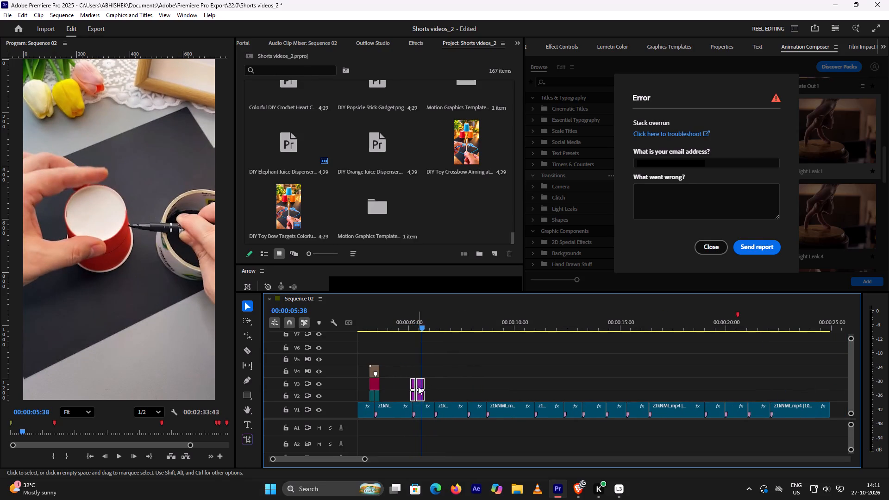
left_click(419, 387)
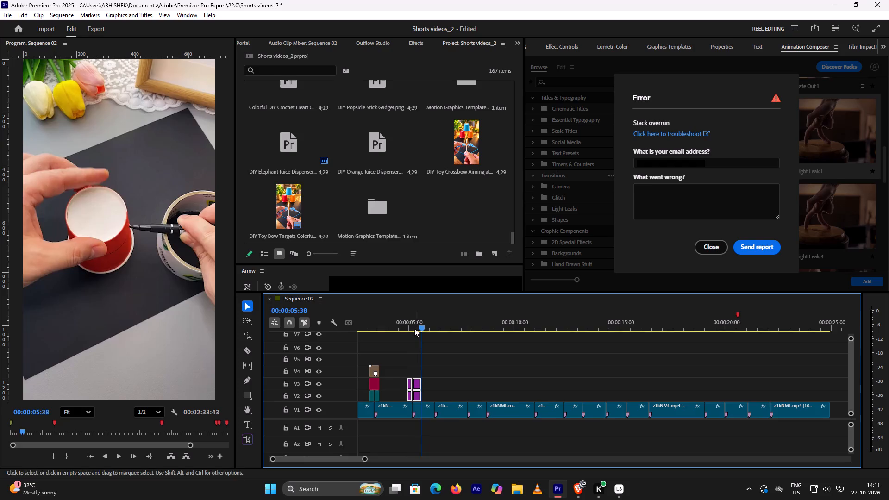
left_click(407, 324)
key("space")
key("space")
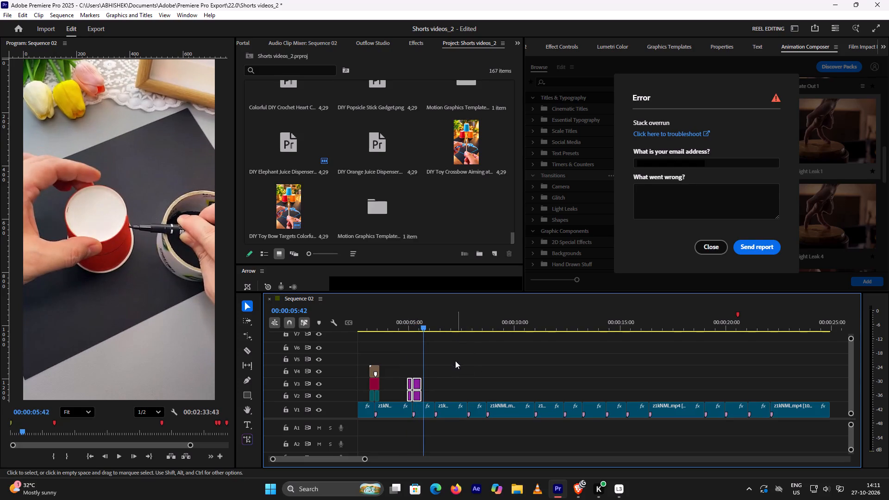
key("space")
key("space")
Preview the V2 transition clip at about 28 seconds and move it to the cut at about 6 seconds.
scroll(451, 358, "down", 4, "alt")
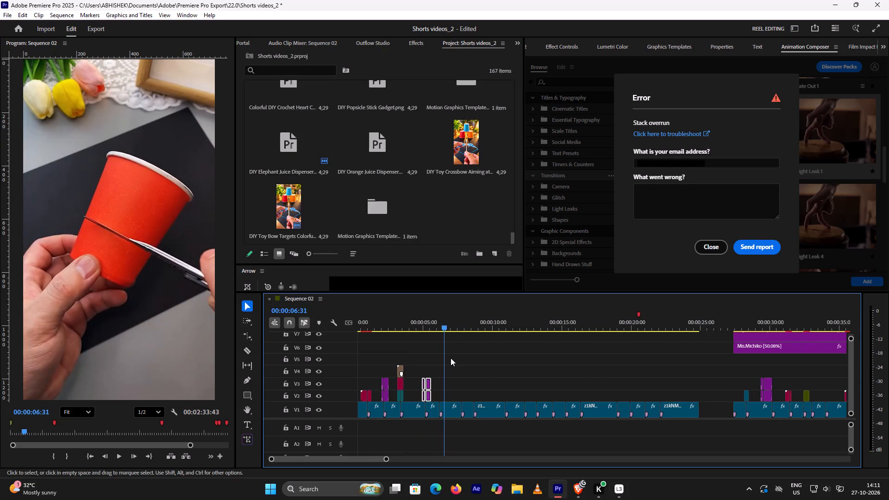
scroll(451, 358, "down", 5)
left_click(676, 319)
key("space")
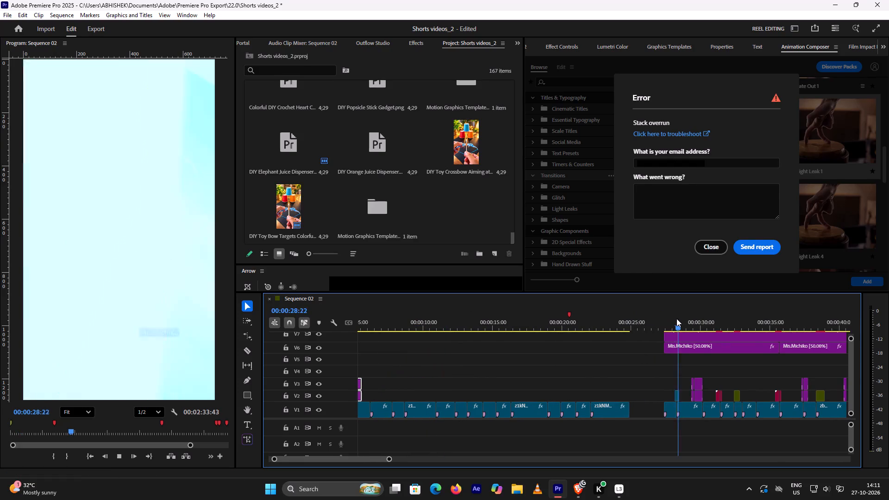
key("space")
left_click_drag(678, 395, 595, 370)
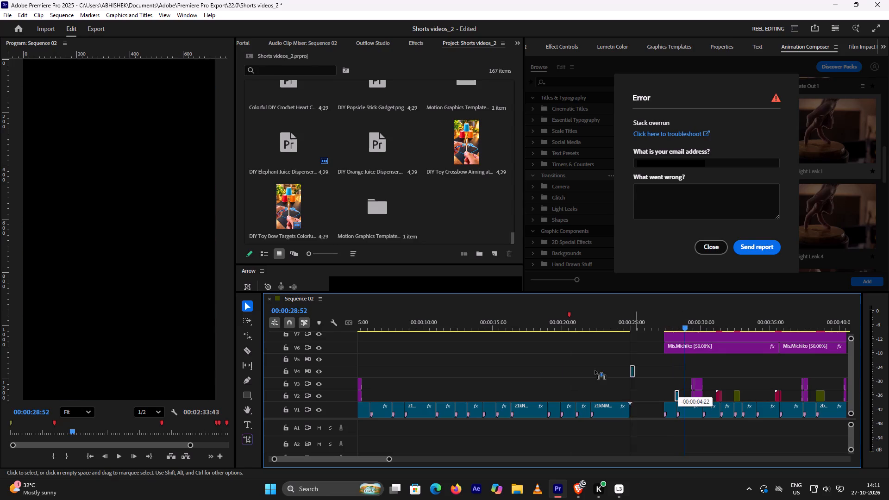
left_click_drag(595, 370, 396, 394)
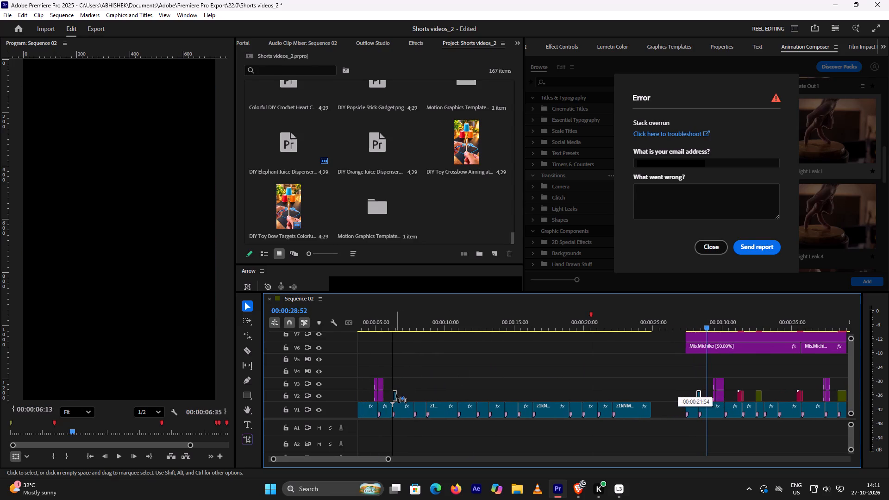
left_click_drag(396, 394, 396, 394)
Fine-tune the moved V2 transition clip's position so it straddles the V1 cut at about 6 seconds.
scroll(432, 387, "up", 6, "alt")
scroll(414, 380, "up", 6)
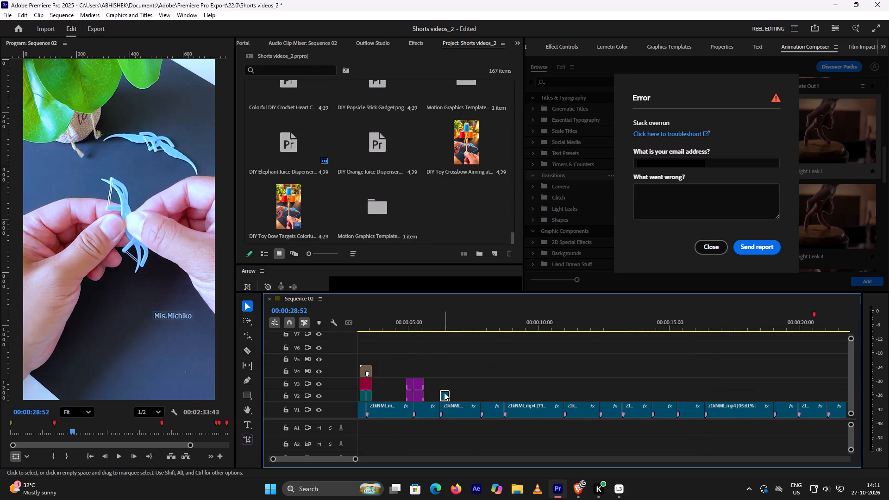
left_click_drag(444, 396, 440, 399)
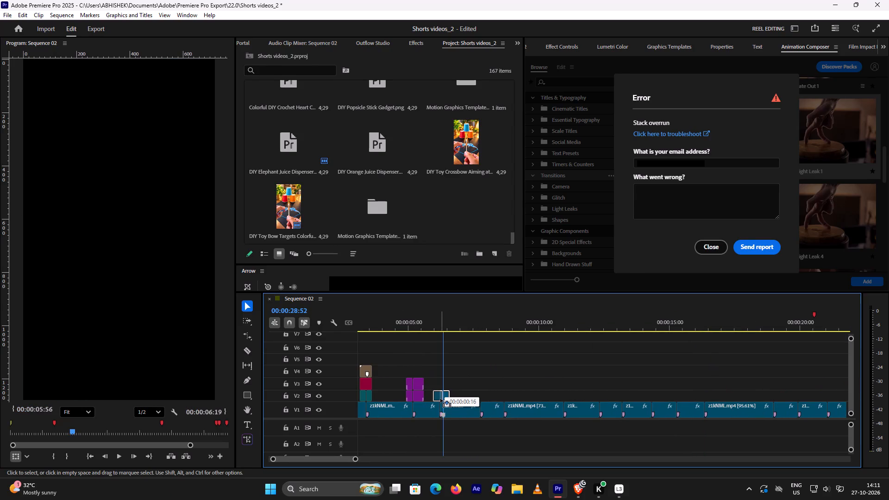
left_click_drag(440, 399, 440, 399)
scroll(451, 390, "up", 7, "alt")
left_click_drag(421, 395, 429, 397)
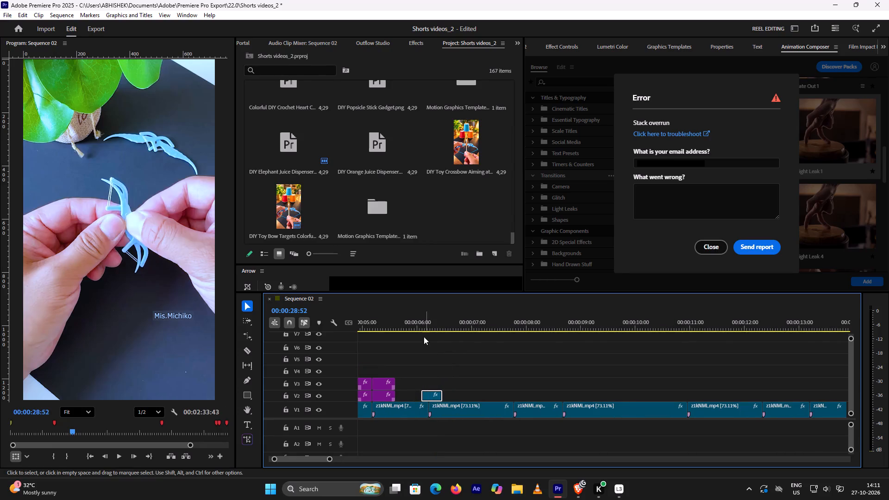
Play and scrub through the V2 transition at about 6 seconds to check its alignment with the cut.
left_click(418, 323)
key("space")
left_click(419, 322)
key("space")
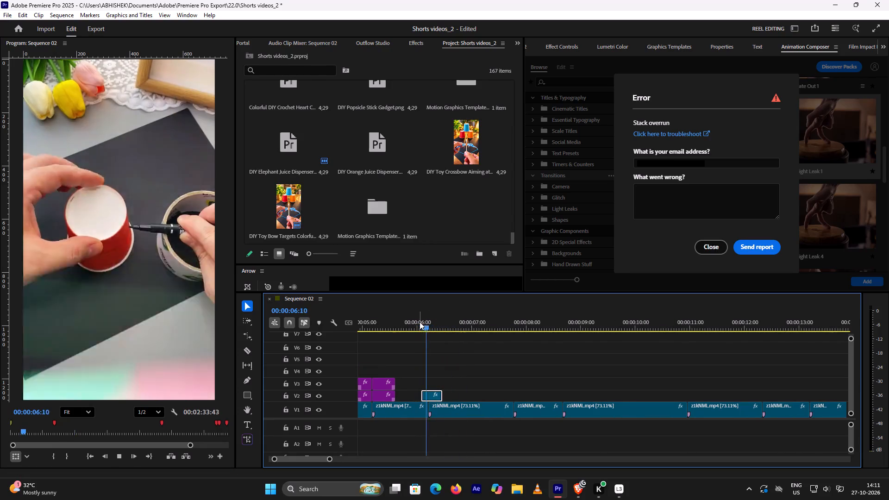
key("space")
left_click(419, 322)
key("space")
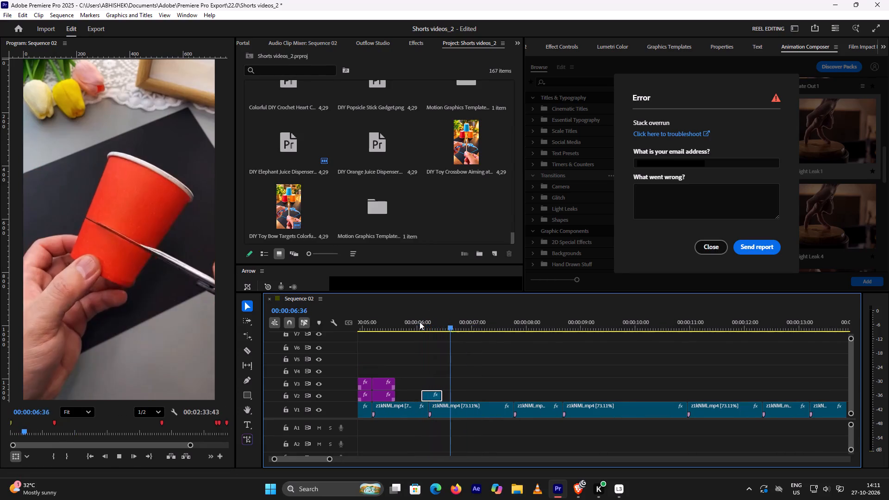
key("space")
left_click(419, 322)
left_click_drag(418, 325, 422, 330)
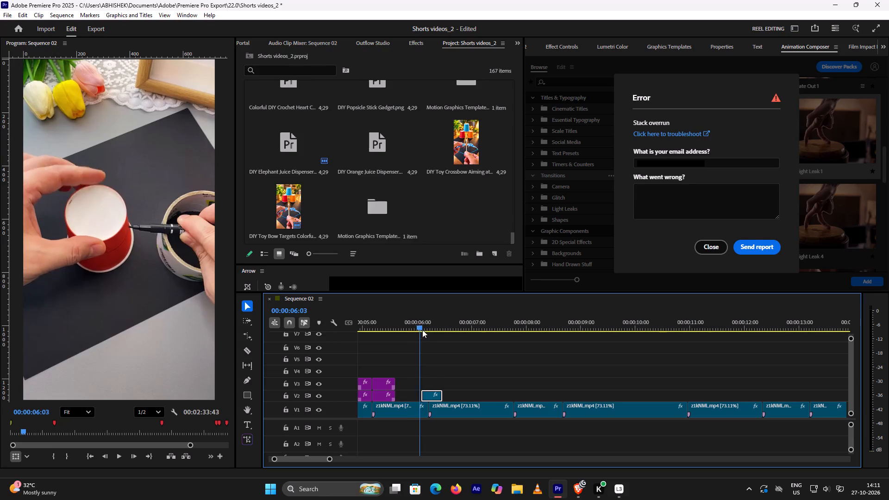
left_click_drag(422, 330, 428, 334)
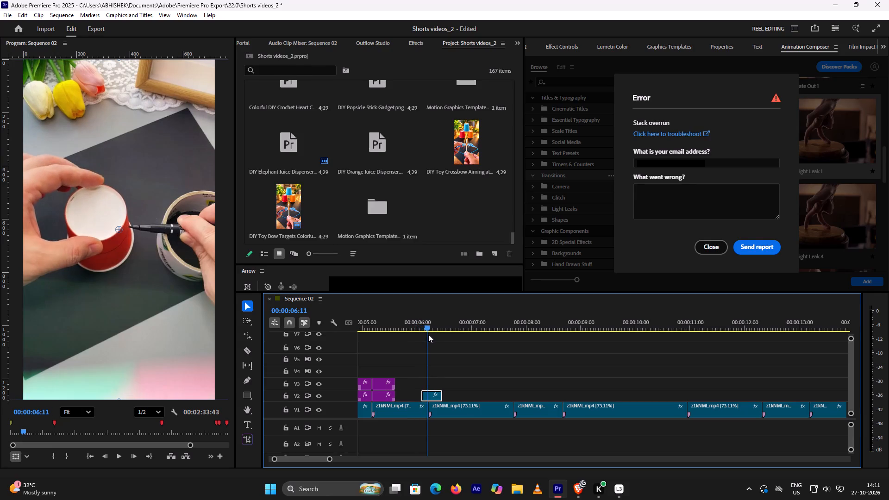
left_click_drag(428, 334, 430, 337)
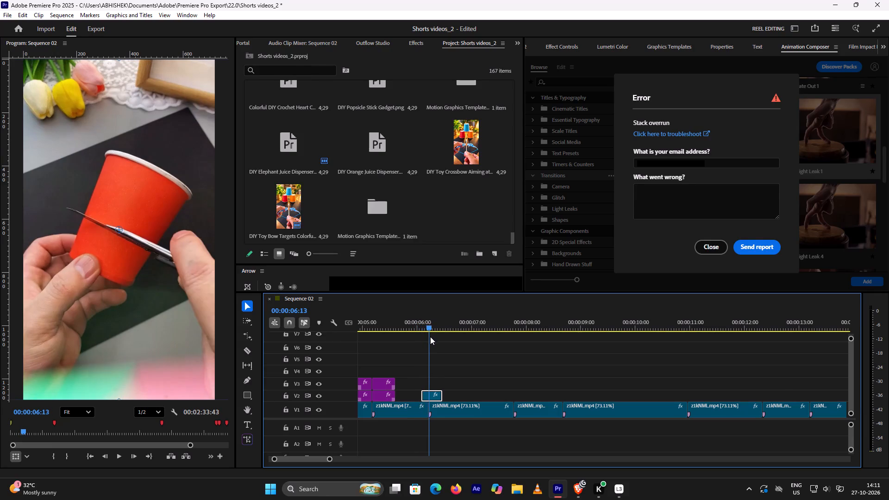
left_click_drag(430, 337, 432, 338)
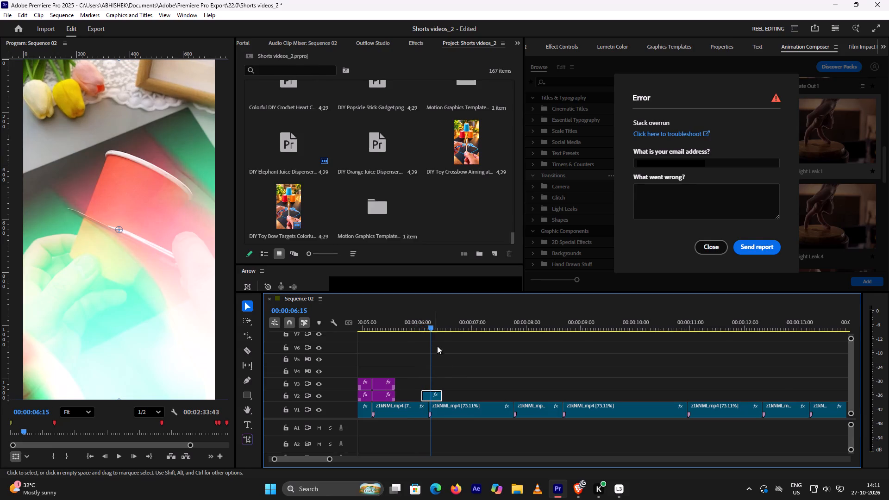
left_click(435, 395)
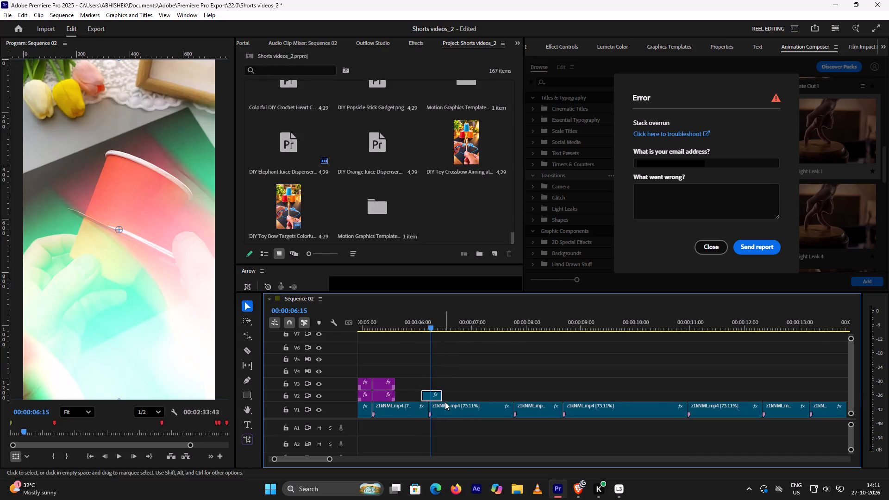
Nudge the V2 transition clip slightly earlier over the V1 cut at about 6 seconds and replay it.
scroll(445, 399, "up", 5, "alt")
left_click_drag(427, 396, 422, 395)
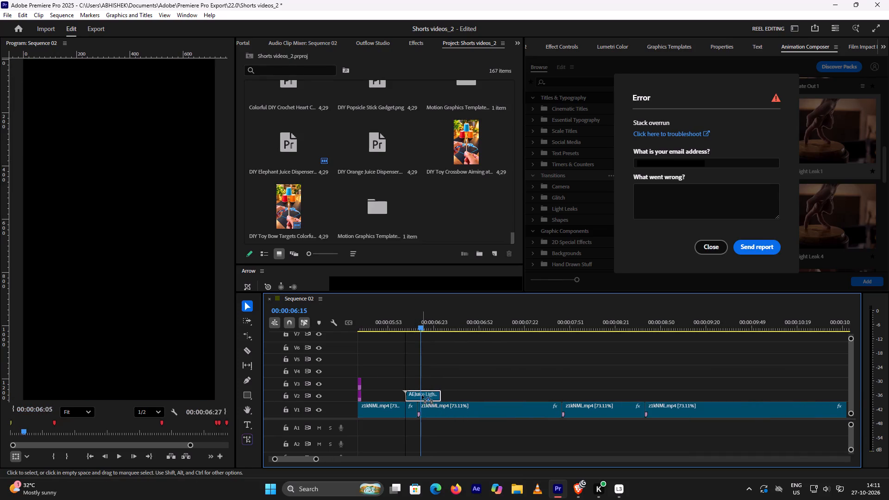
left_click_drag(422, 395, 420, 396)
left_click_drag(420, 327, 410, 331)
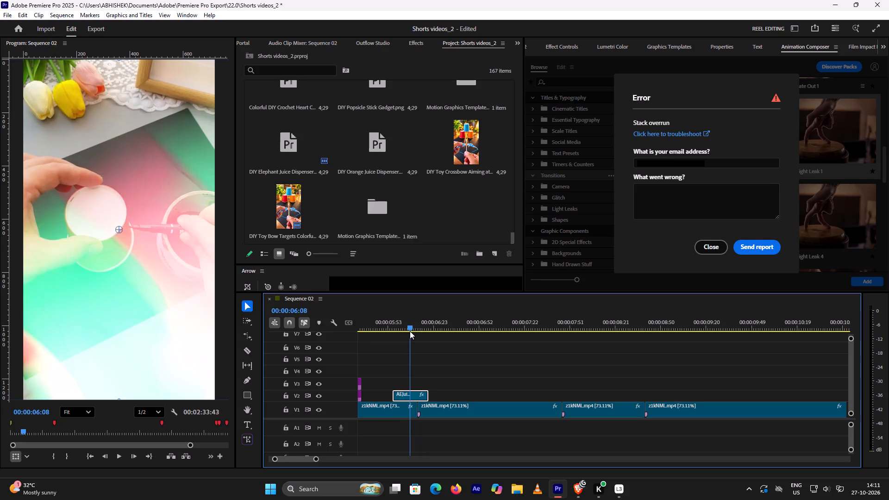
left_click_drag(410, 331, 420, 334)
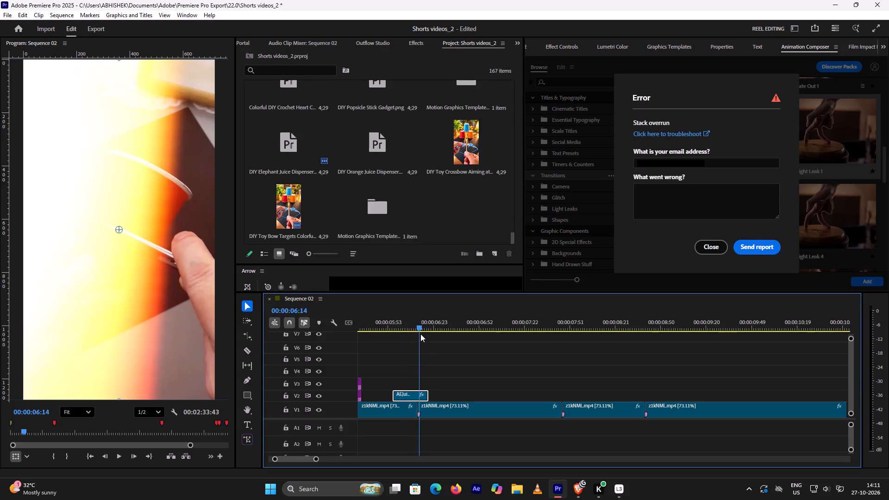
left_click_drag(420, 334, 424, 336)
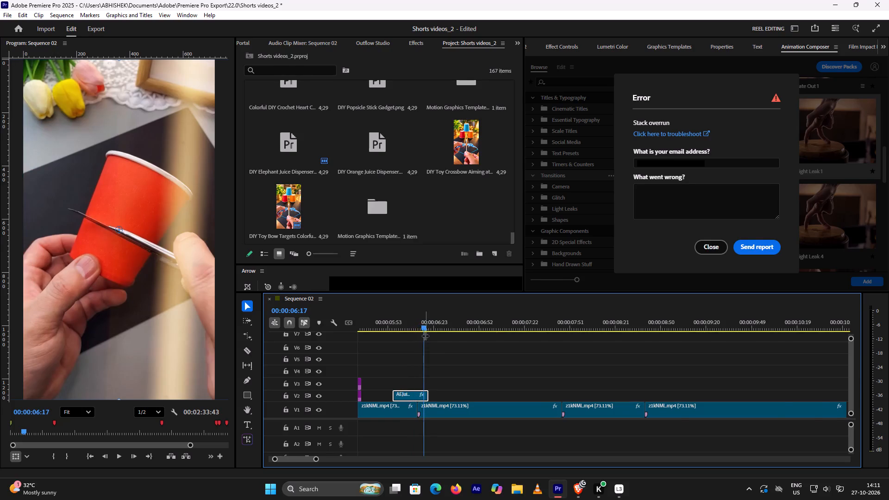
scroll(428, 339, "down", 9, "alt")
left_click(413, 327)
key("space")
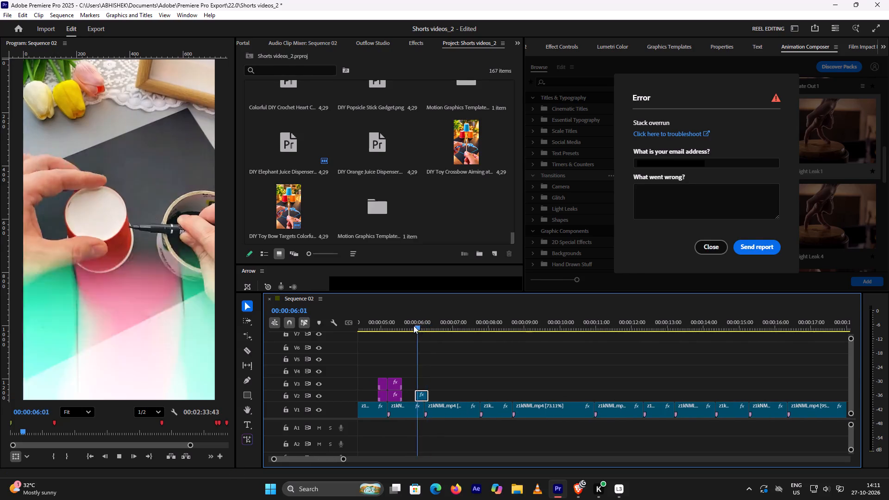
key("space")
Play the craft footage from about 7 to 8 seconds repeatedly to examine the next cut that needs a transition.
scroll(534, 349, "down", 7)
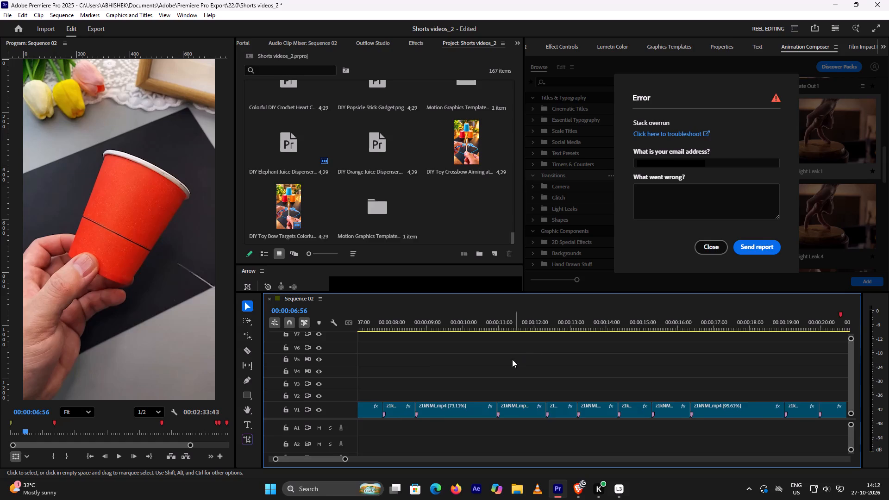
scroll(505, 361, "up", 5)
key("space")
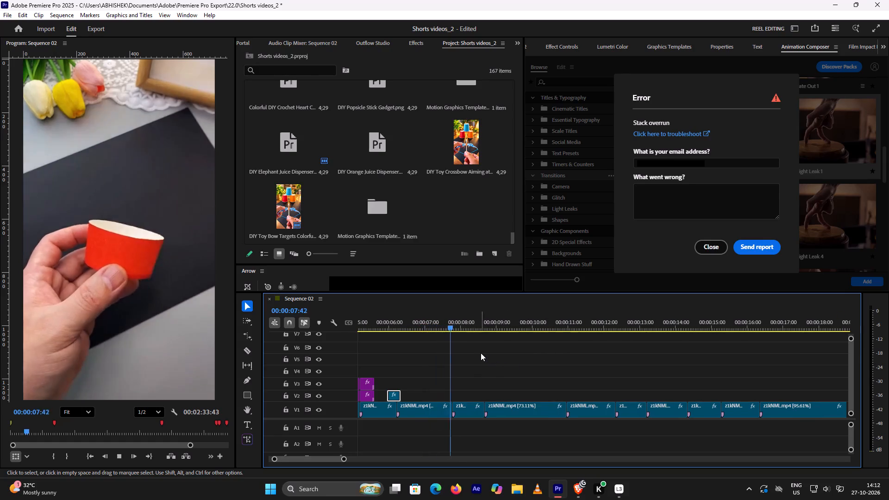
key("space")
left_click(446, 318)
key("space")
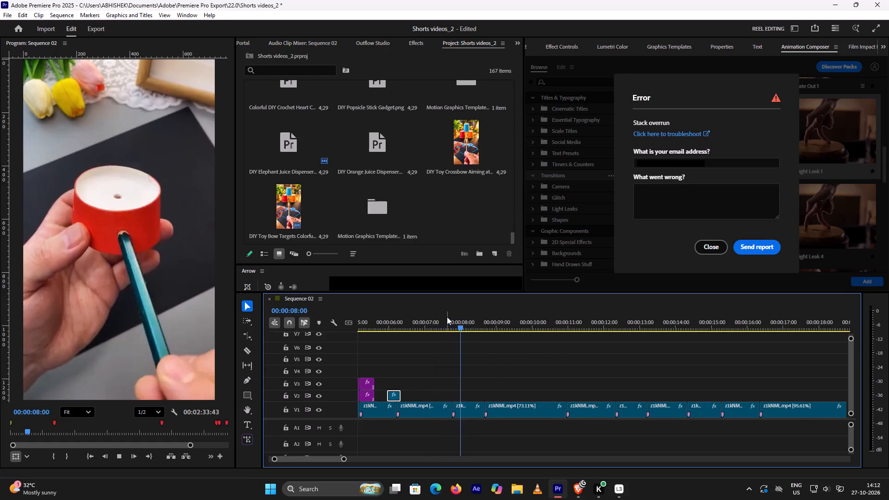
key("space")
left_click(436, 316)
key("space")
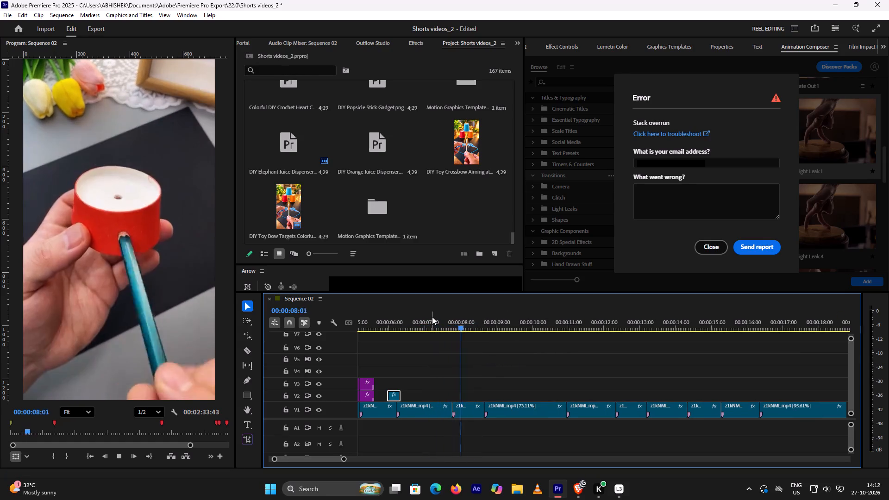
key("space")
Preview the existing V2 and V3 transition clips between about 31 and 38 seconds to look for one to reuse.
scroll(564, 383, "down", 5, "alt")
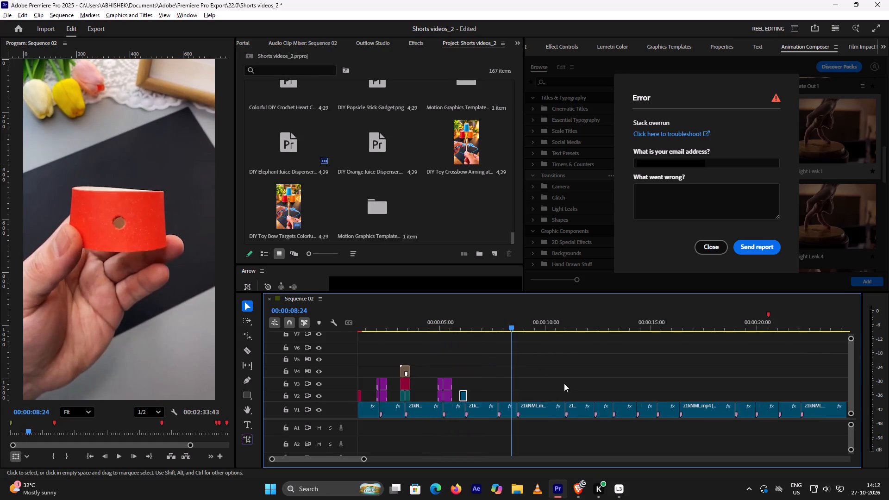
scroll(563, 382, "down", 12, "alt")
scroll(560, 381, "down", 7)
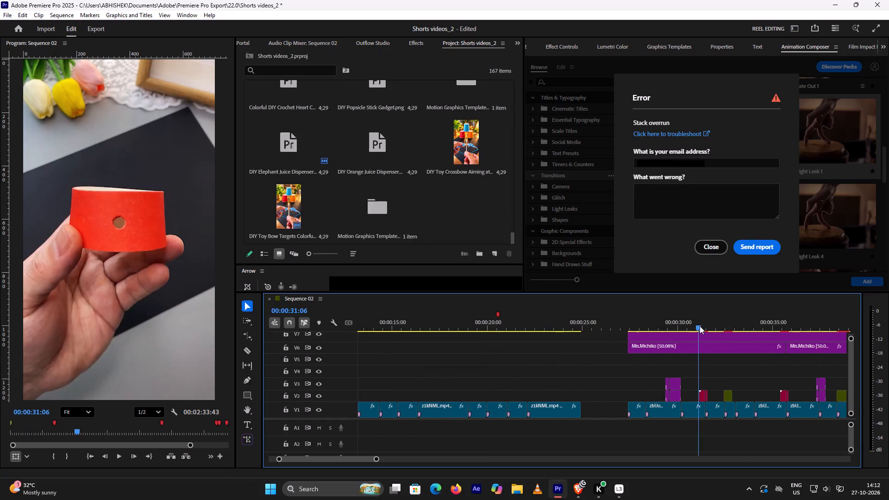
left_click(700, 326)
key("space")
key("space")
key("space")
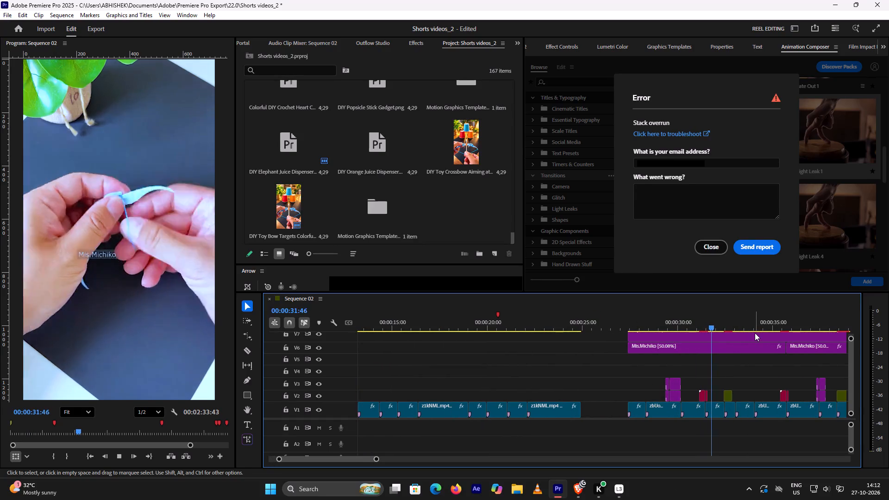
key("space")
left_click(775, 331)
key("space")
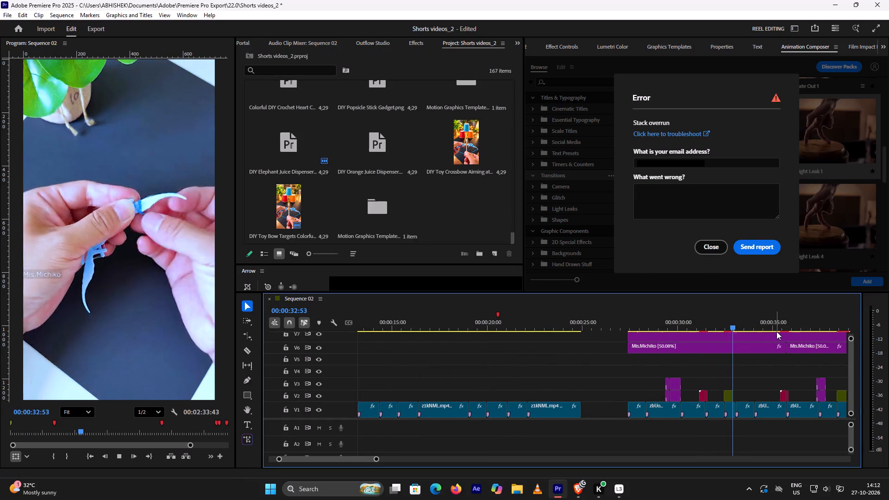
left_click(776, 319)
key("space")
key("space")
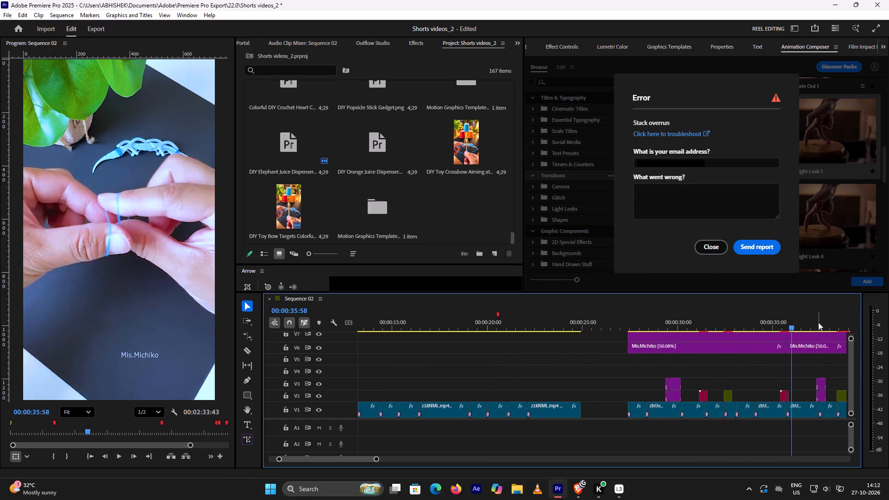
left_click(816, 323)
key("space")
key("space")
Preview the stacked transition clips between about 38 and 47 seconds for a reusable effect.
scroll(811, 330, "down", 6)
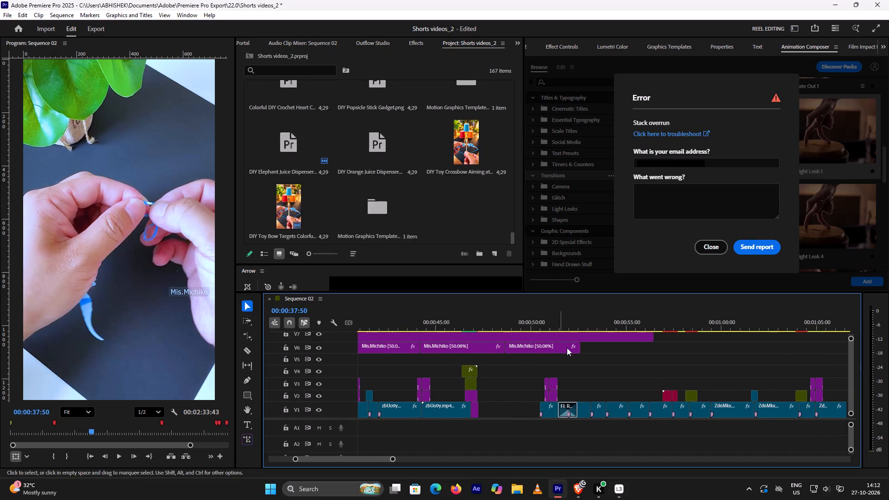
key("space")
scroll(670, 354, "down", 6)
key("space")
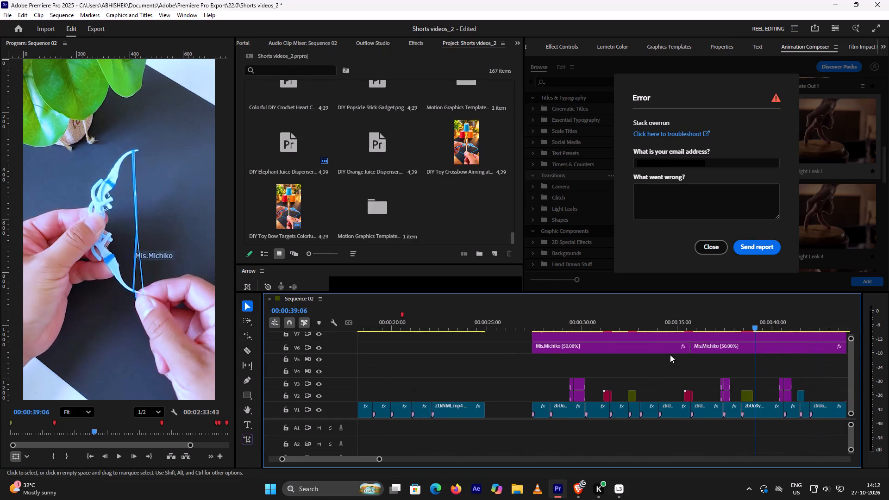
scroll(670, 356, "down", 6)
left_click(676, 328)
key("space")
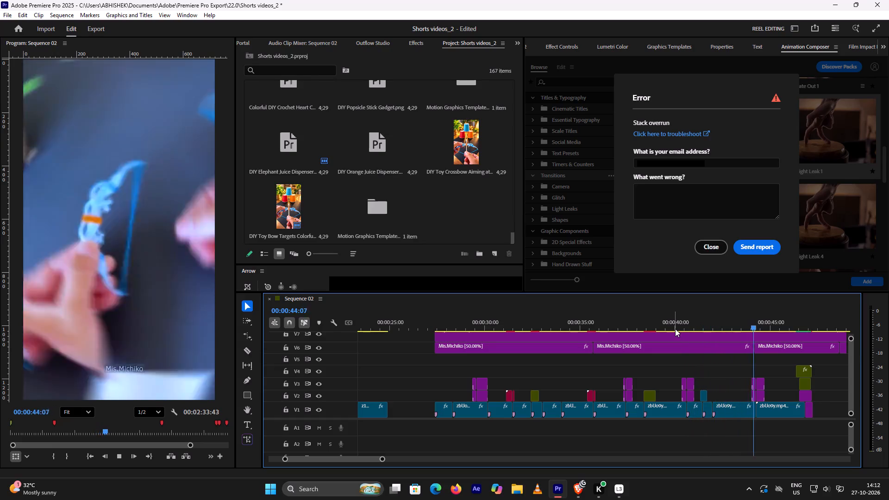
key("space")
key("space")
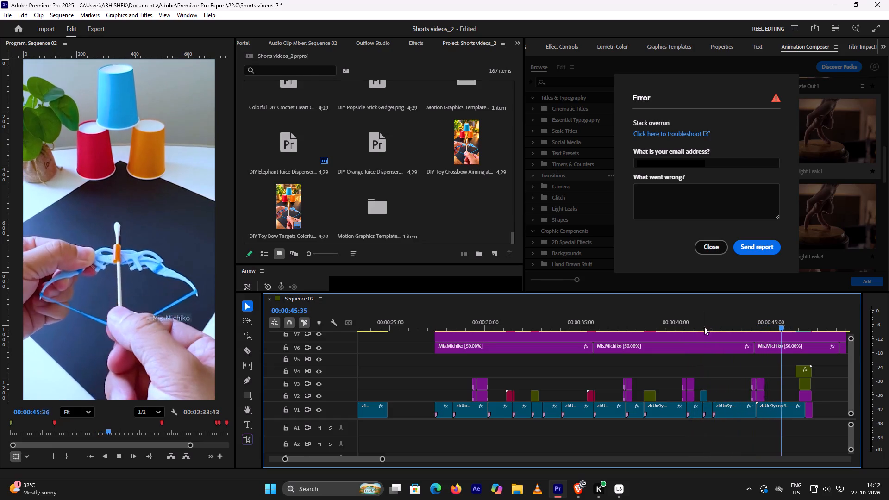
key("space")
Preview the transition clips from about 50 seconds to 1:04 to find one that suits the next cut.
scroll(706, 312, "down", 13)
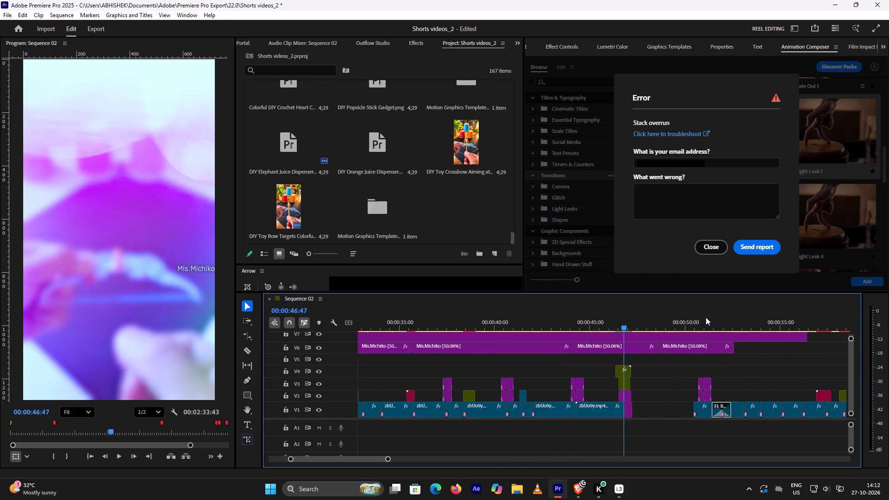
scroll(704, 324, "down", 5, "alt")
left_click(699, 325)
key("space")
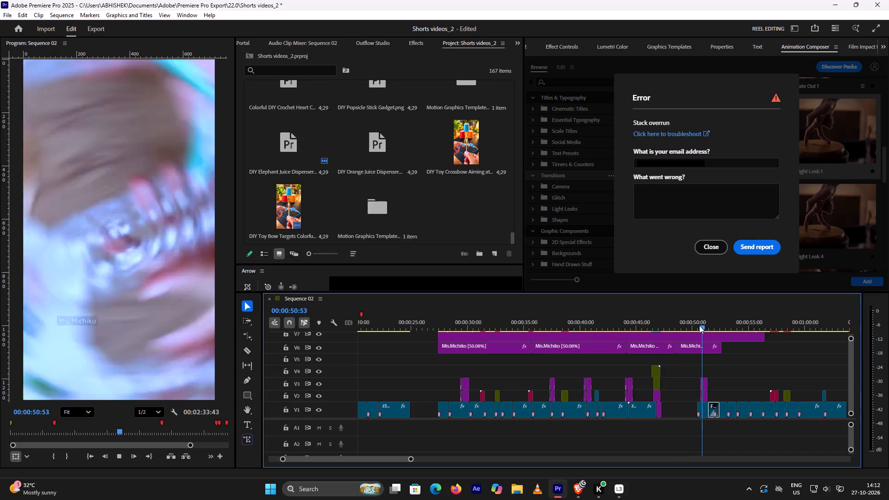
key("space")
left_click(770, 319)
key("space")
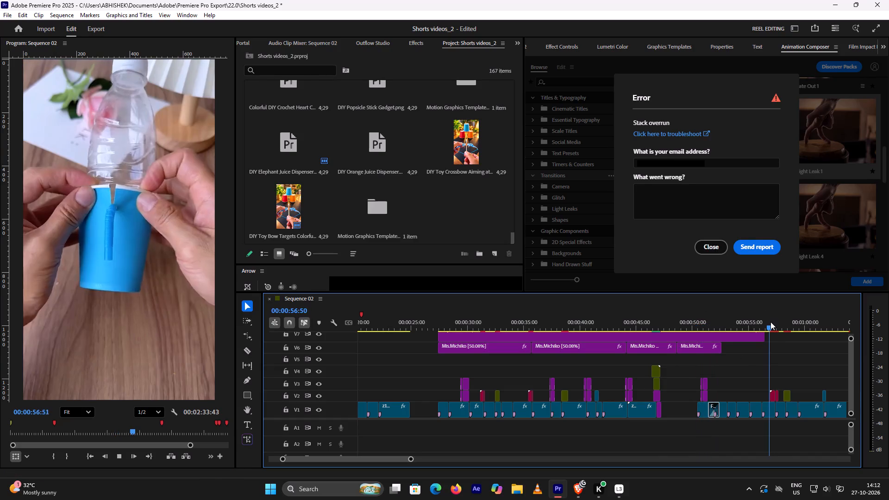
key("space")
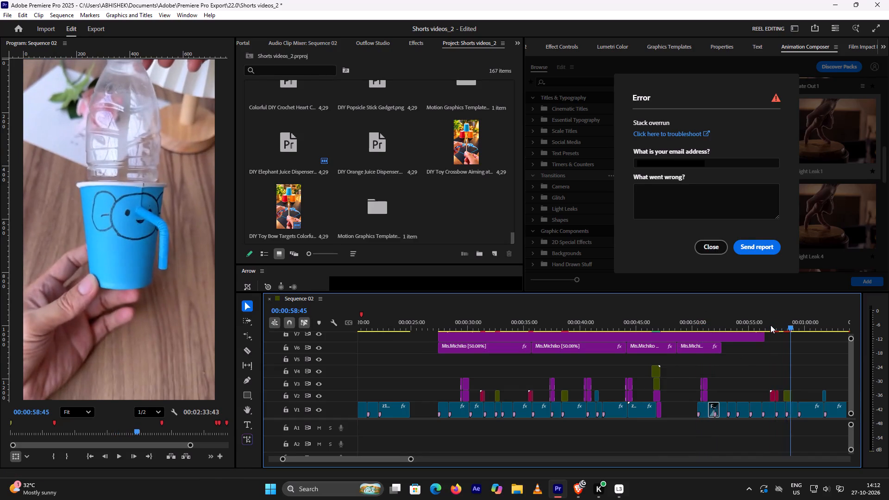
scroll(770, 326, "down", 5)
left_click(753, 325)
key("space")
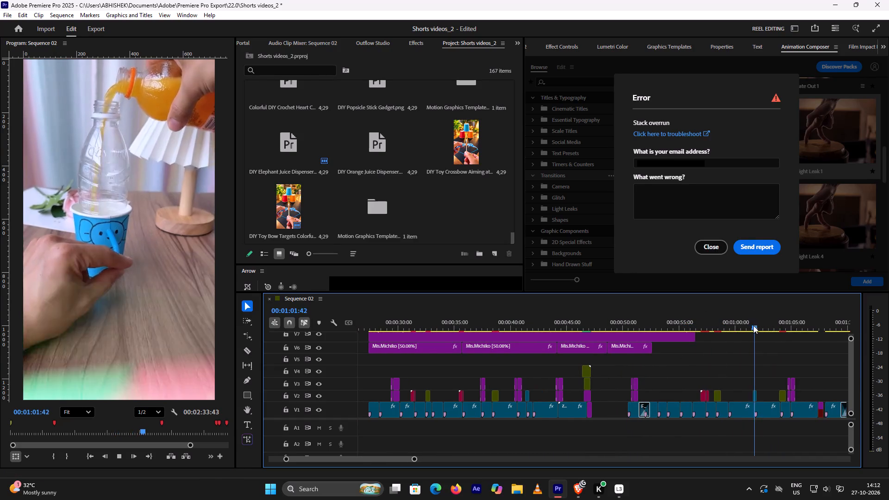
key("space")
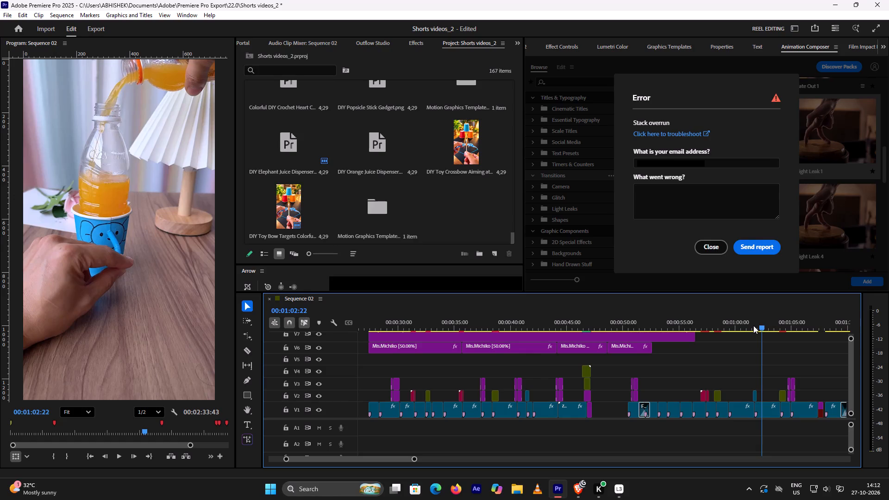
key("space")
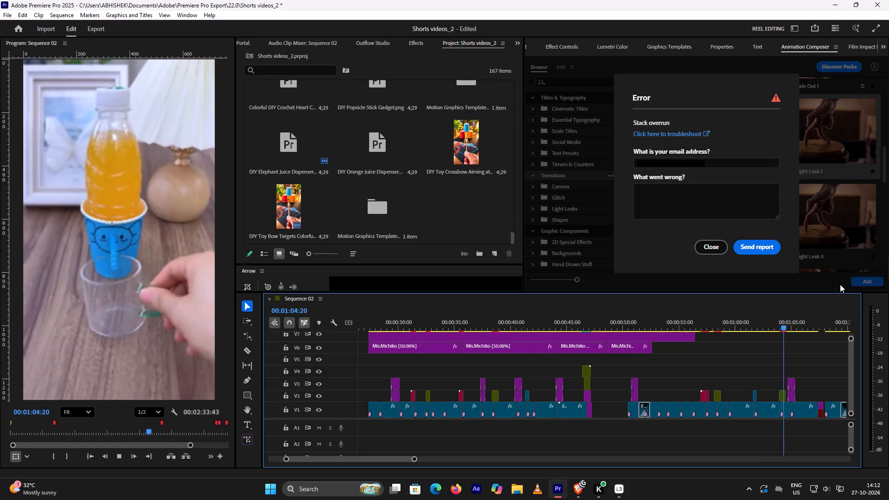
key("space")
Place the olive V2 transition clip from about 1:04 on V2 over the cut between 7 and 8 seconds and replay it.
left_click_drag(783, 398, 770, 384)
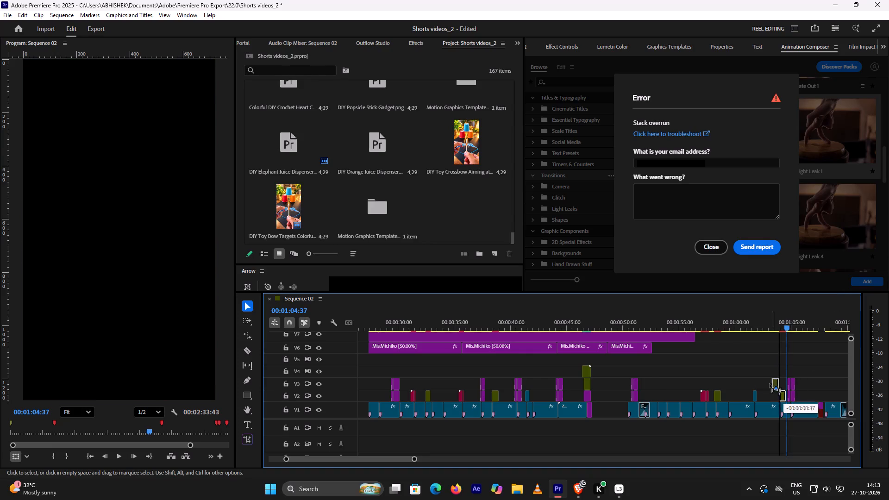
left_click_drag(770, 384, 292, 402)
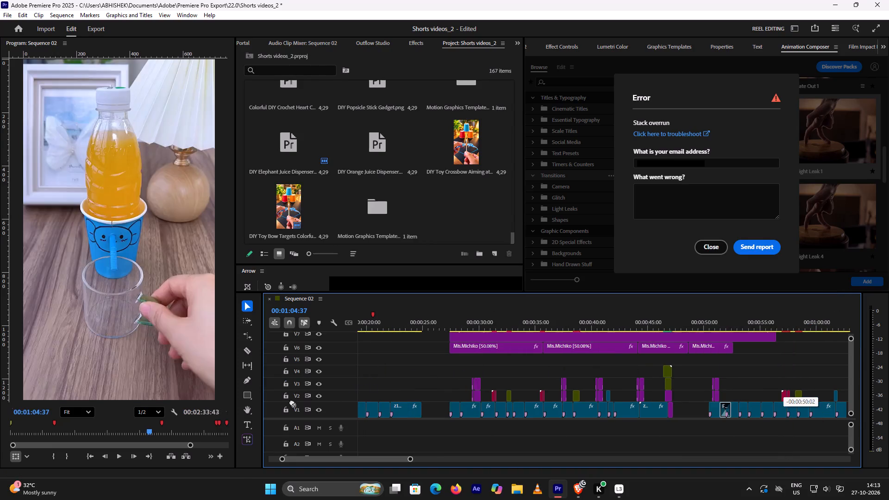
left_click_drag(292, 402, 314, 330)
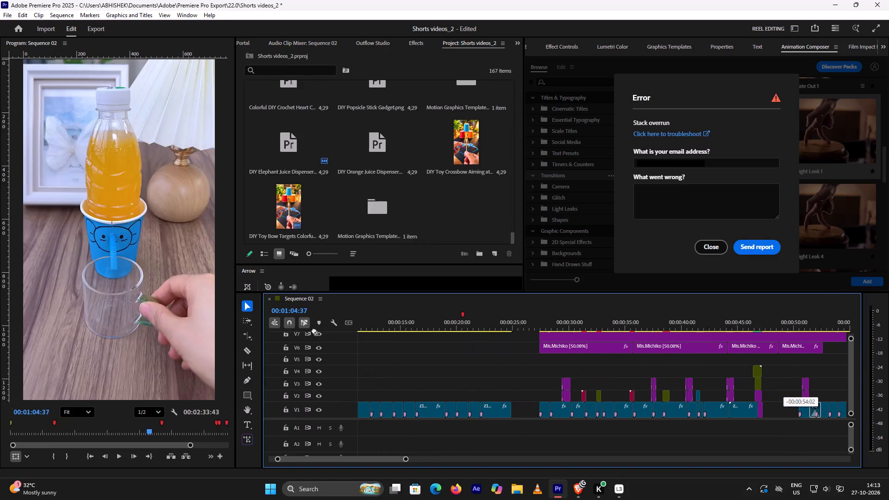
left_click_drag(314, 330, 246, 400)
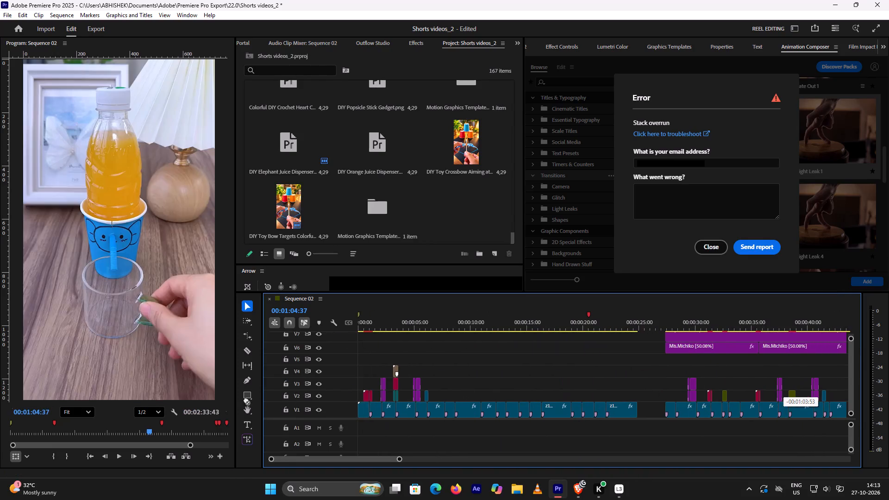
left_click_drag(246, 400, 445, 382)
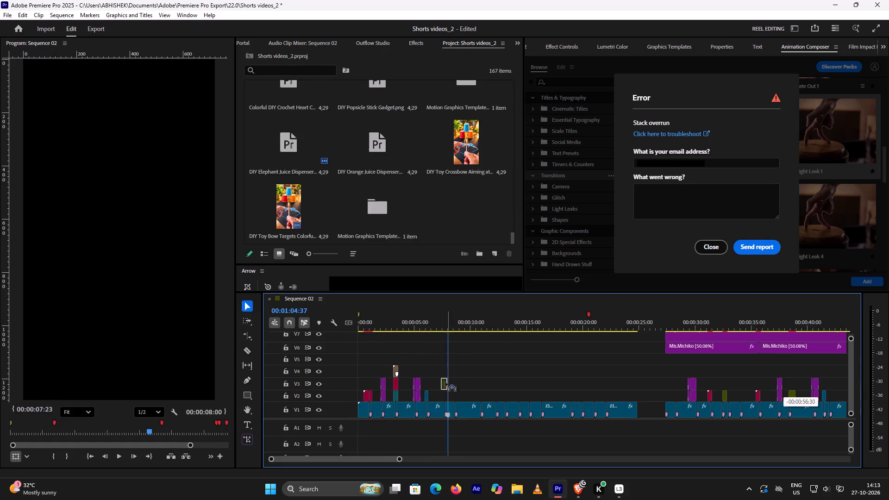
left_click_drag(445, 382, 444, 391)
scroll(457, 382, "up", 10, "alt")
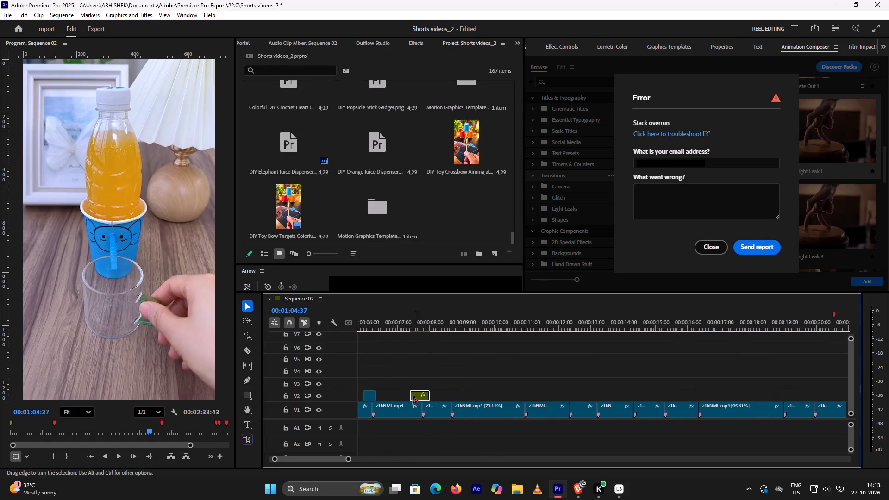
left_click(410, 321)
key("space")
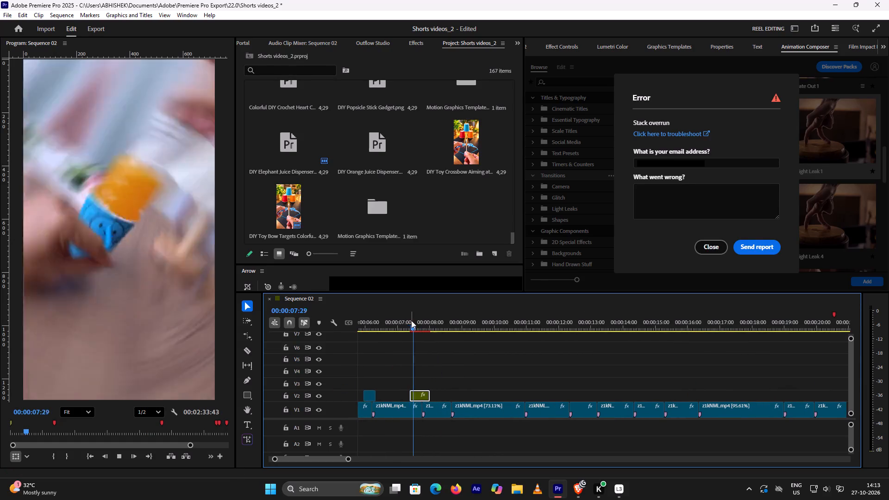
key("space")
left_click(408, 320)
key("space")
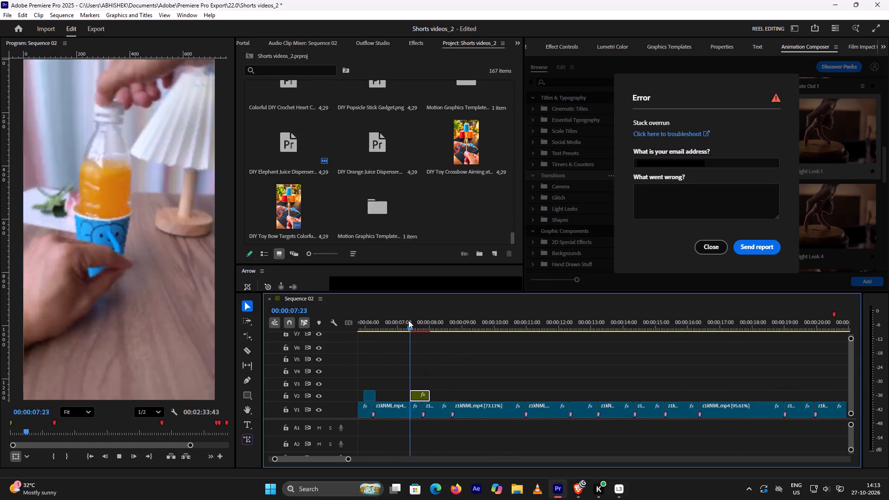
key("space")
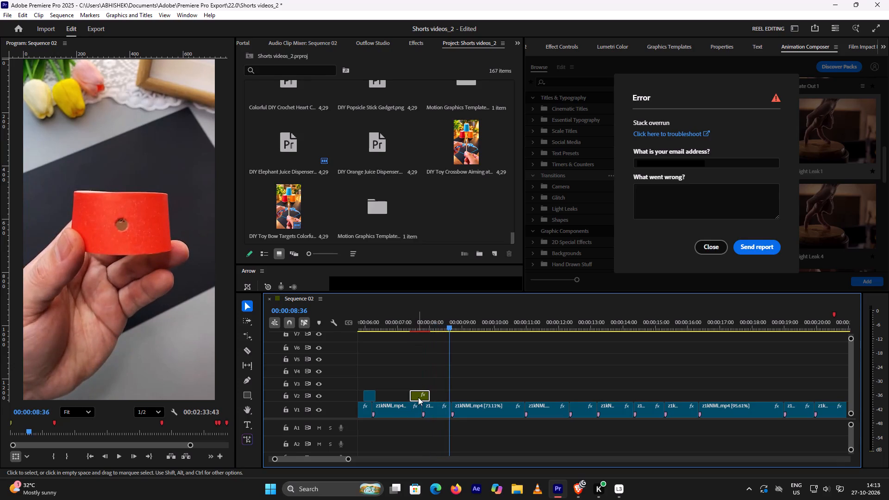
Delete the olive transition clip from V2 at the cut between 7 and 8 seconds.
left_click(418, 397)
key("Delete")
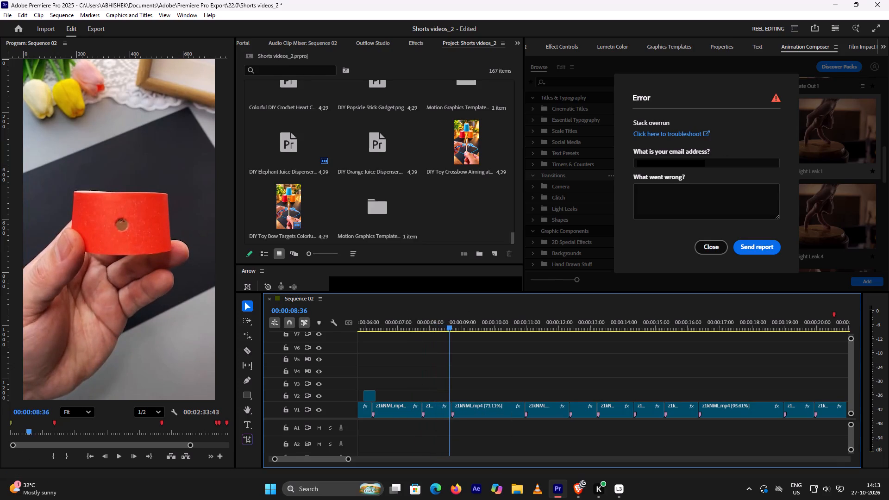
Dismiss the error report and add the CW variant of Rotate 1 on V2 and V3 at the cut between 7 and 8 seconds.
left_click(713, 248)
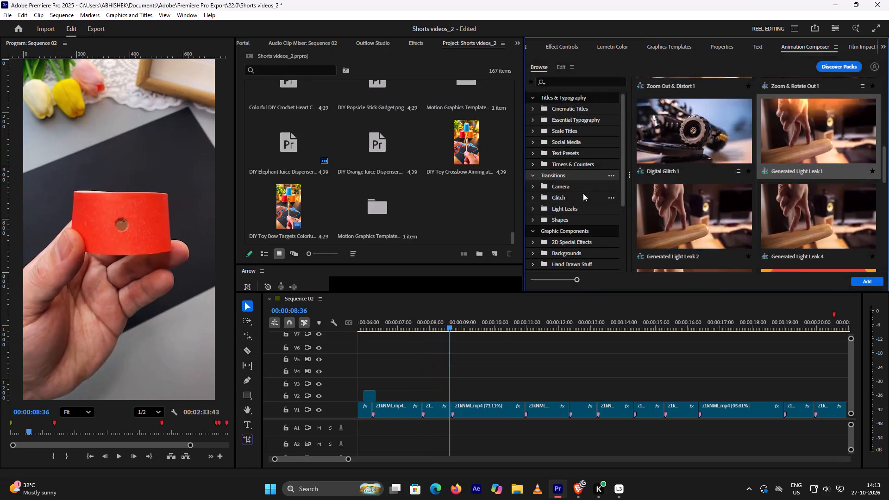
left_click(570, 178)
left_click(570, 175)
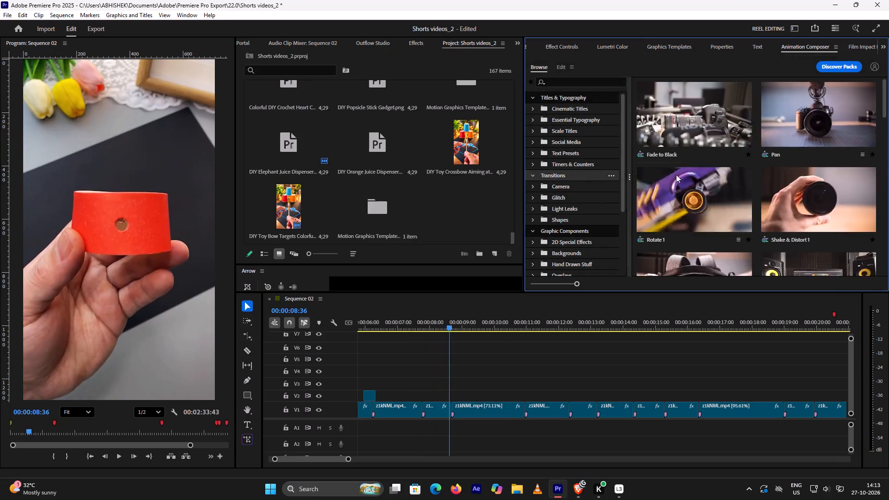
left_click(738, 236)
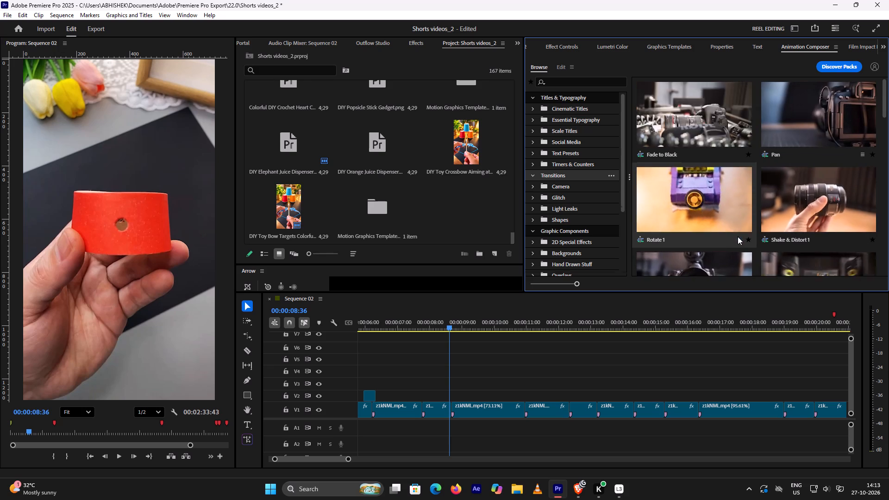
left_click(689, 258)
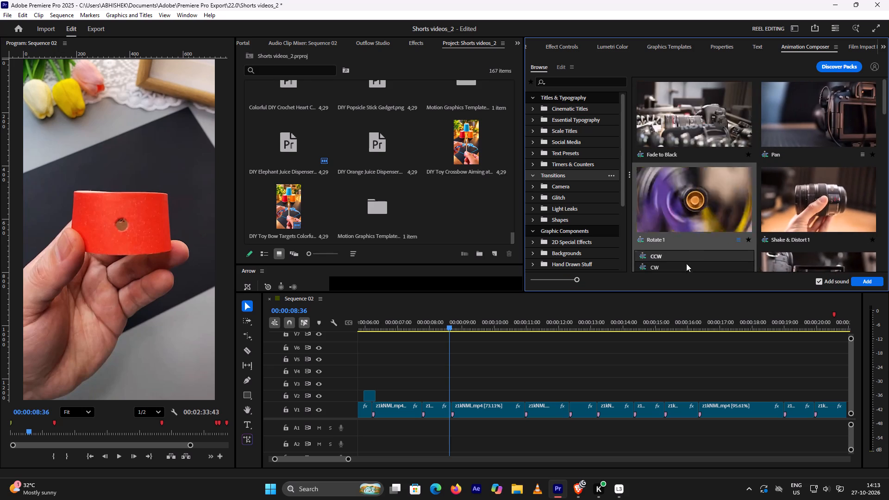
left_click(686, 264)
left_click(689, 197)
left_click_drag(693, 199, 519, 289)
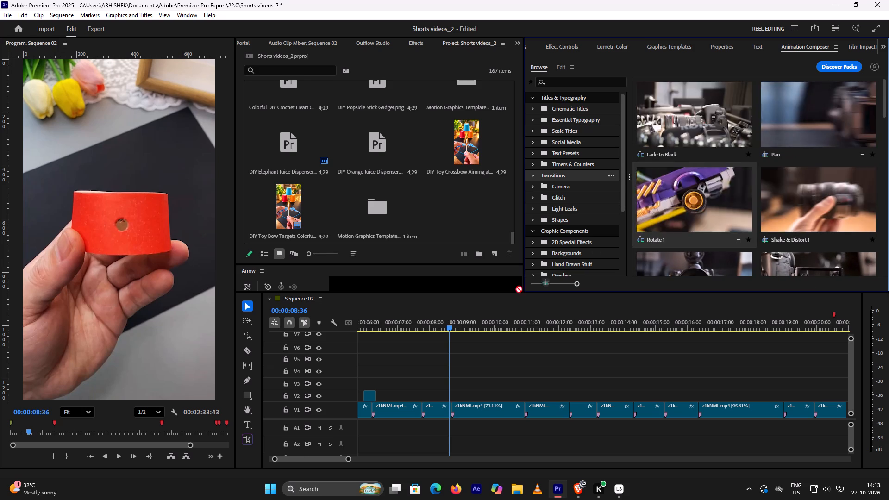
left_click_drag(519, 289, 428, 393)
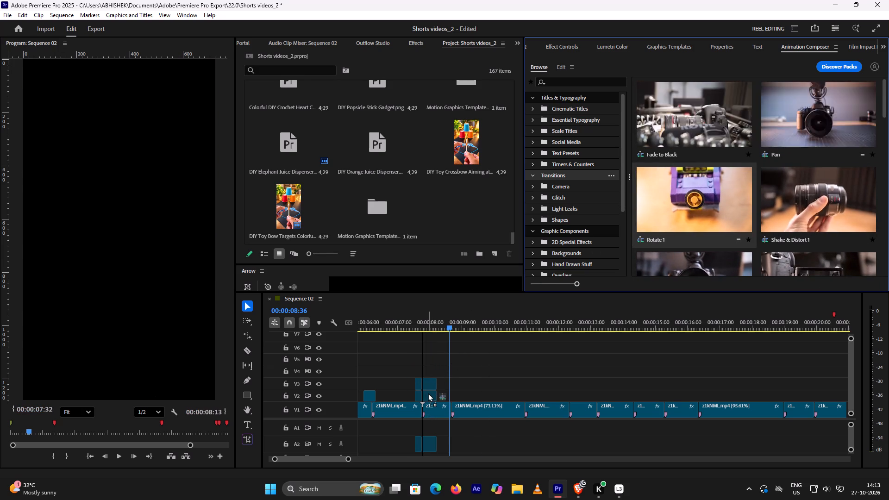
left_click_drag(428, 393, 431, 393)
scroll(399, 365, "up", 4)
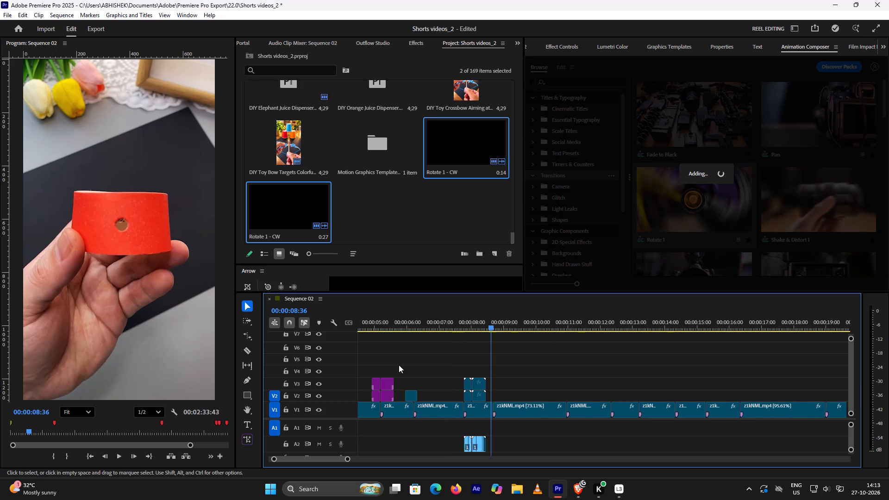
Shift the Rotate 1 clips and their sound slightly earlier to straddle the cut between 7 and 8 seconds, and replay it.
left_click(415, 309)
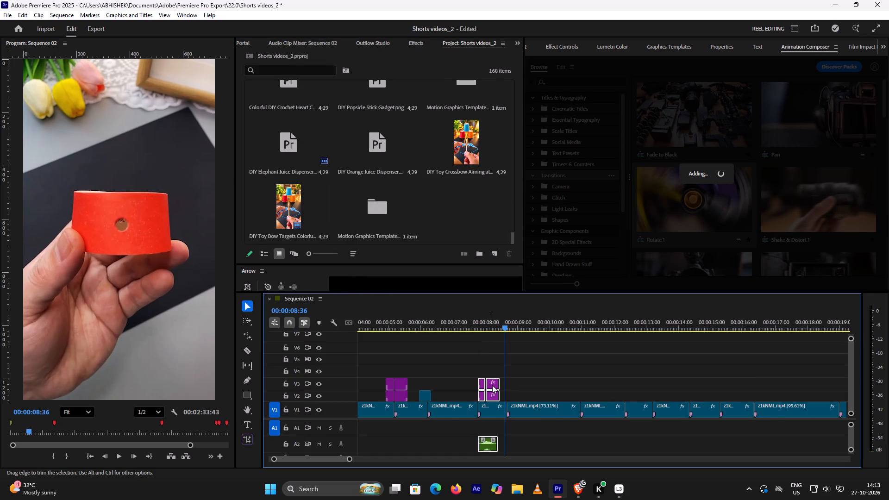
left_click_drag(493, 385, 484, 389)
left_click(469, 320)
key("space")
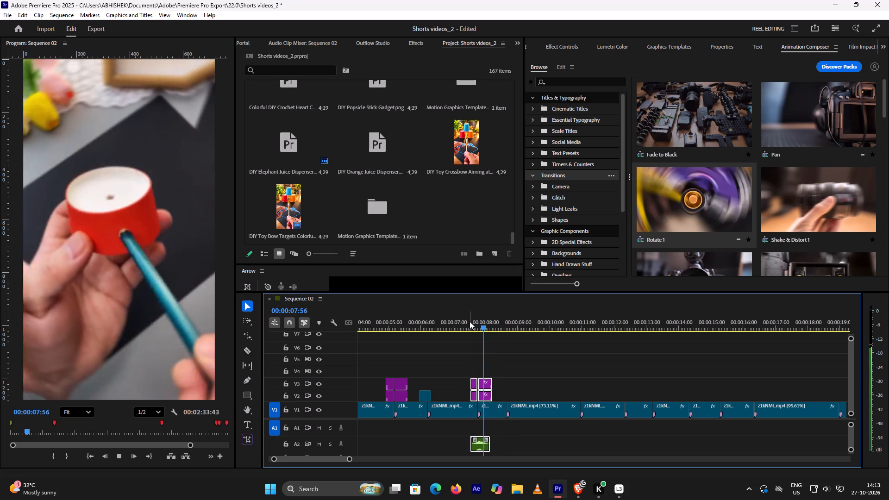
key("space")
left_click(470, 321)
key("space")
key("space")
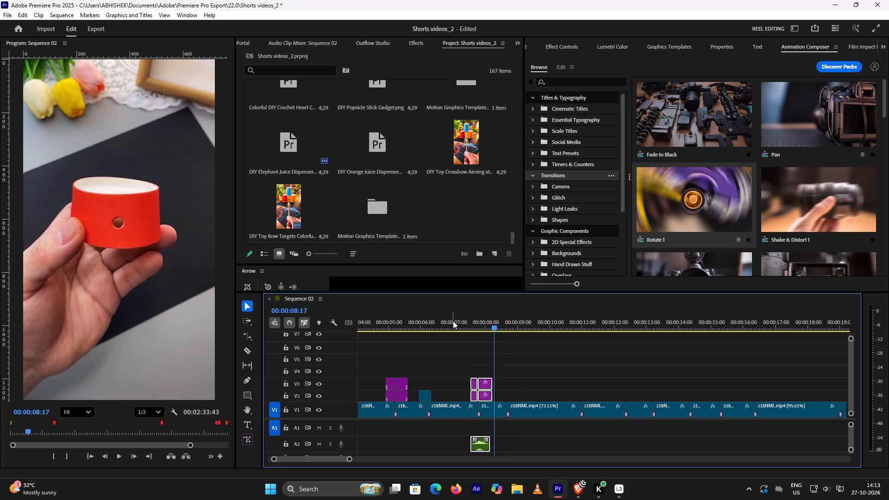
left_click(445, 322)
key("space")
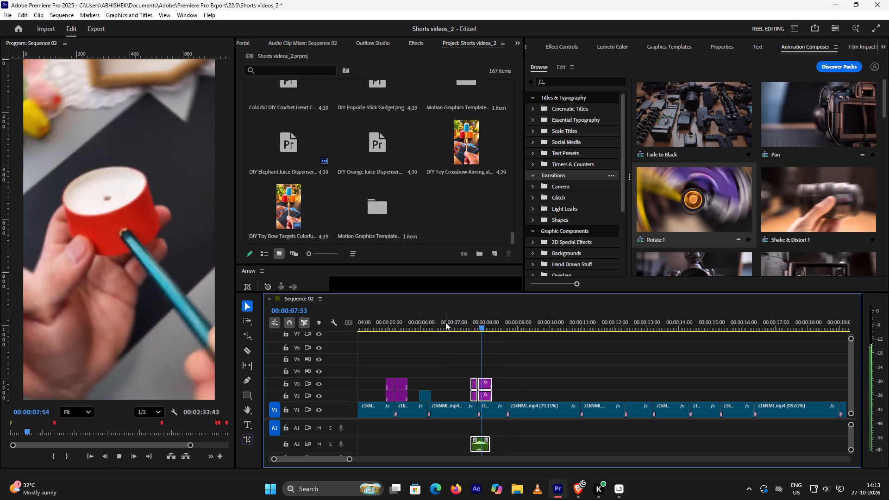
key("space")
left_click(445, 322)
key("space")
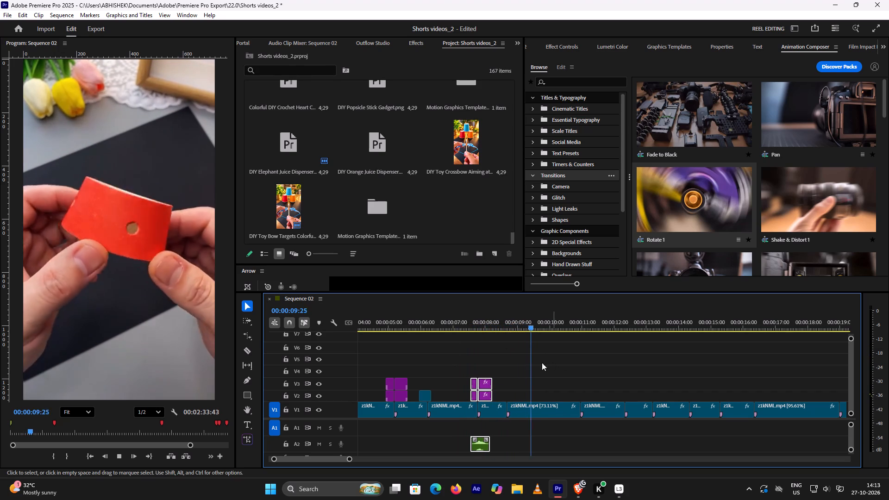
key("space")
Play back the cut between 8 and 9 seconds, and the opening from near its start to past 9 seconds.
left_click(494, 326)
key("space")
key("space")
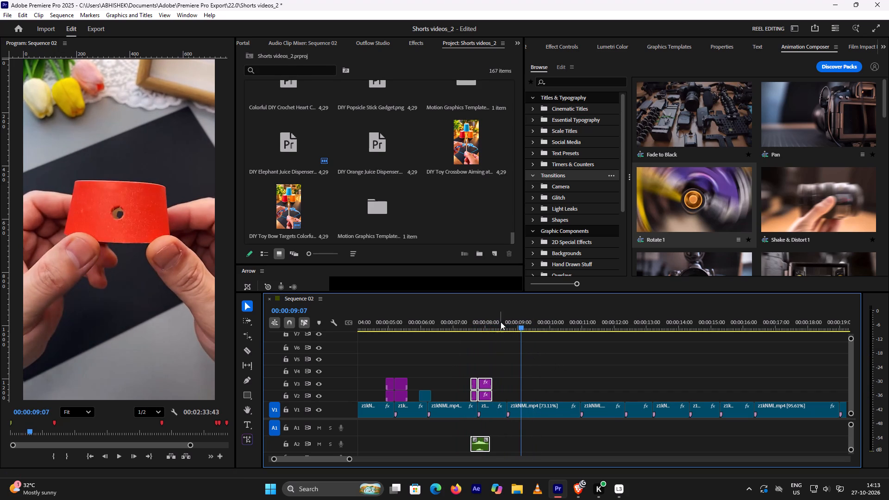
left_click(501, 322)
key("space")
key("space")
scroll(501, 329, "down", 3, "alt")
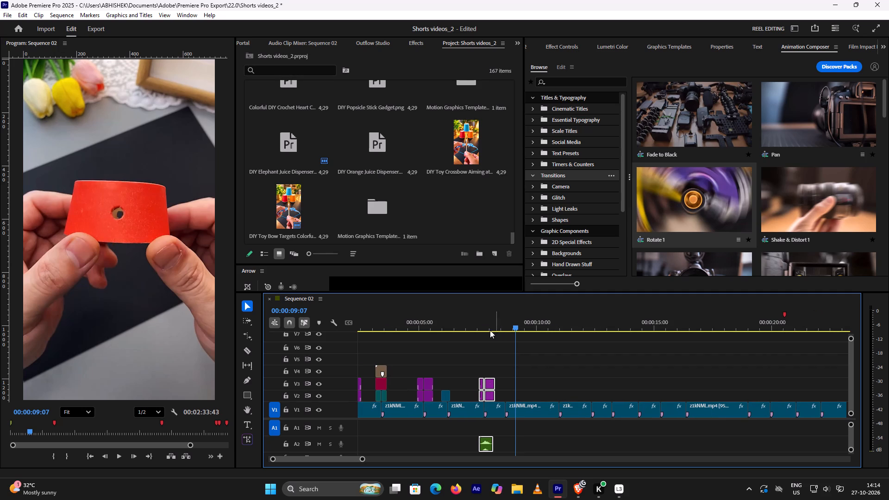
scroll(421, 331, "up", 11)
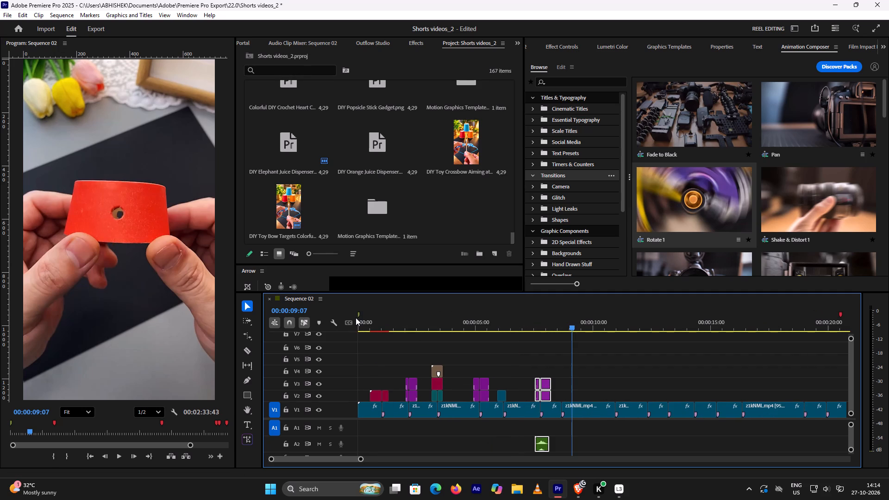
left_click(369, 318)
key("space")
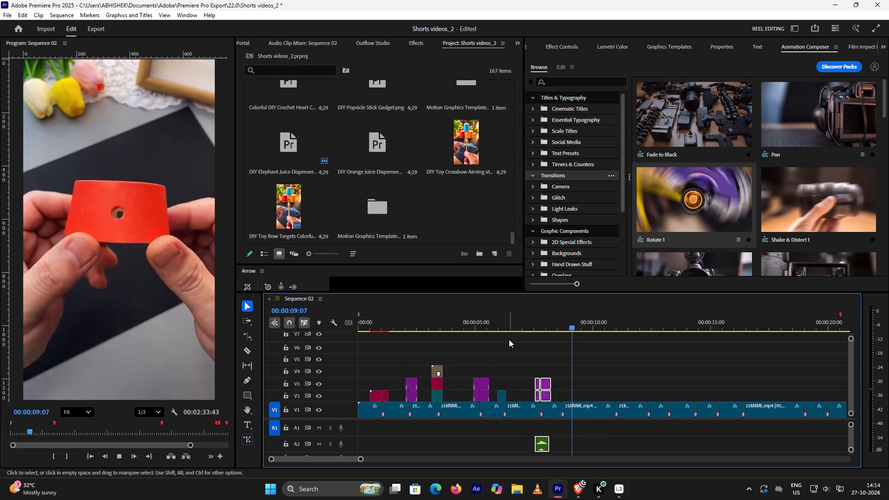
key("space")
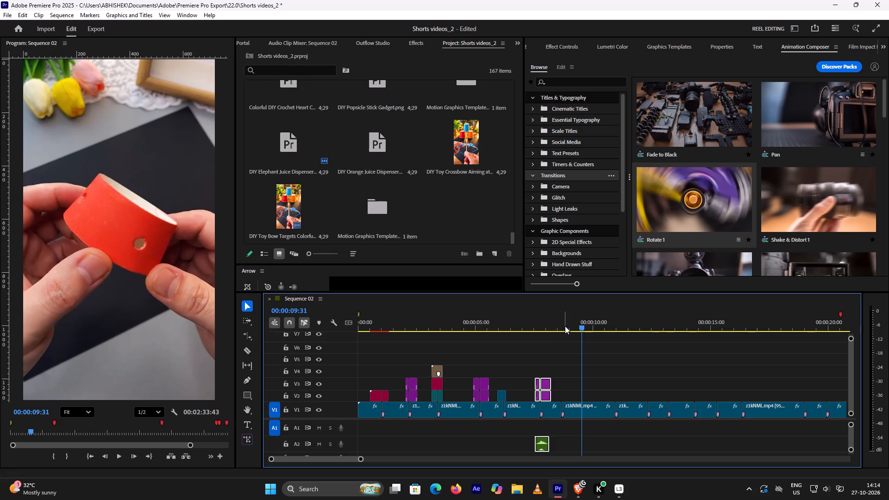
Browse the camera, glitch and light leak transition presets for one that suits the cut between 8 and 9 seconds, replaying that section.
left_click_drag(581, 326, 562, 332)
scroll(833, 192, "down", 4)
left_click(831, 193)
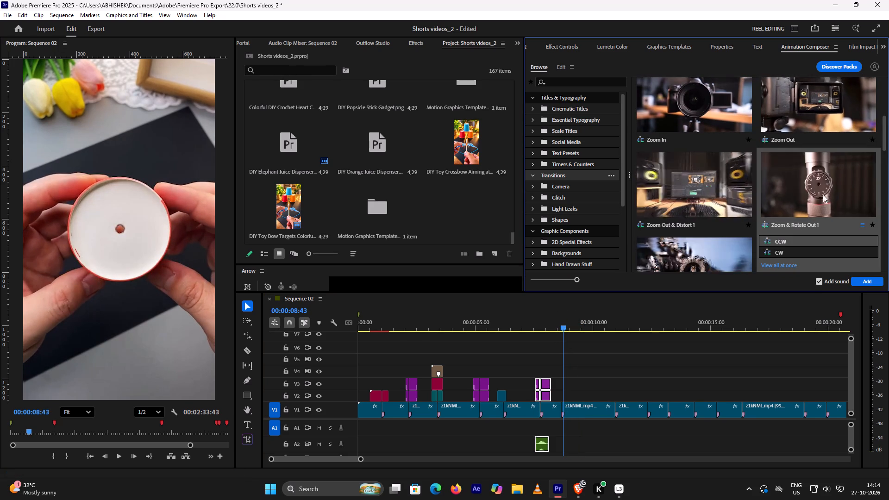
left_click(726, 196)
scroll(727, 196, "down", 2)
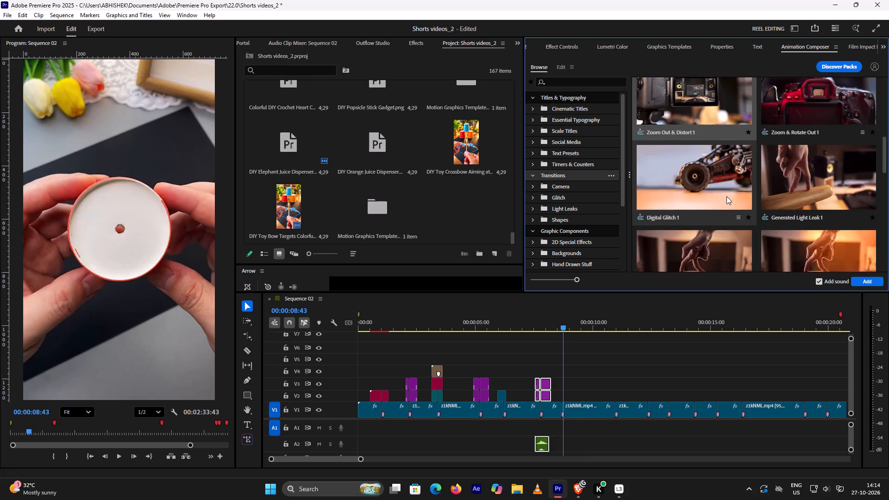
left_click(523, 326)
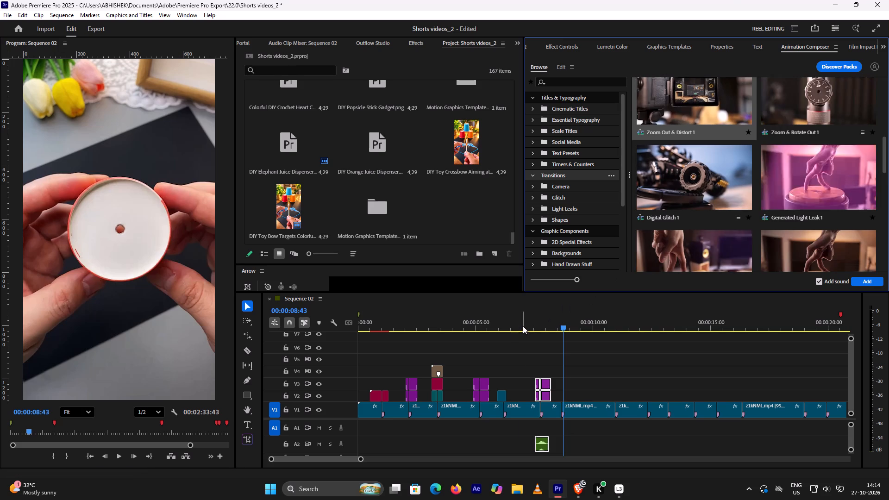
key("space")
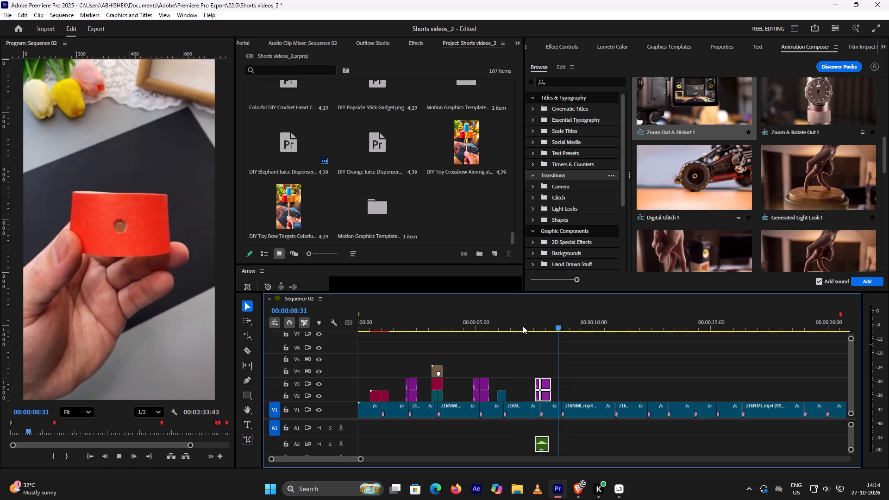
key("space")
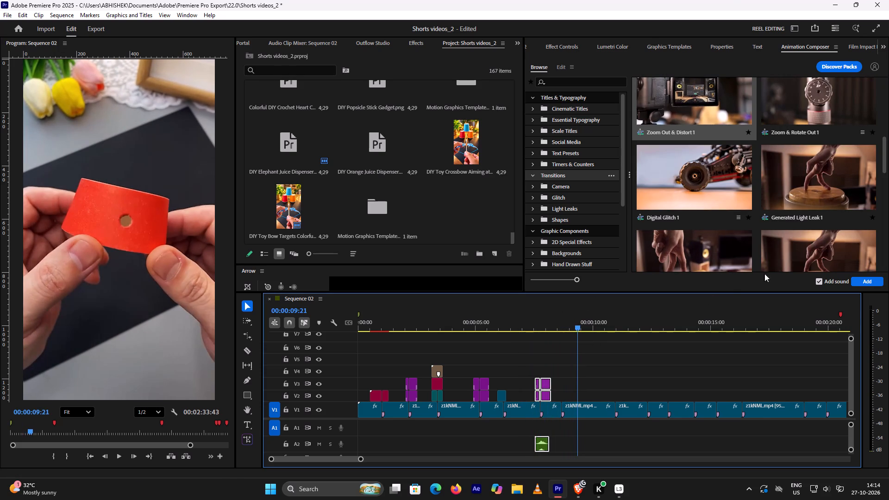
scroll(806, 246, "down", 2)
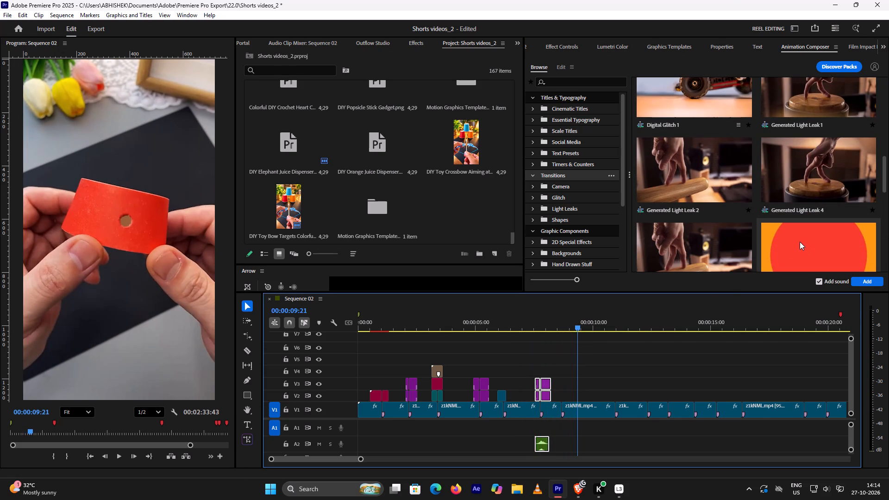
scroll(738, 236, "down", 2)
left_click(695, 224)
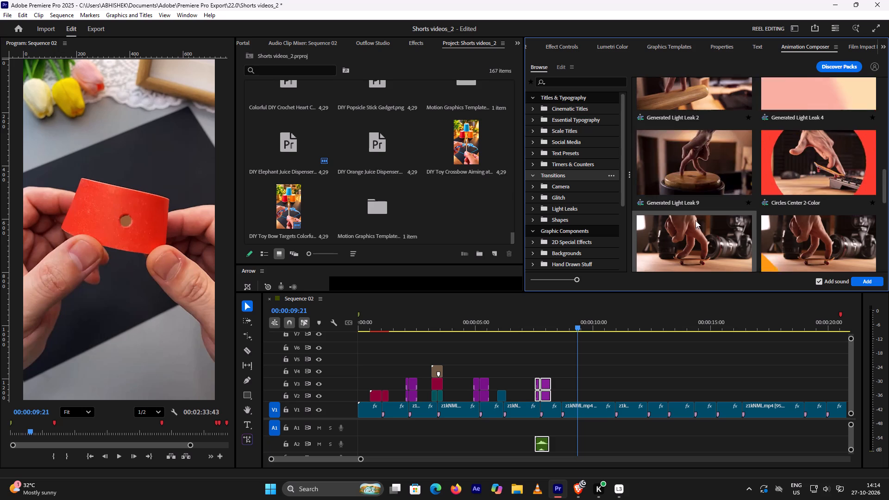
left_click(698, 186)
scroll(700, 177, "up", 1)
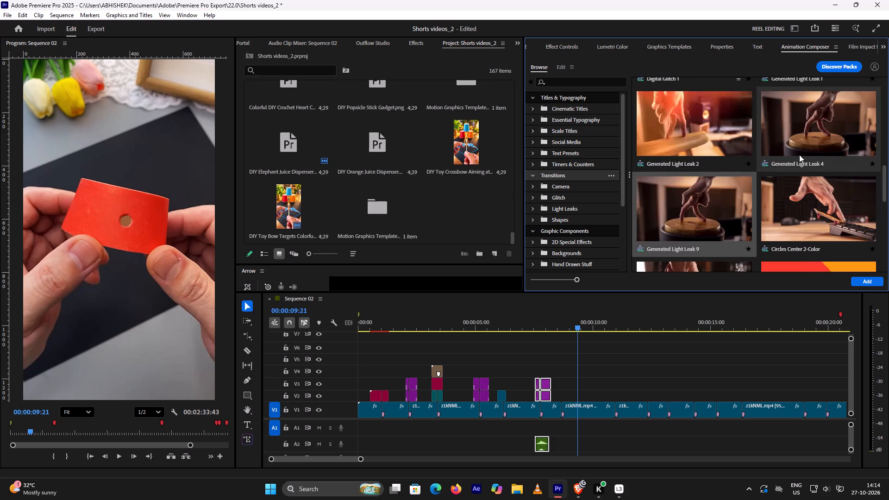
scroll(800, 146, "up", 3)
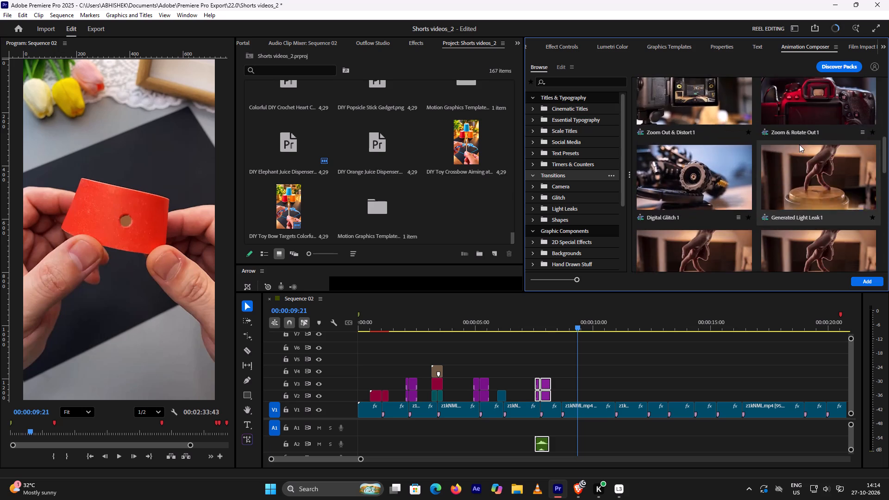
Place the Generated Light Leak 1 transition on V4 over the cut between 8 and 9 seconds and replay it.
left_click_drag(810, 175, 643, 334)
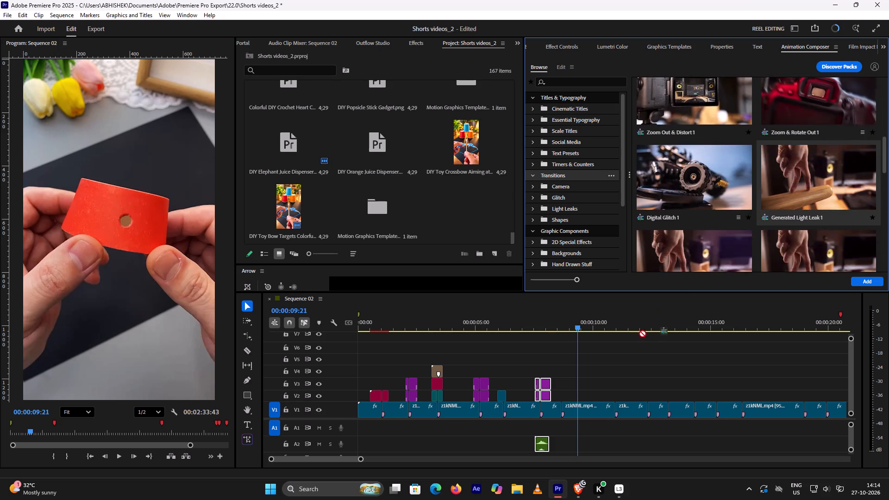
left_click_drag(643, 334, 566, 394)
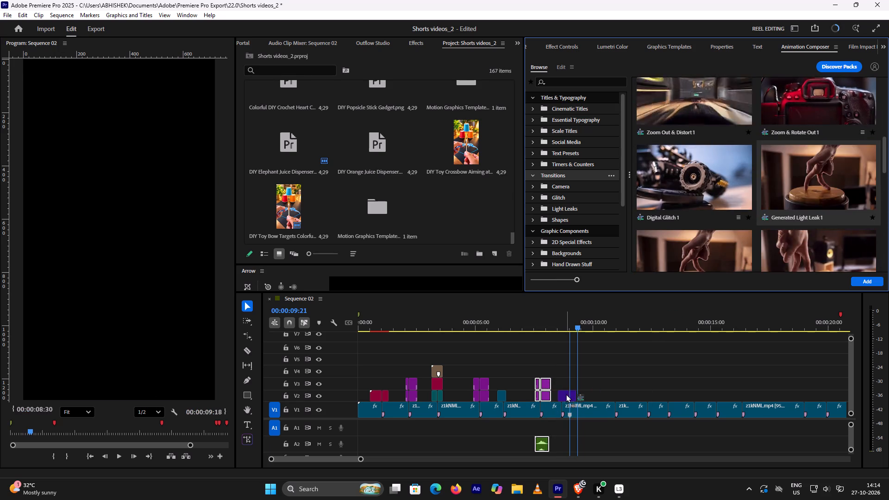
left_click_drag(566, 394, 567, 370)
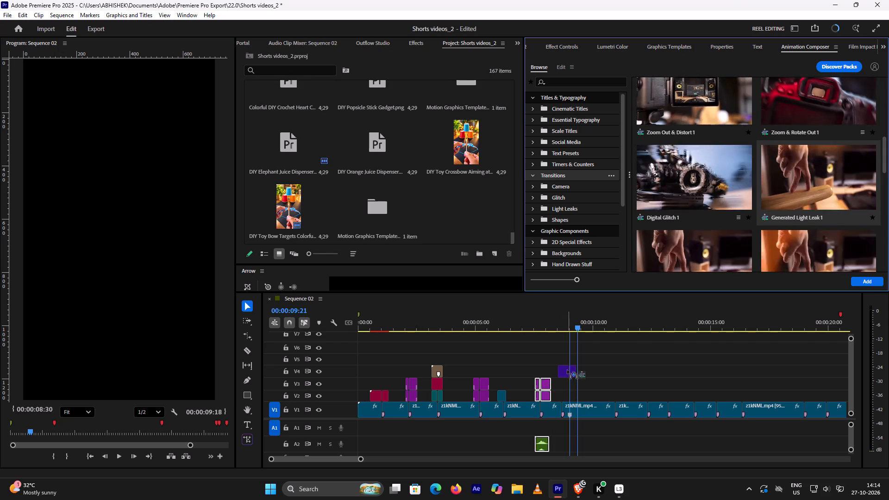
left_click_drag(567, 370, 560, 370)
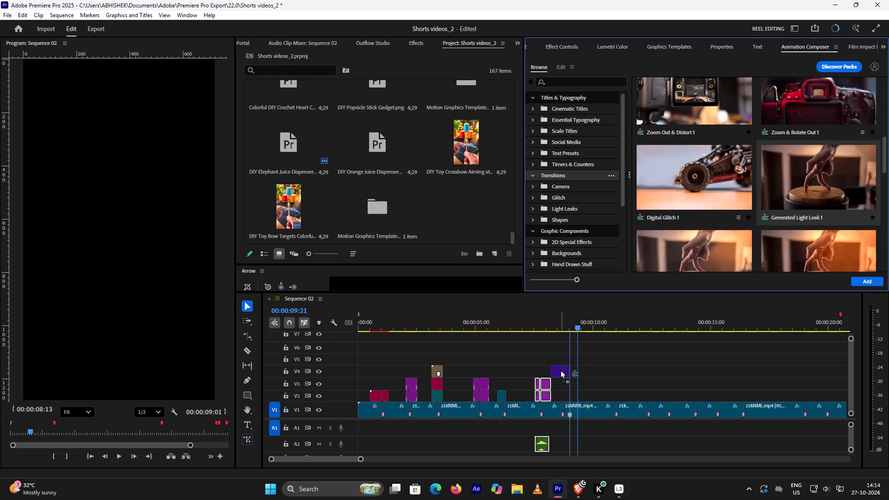
left_click_drag(560, 370, 559, 371)
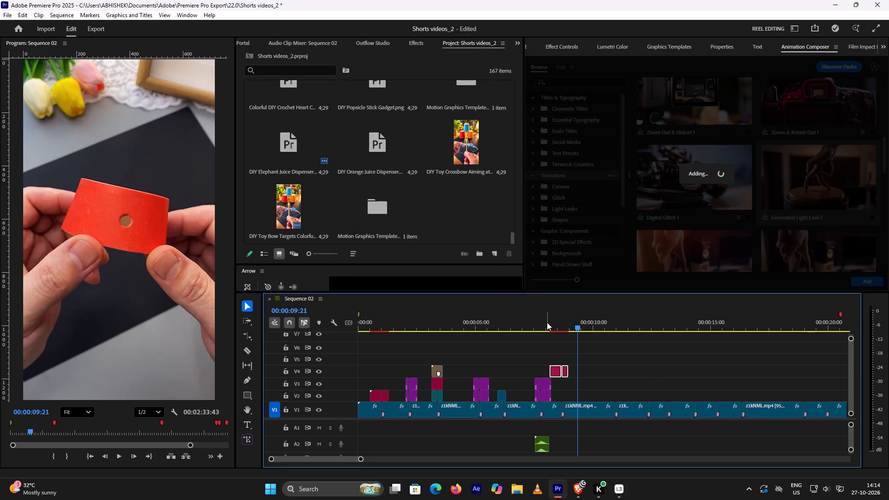
left_click(532, 322)
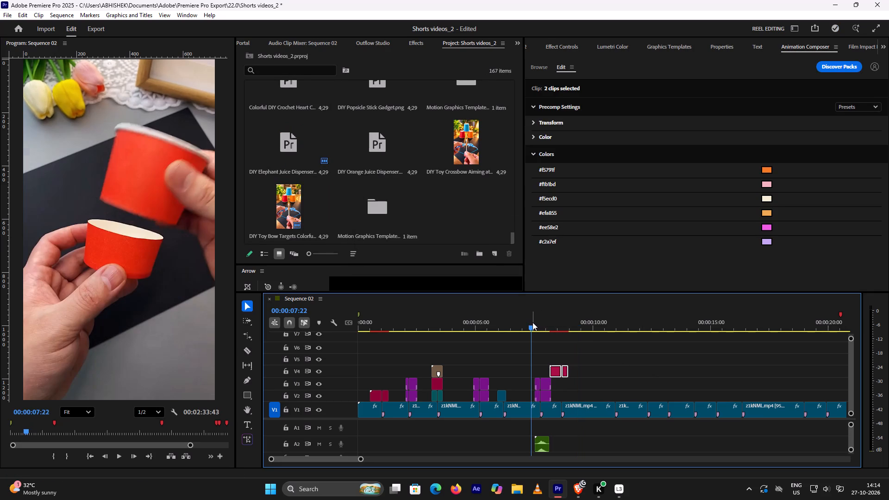
key("space")
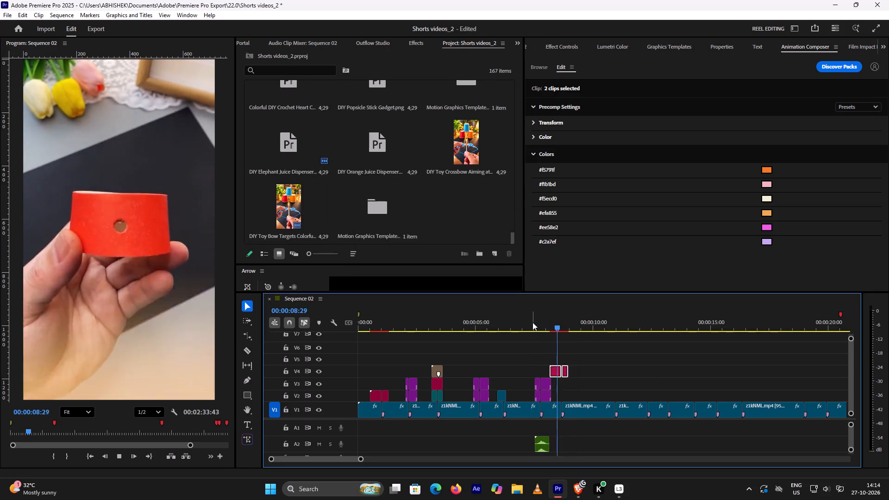
key("space")
left_click(532, 322)
key("space")
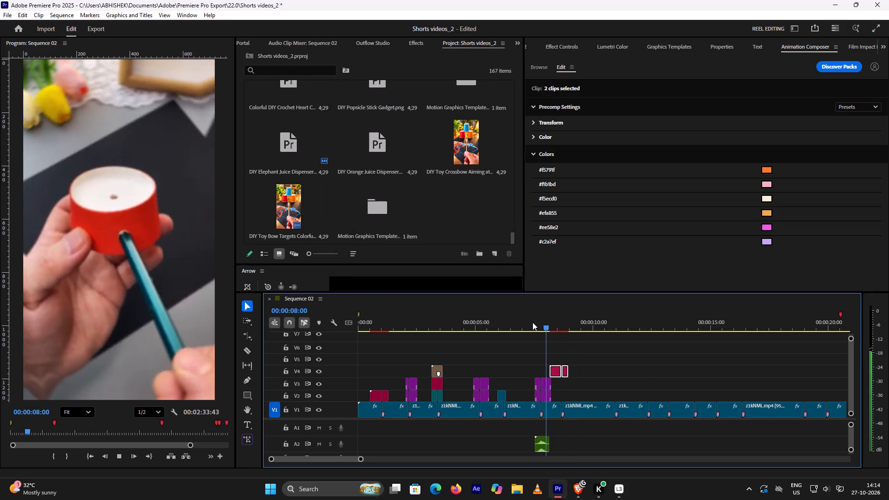
Play back and scrub the craft short between about 8 and 13 seconds, checking the cut near 11 seconds.
key("space")
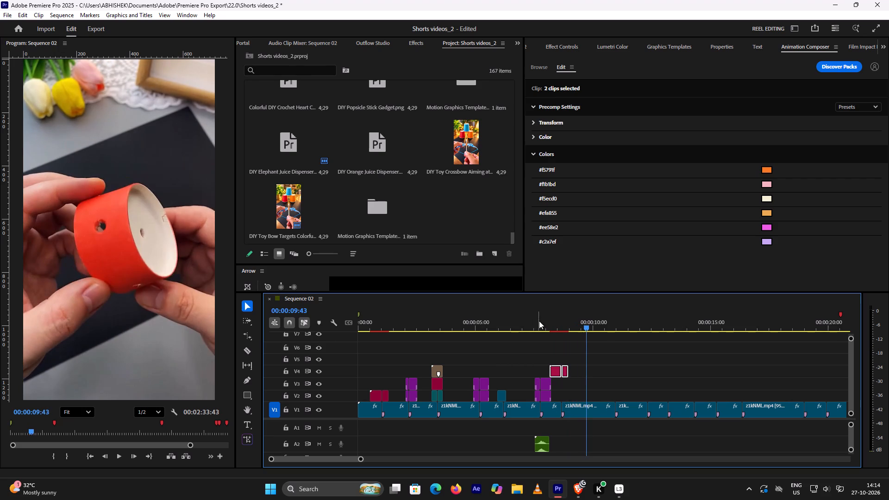
key("space")
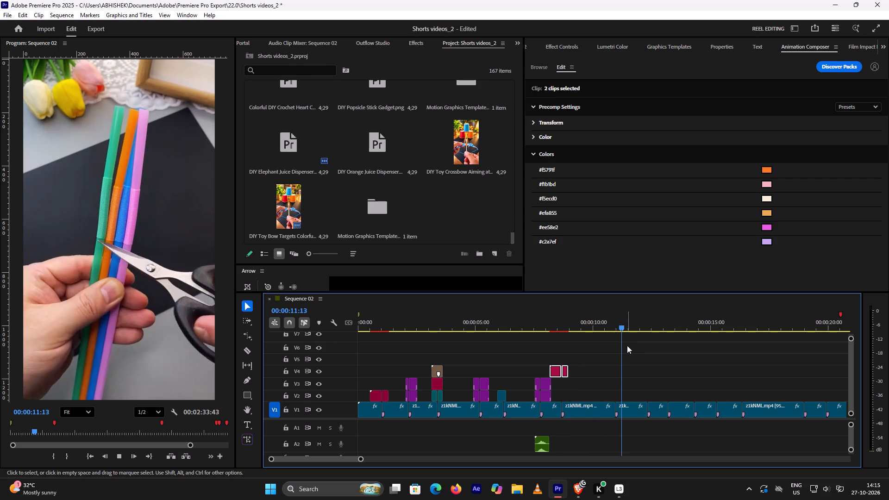
key("space")
left_click_drag(624, 328, 610, 329)
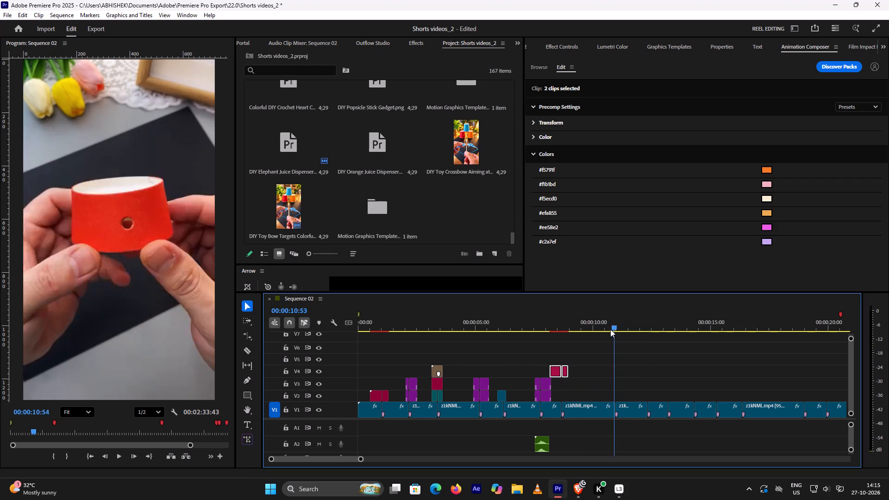
left_click_drag(610, 329, 607, 336)
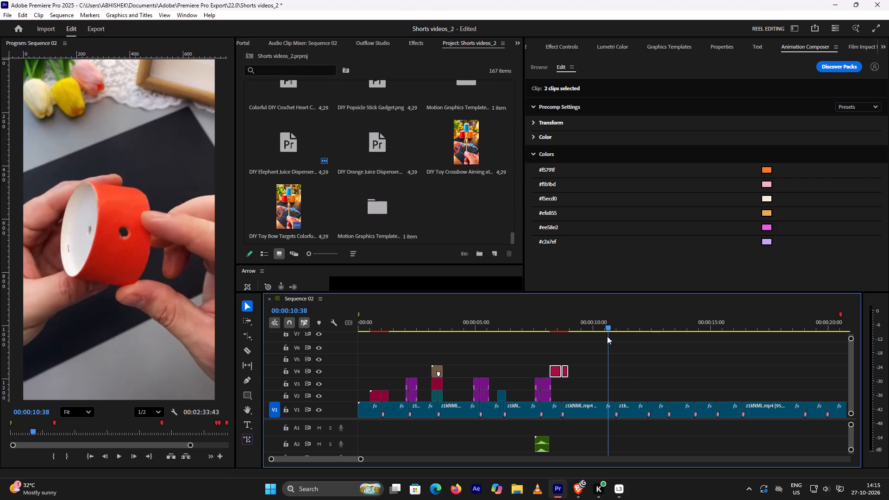
left_click_drag(607, 336, 628, 337)
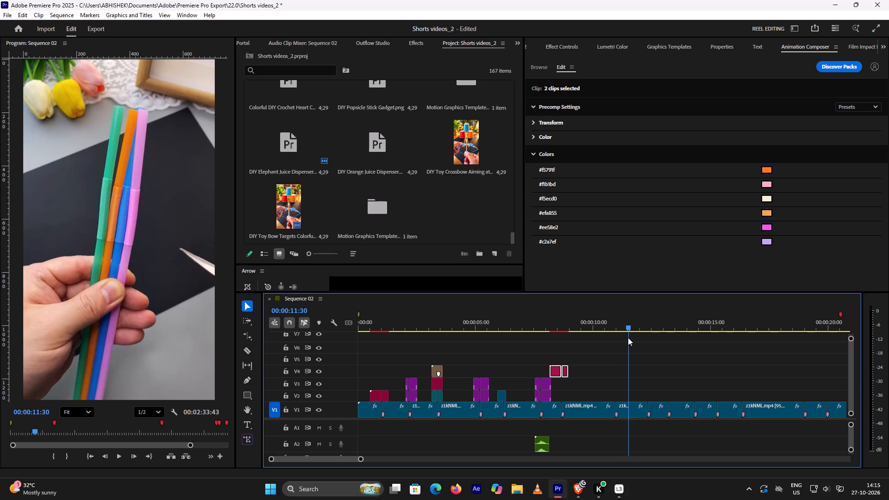
left_click_drag(628, 337, 626, 341)
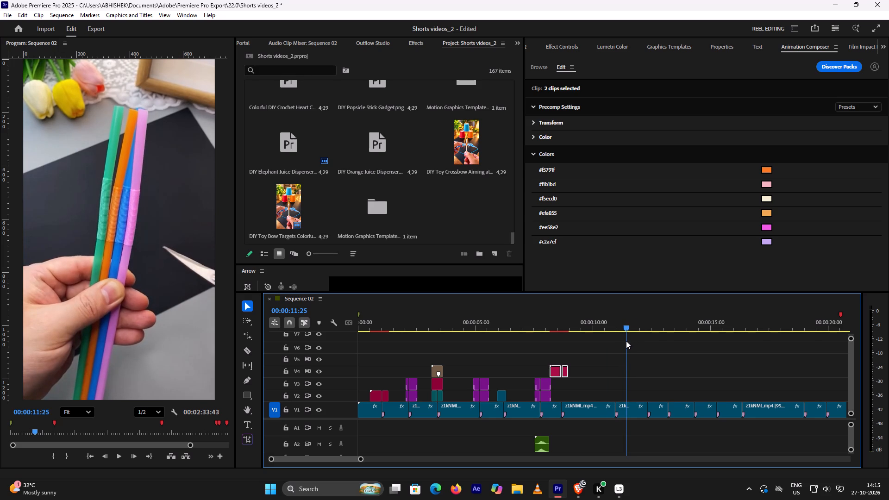
left_click_drag(626, 341, 614, 347)
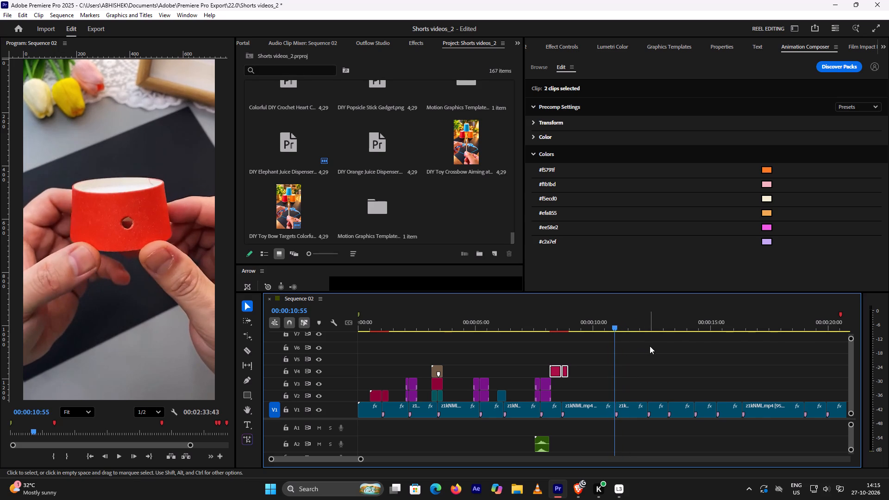
key("space")
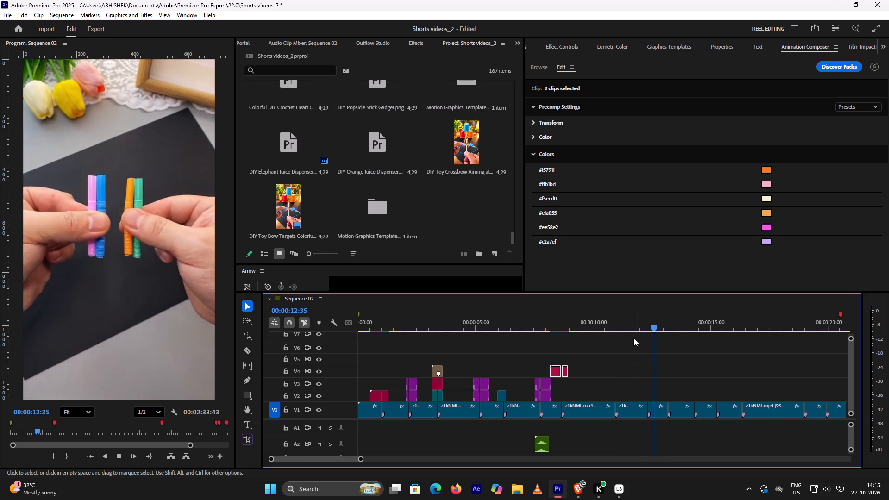
key("space")
left_click(631, 327)
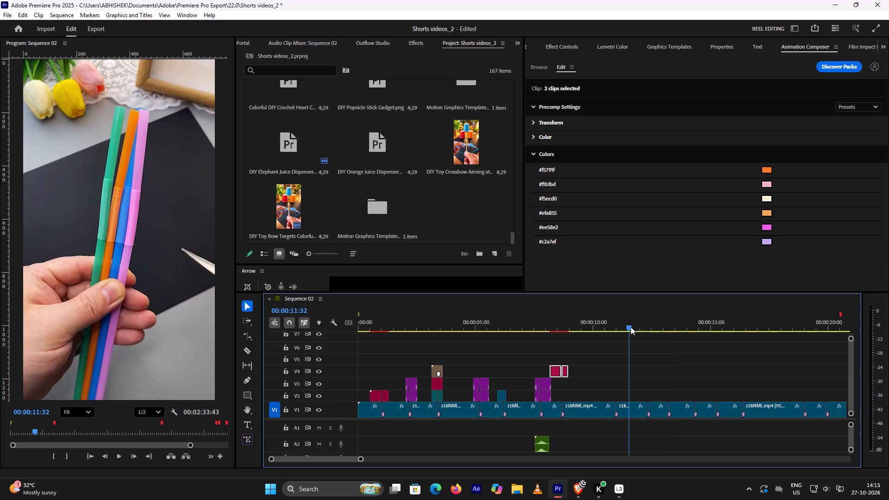
key("space")
key("space")
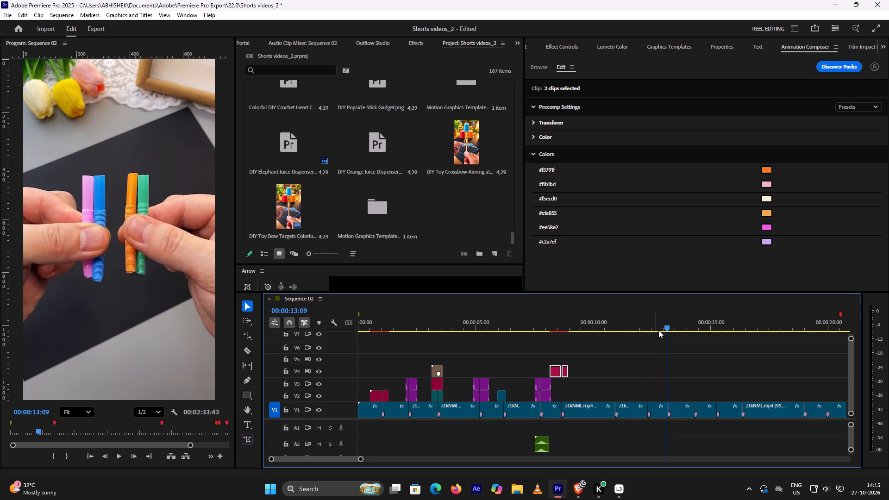
Play back the existing transitions in the bow-making short between about 29 and 45 seconds as candidates for reuse.
scroll(694, 356, "down", 11, "alt")
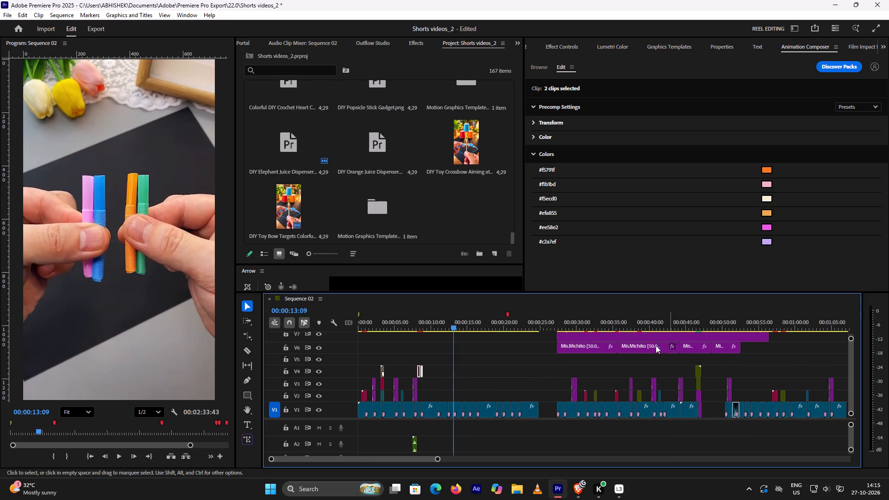
scroll(633, 335, "up", 5, "alt")
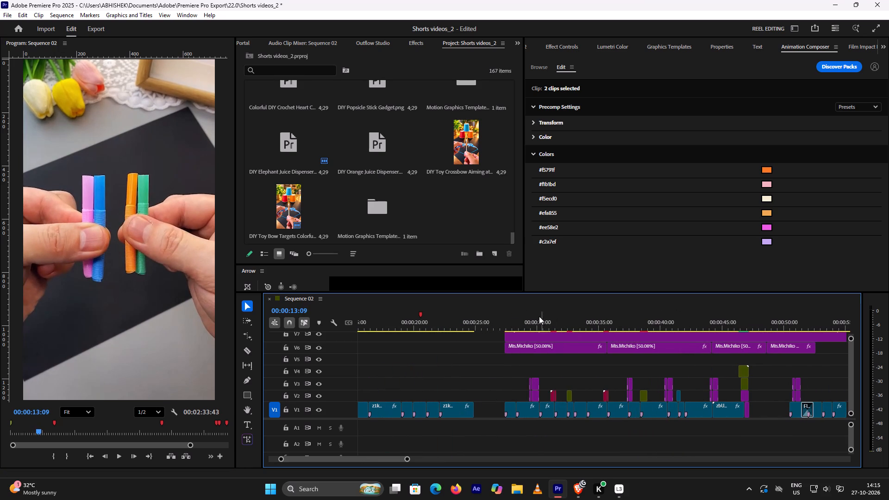
left_click(531, 316)
key("space")
key("space")
left_click(601, 321)
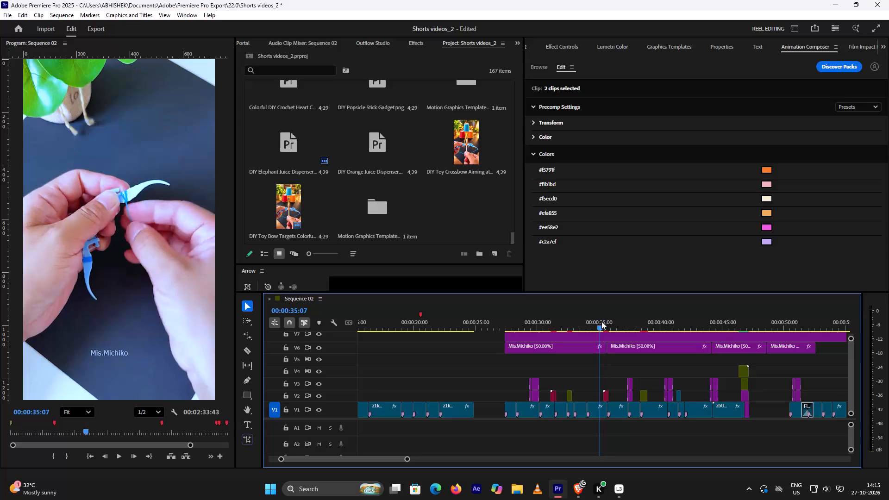
key("space")
key("space")
left_click(618, 325)
key("space")
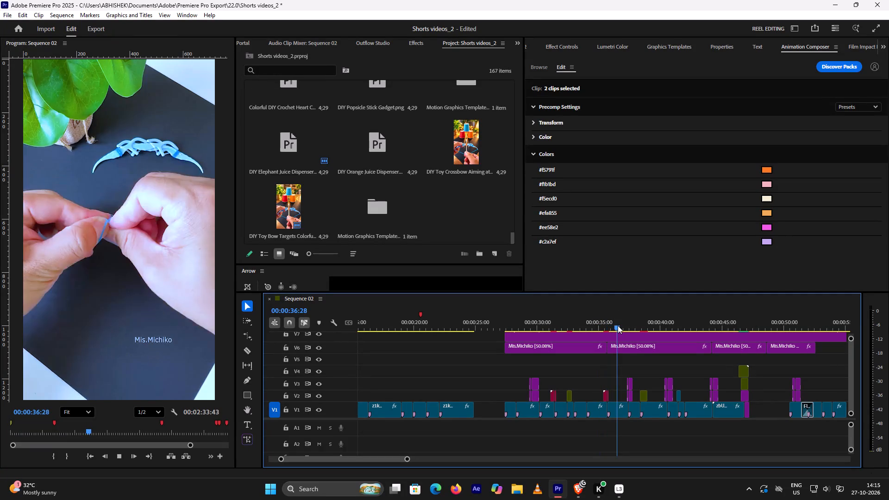
key("space")
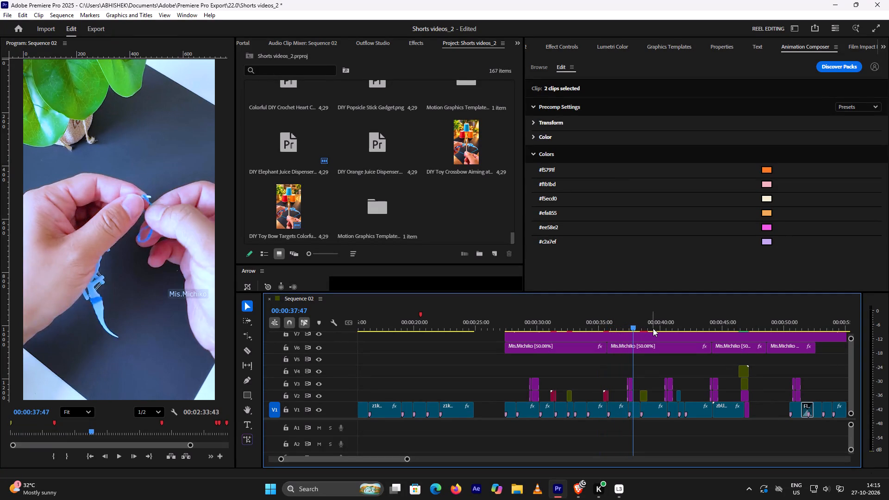
left_click(656, 328)
key("space")
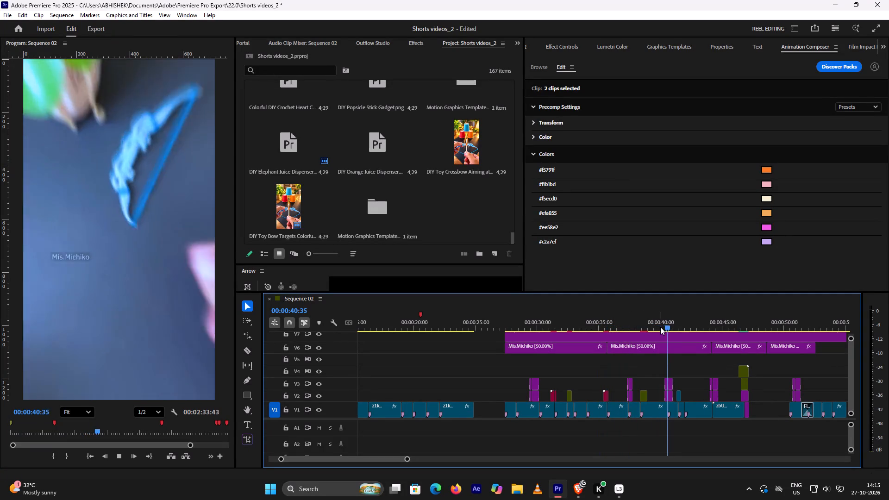
key("space")
left_click(703, 328)
key("space")
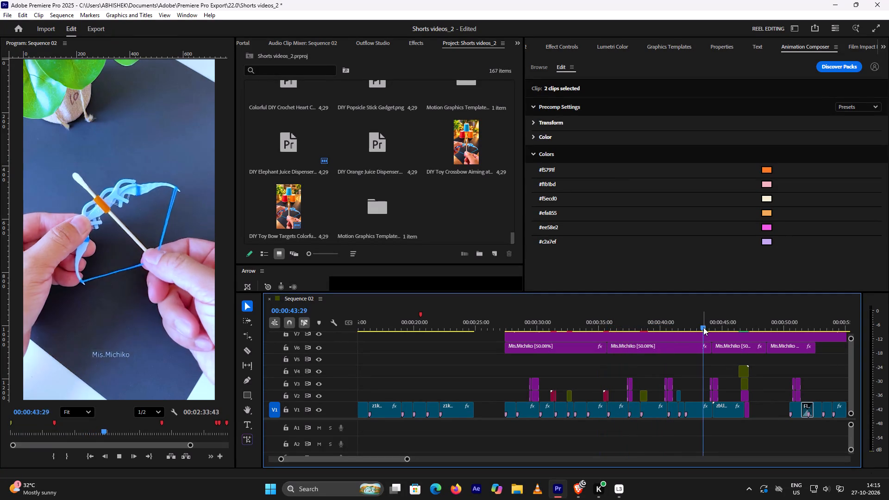
key("space")
Play back the existing transitions in the bottle-and-cup juice dispenser short between about 50 seconds and 1:05.
scroll(703, 327, "down", 4)
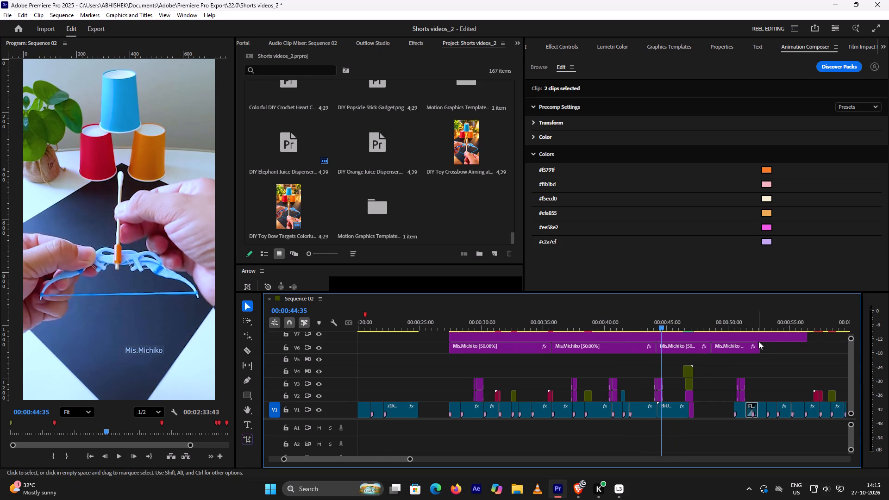
left_click(739, 324)
key("space")
scroll(739, 324, "down", 5)
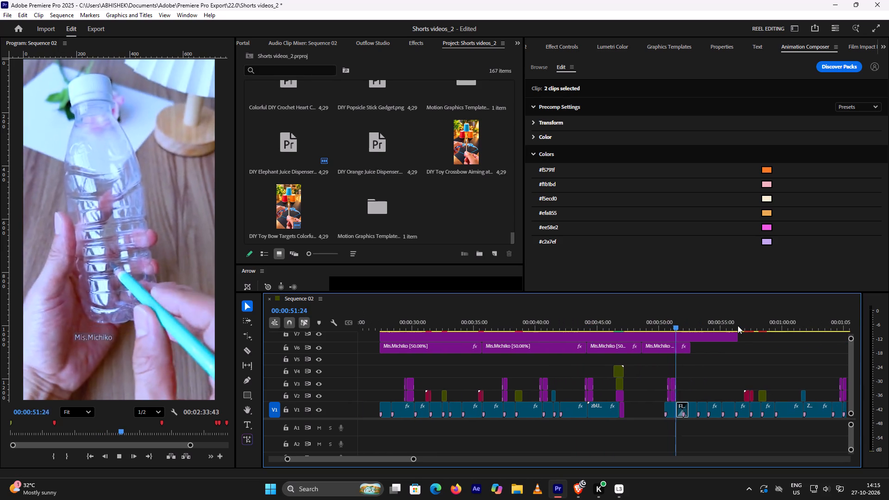
key("space")
left_click(738, 325)
key("space")
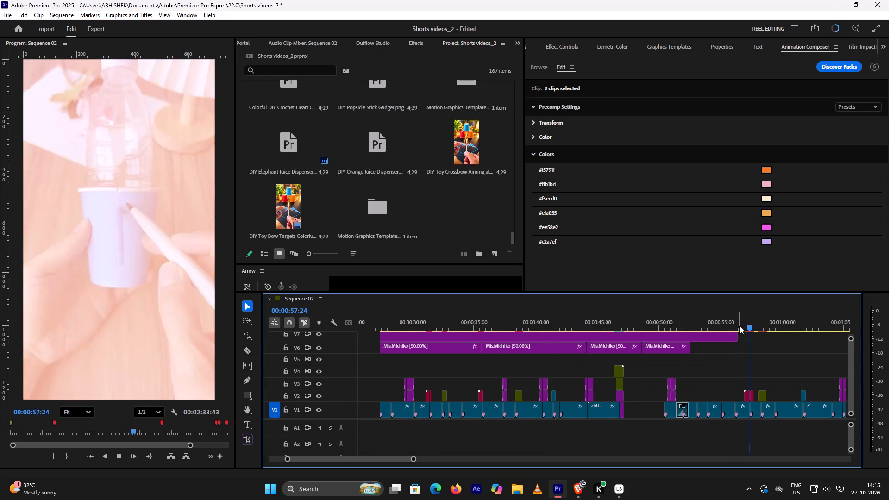
key("space")
scroll(739, 326, "down", 3)
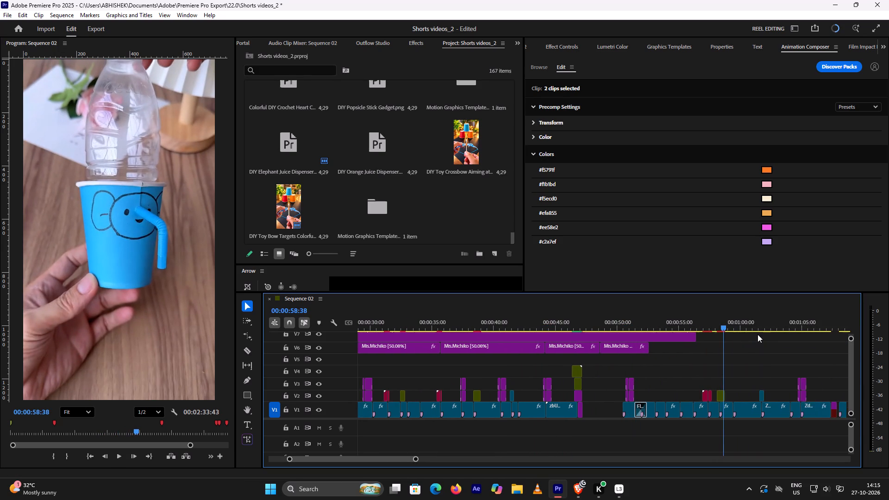
scroll(758, 335, "down", 3)
left_click(752, 328)
key("space")
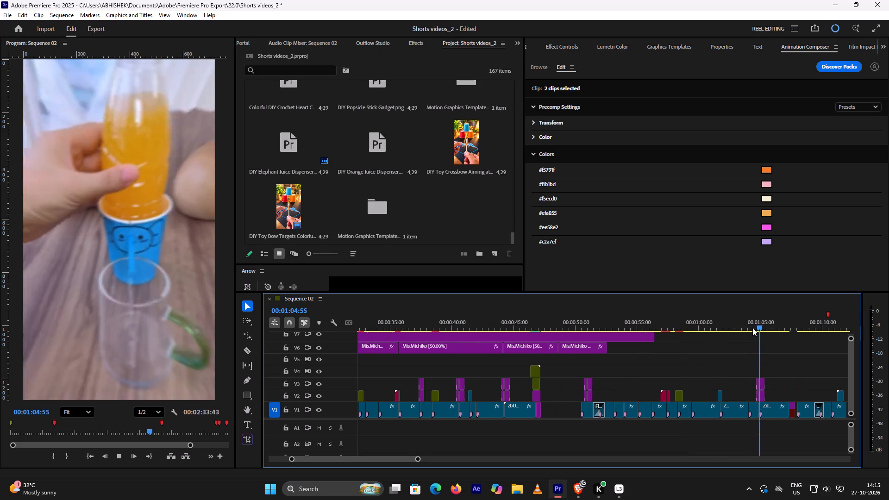
scroll(752, 329, "down", 4)
key("space")
scroll(751, 332, "down", 3)
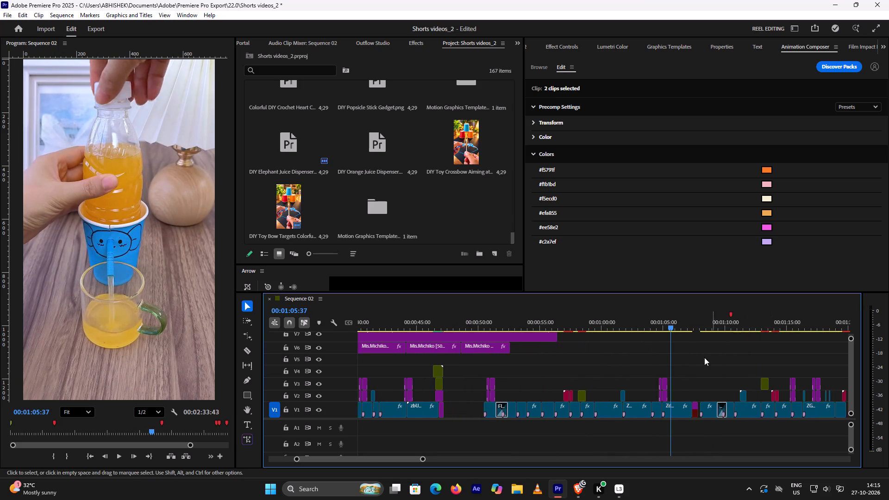
left_click(487, 324)
key("space")
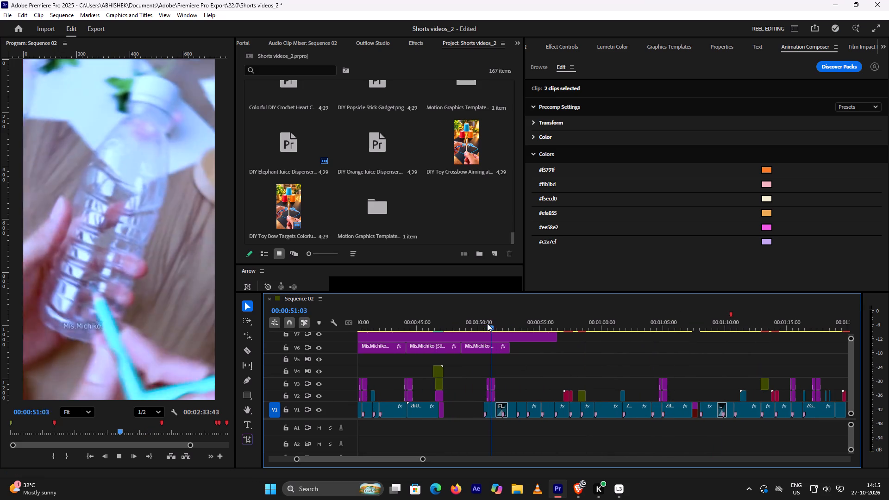
key("space")
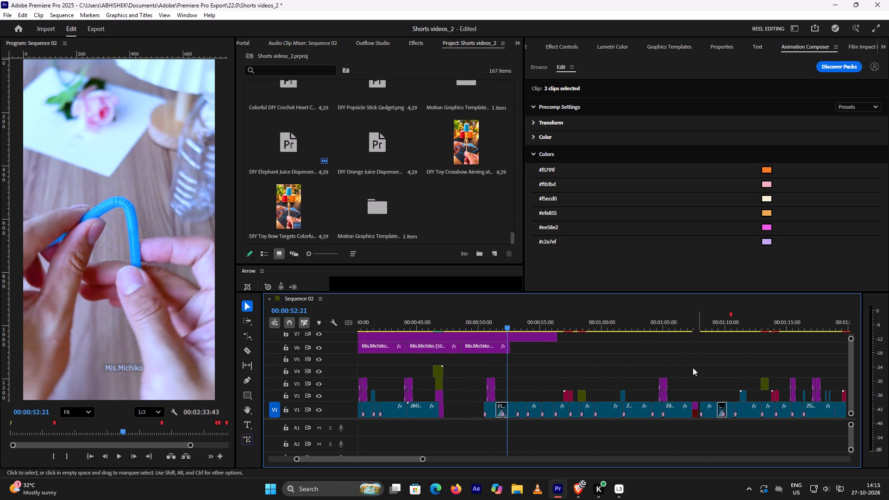
Delete the transition clips on V2 and V3 over the cut at about 1:05 in the juice dispenser short.
left_click_drag(643, 368, 668, 394)
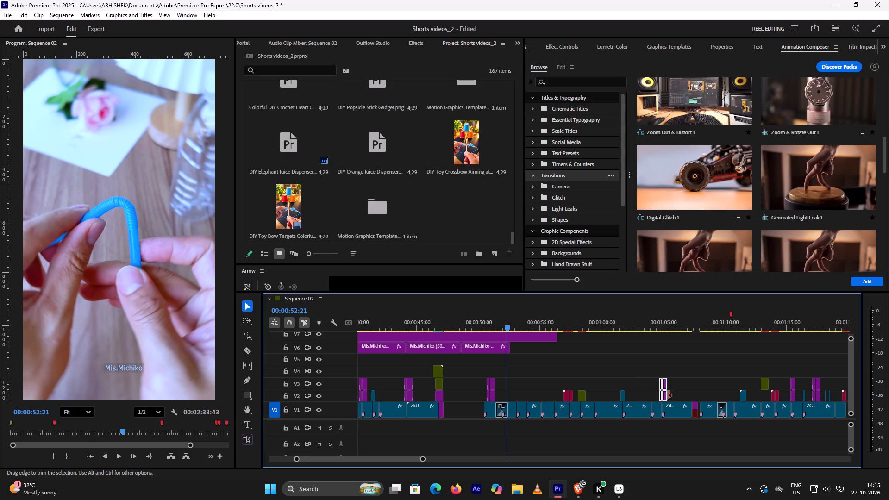
key("End")
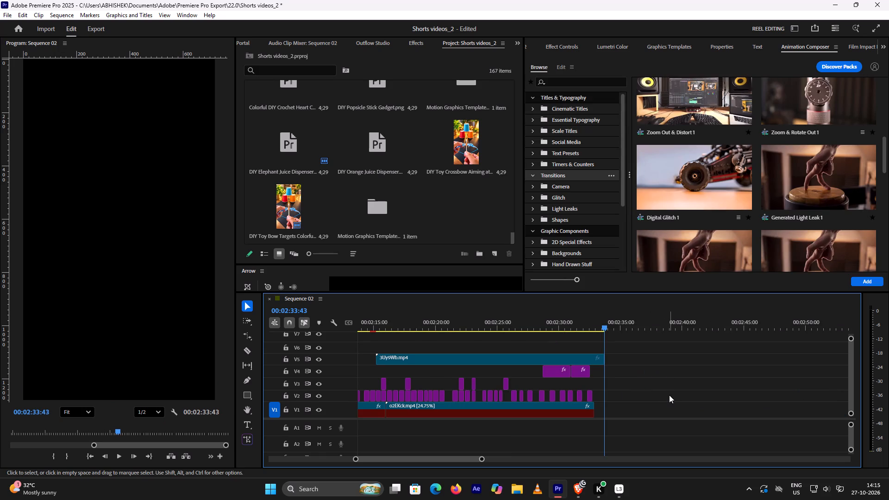
key("Home")
scroll(636, 389, "down", 4)
scroll(633, 387, "up", 8)
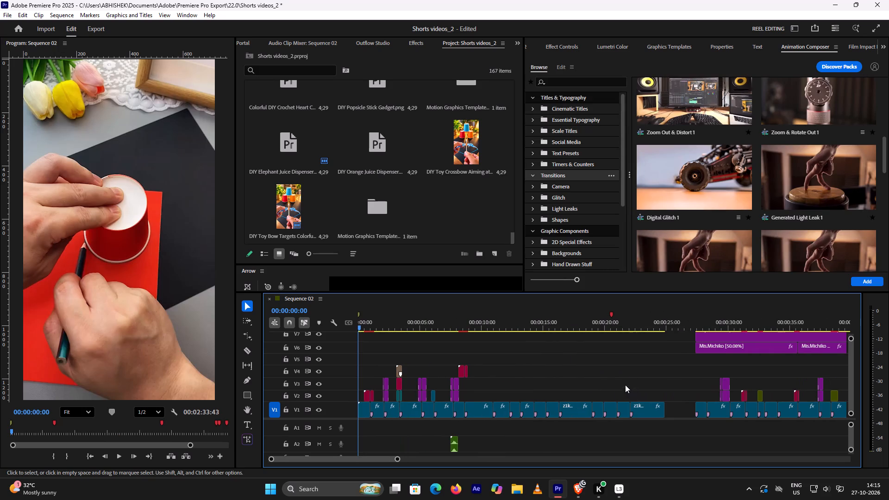
scroll(625, 385, "up", 4)
scroll(604, 380, "down", 19)
scroll(603, 378, "down", 8)
key("Delete")
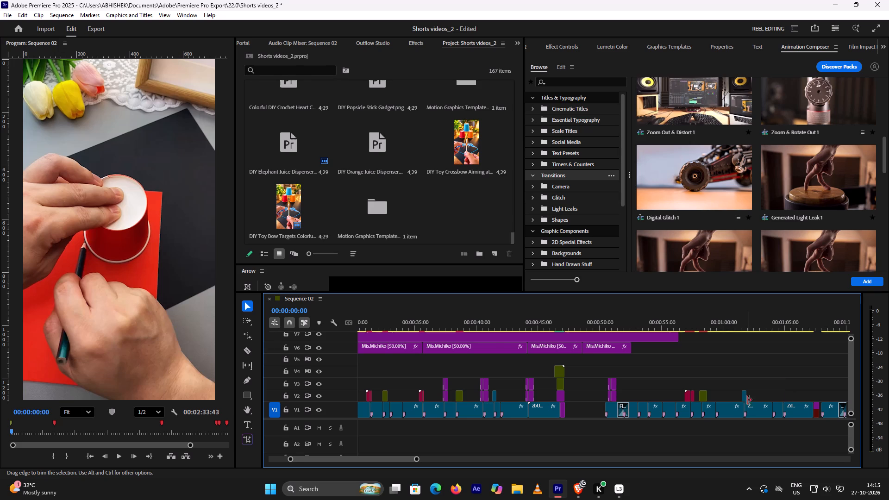
Play back the popsicle-stick short between about 1:10 and 1:12 to check the transition there.
scroll(744, 396, "down", 13)
left_click(679, 327)
key("space")
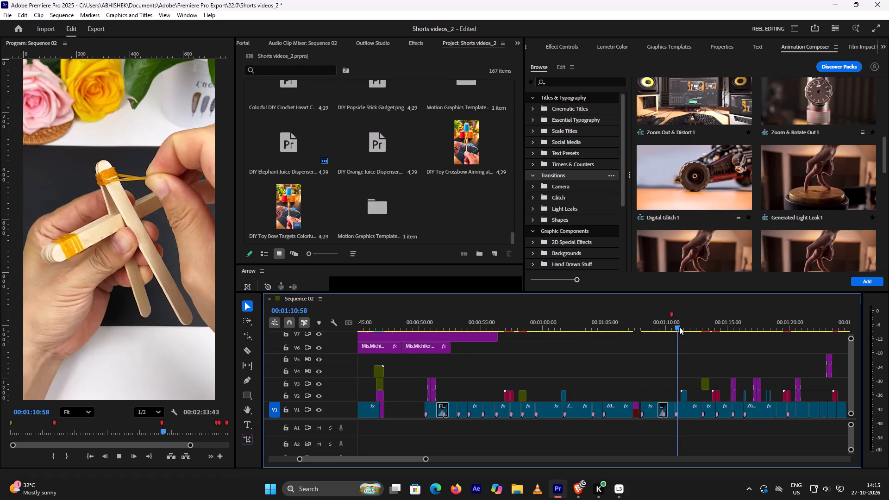
key("space")
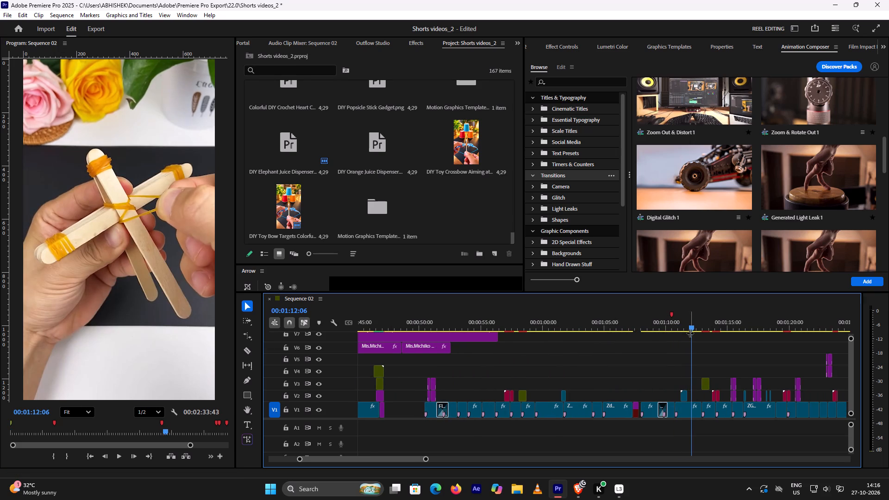
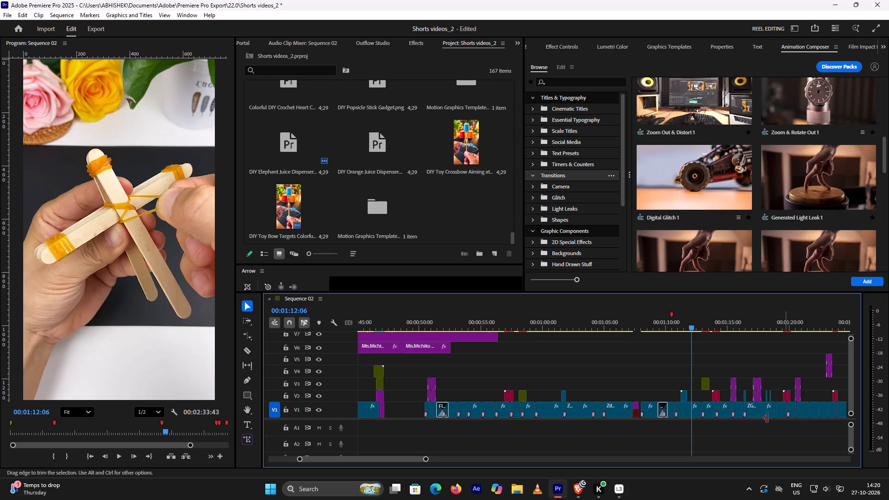
Play back the straw-and-cup short from the start to about 11 seconds to review its transitions.
scroll(534, 377, "down", 4, "alt")
scroll(534, 377, "up", 9)
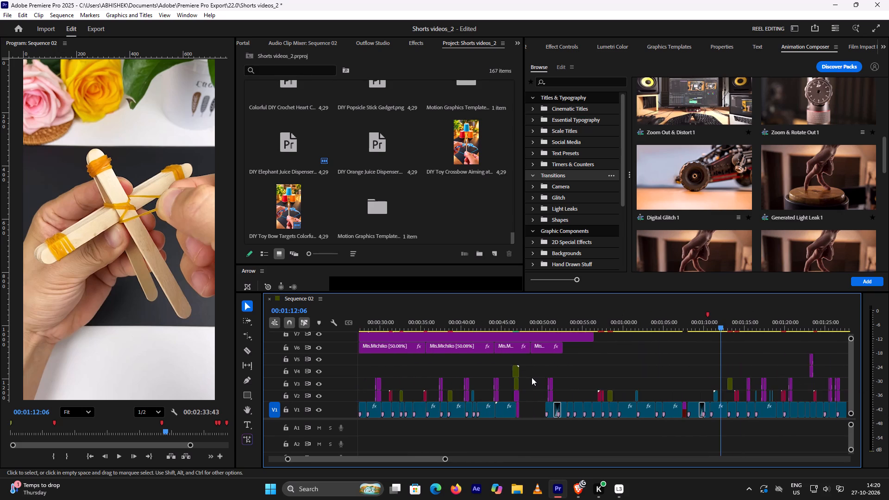
scroll(532, 377, "up", 3)
scroll(527, 378, "up", 19)
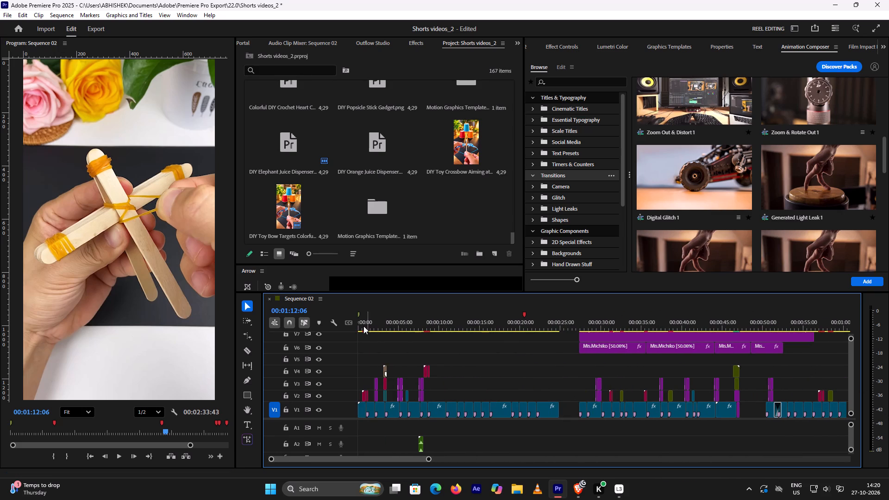
left_click(361, 325)
key("space")
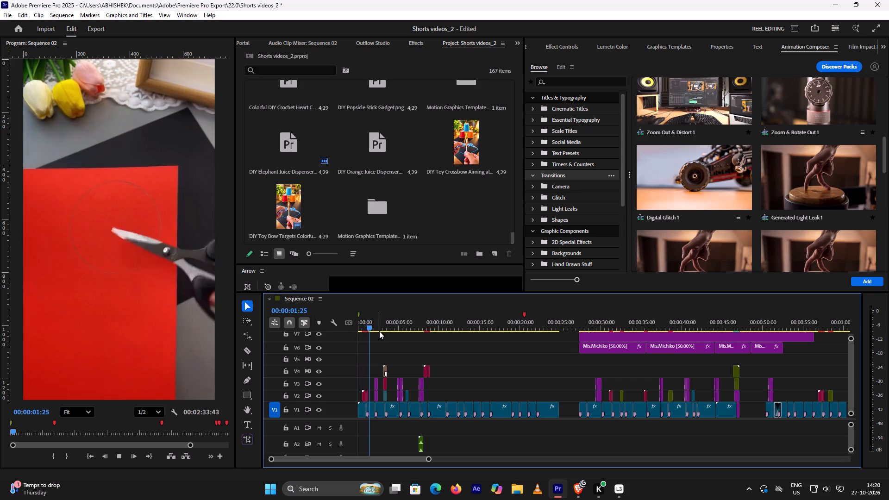
key("space")
key("space")
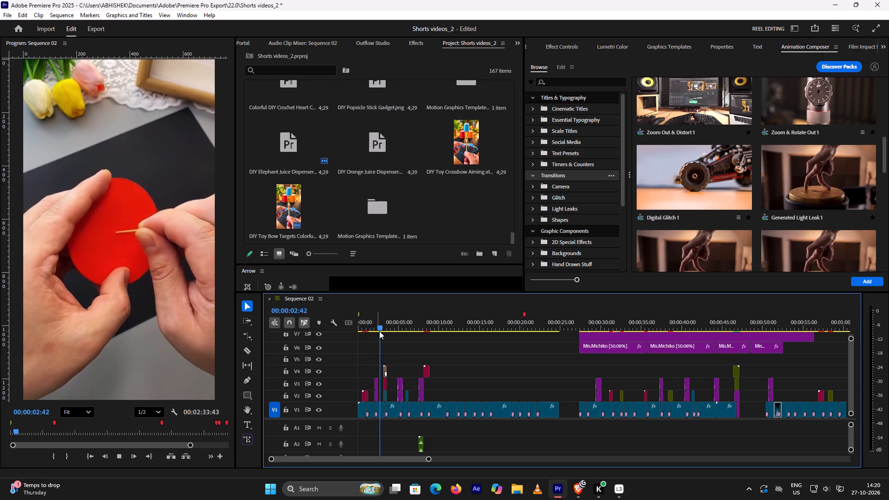
key("space")
key("space")
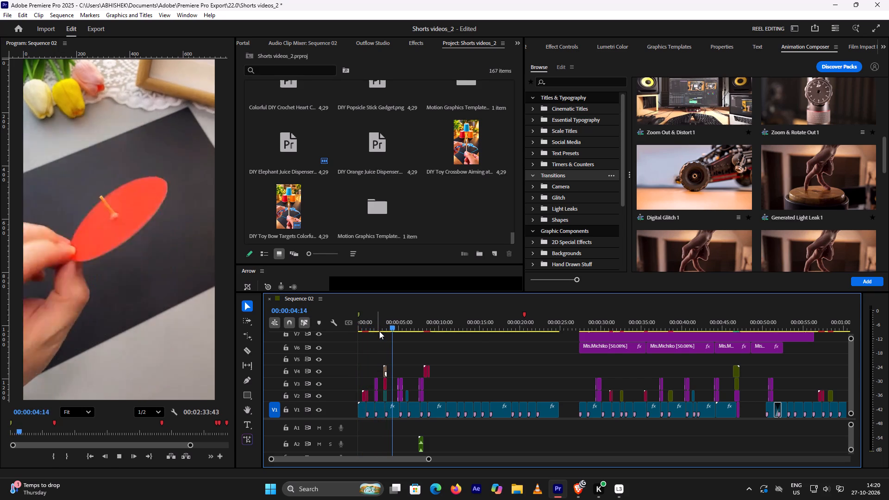
key("space")
key("space")
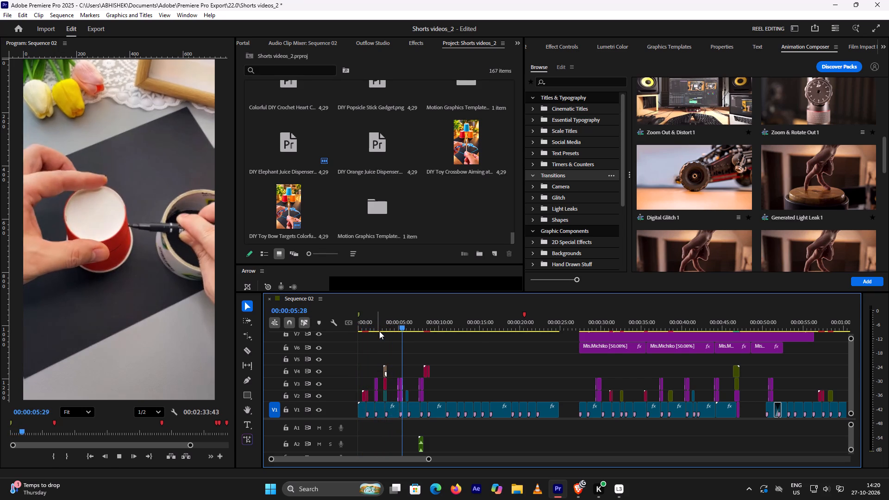
key("space")
key("space")
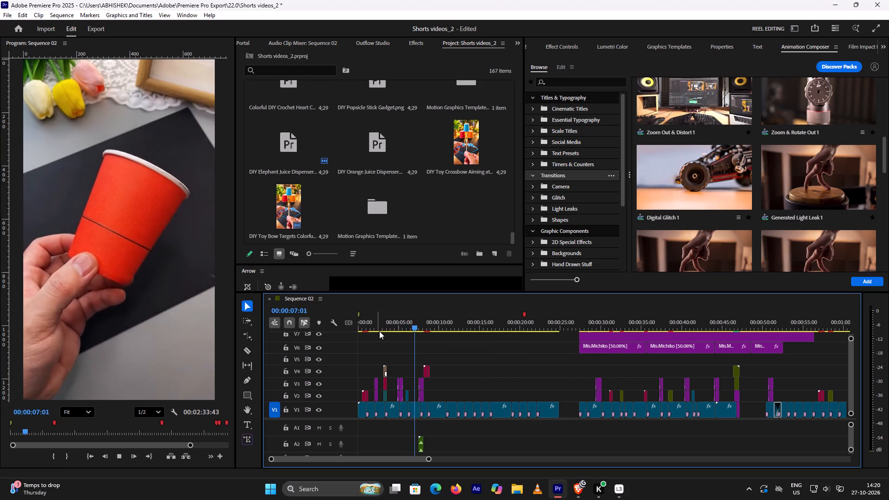
key("space")
key("space")
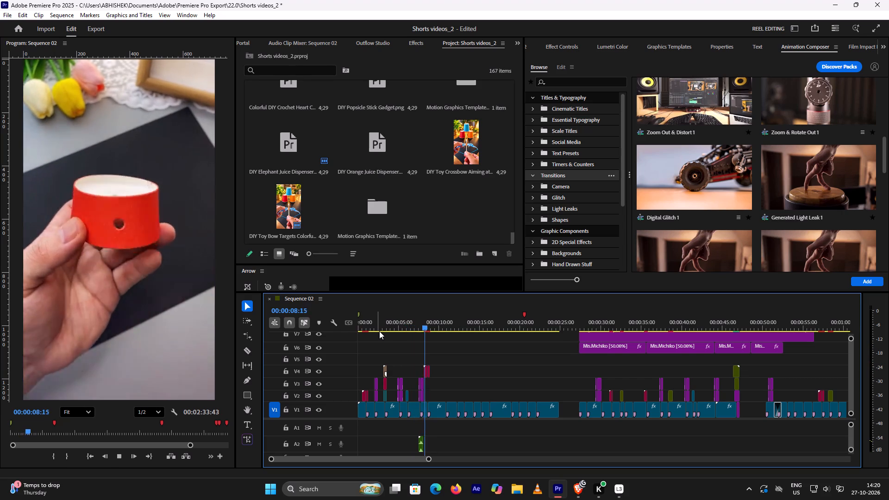
key("space")
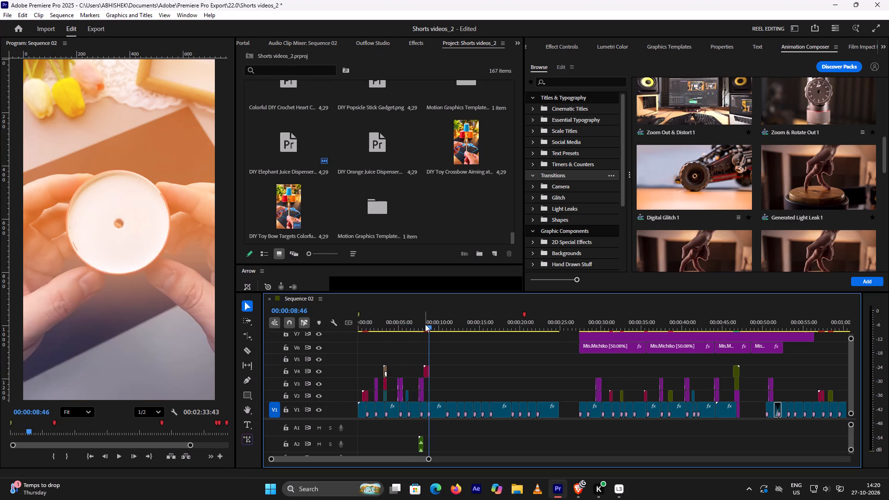
left_click(417, 325)
key("space")
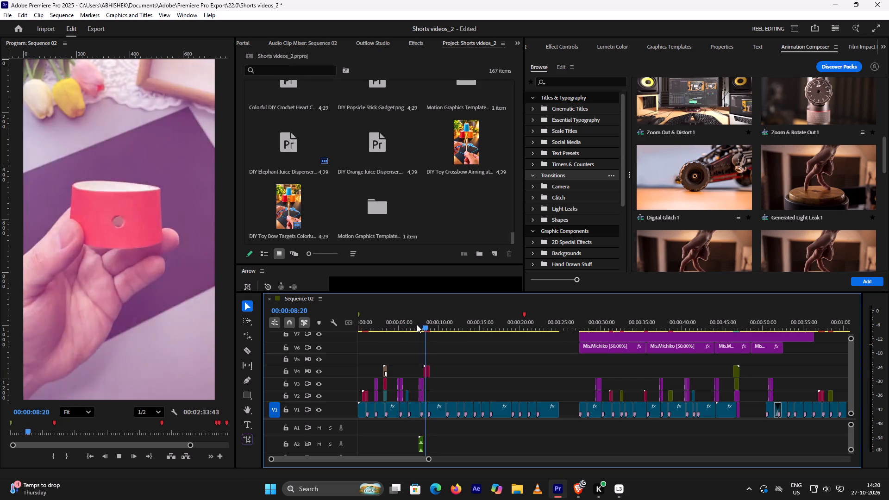
key("space")
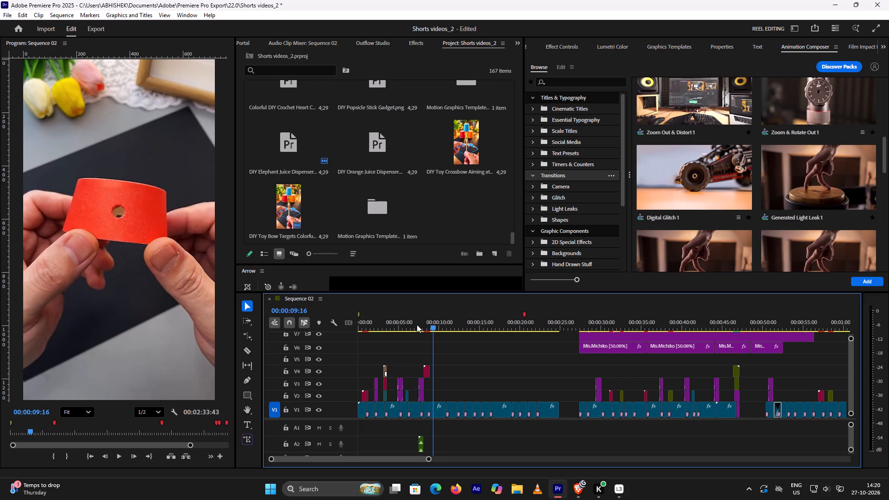
key("space")
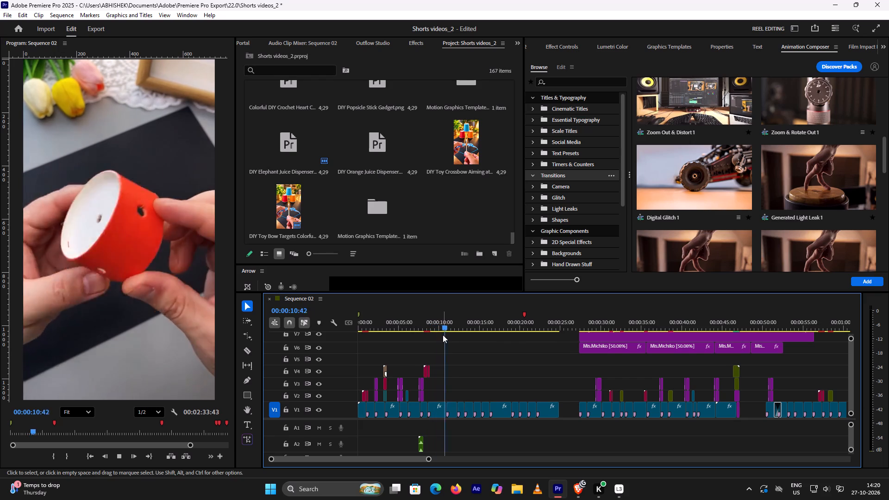
key("space")
Replay the straw-and-cup short between about 10 and 12.5 seconds to examine the cut from the red cup to the straws.
scroll(471, 349, "up", 4, "alt")
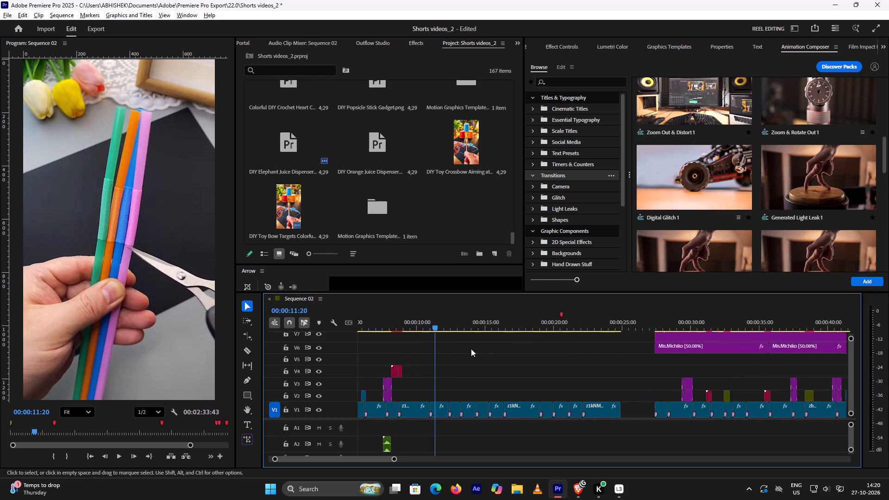
scroll(471, 349, "up", 2, "alt")
scroll(471, 349, "down", 4)
scroll(471, 349, "up", 3)
scroll(471, 349, "down", 5)
scroll(425, 338, "up", 5)
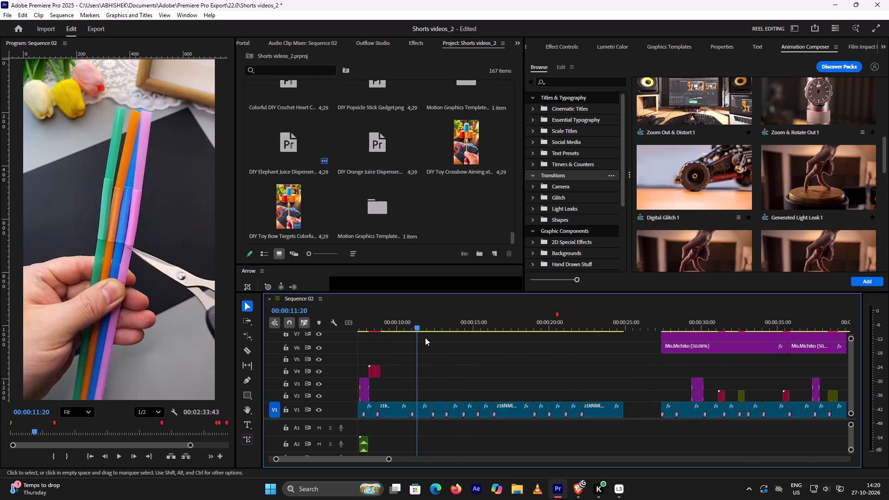
scroll(425, 337, "up", 3)
left_click(449, 324)
key("space")
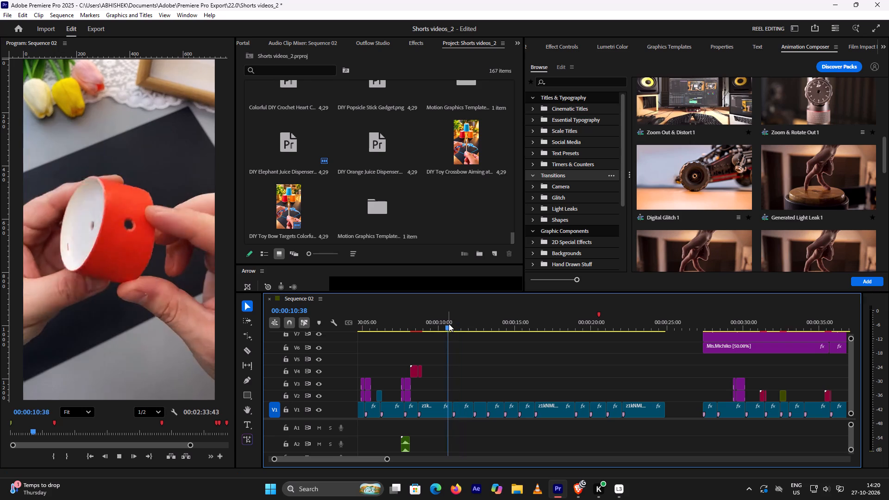
key("space")
key("space")
key("space")
scroll(491, 336, "down", 2)
key("space")
Reuse the V2–V4 transition stack from about 47 seconds in the bow-making short over the red-cup-to-straws cut at about 11 seconds.
scroll(594, 378, "down", 6)
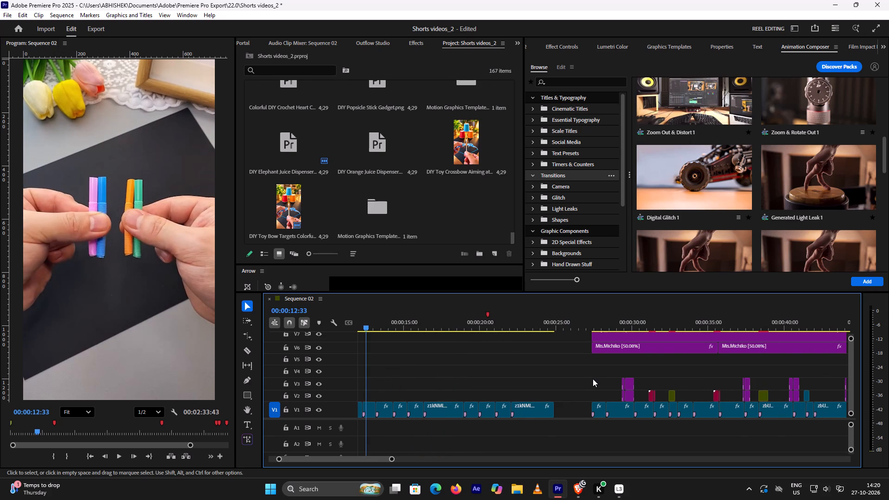
scroll(592, 380, "down", 12)
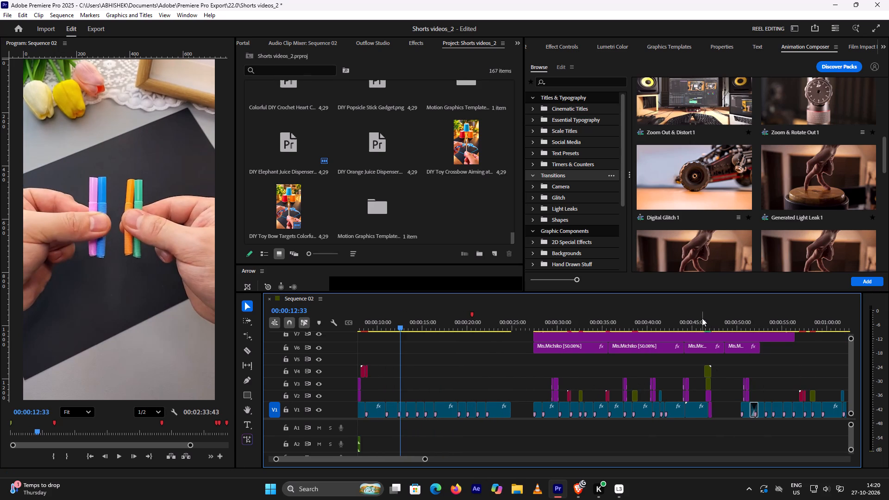
left_click(701, 319)
key("space")
key("space")
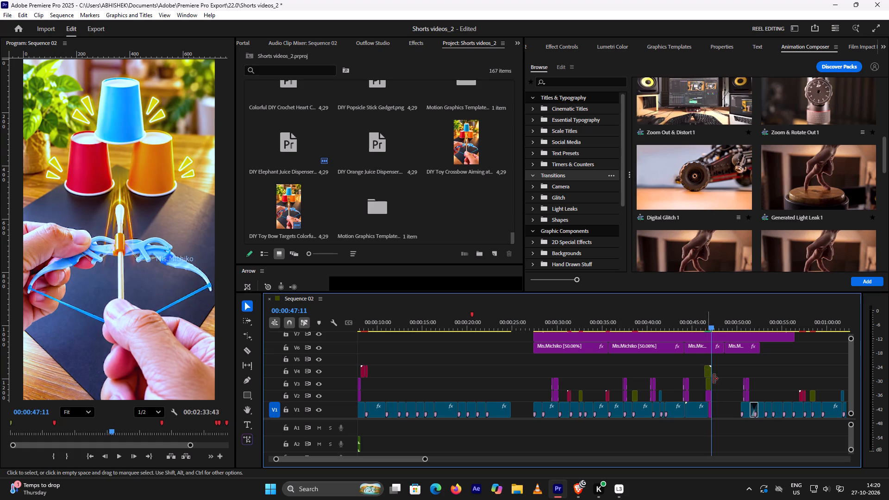
scroll(725, 386, "up", 9, "alt")
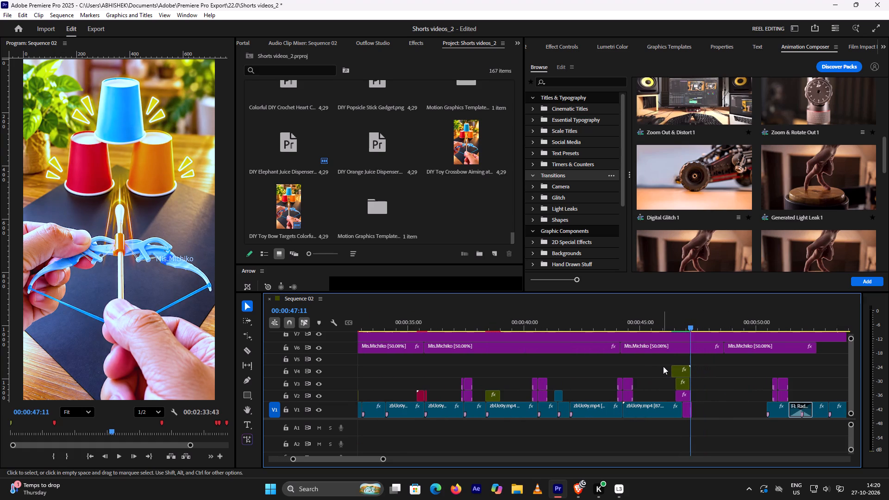
left_click_drag(663, 366, 681, 396)
left_click_drag(681, 372, 680, 371)
left_click_drag(680, 371, 393, 363)
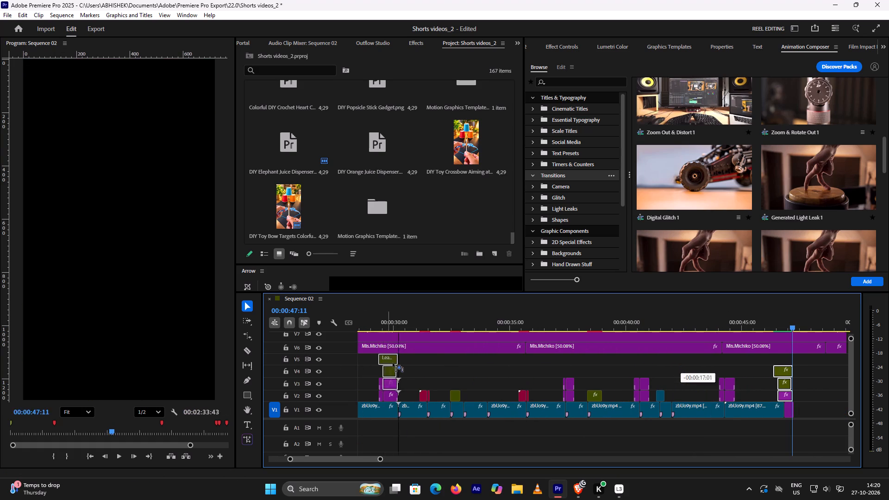
left_click_drag(393, 363, 388, 373)
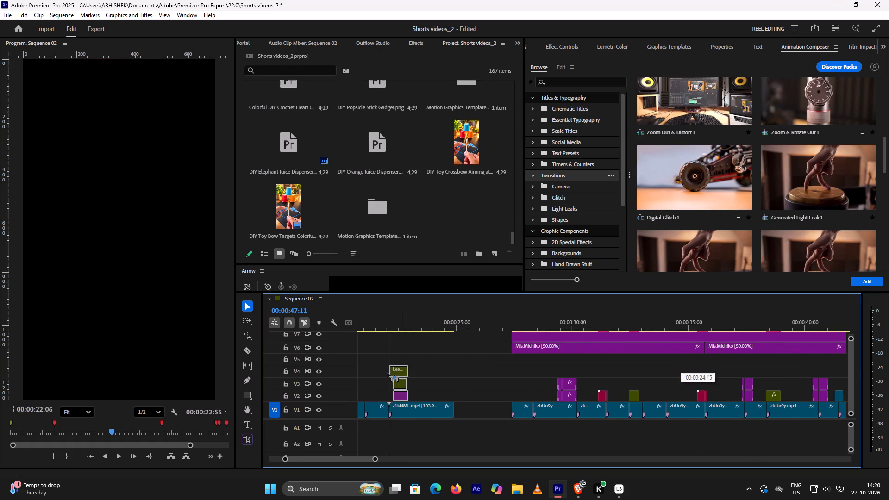
left_click_drag(388, 373, 274, 351)
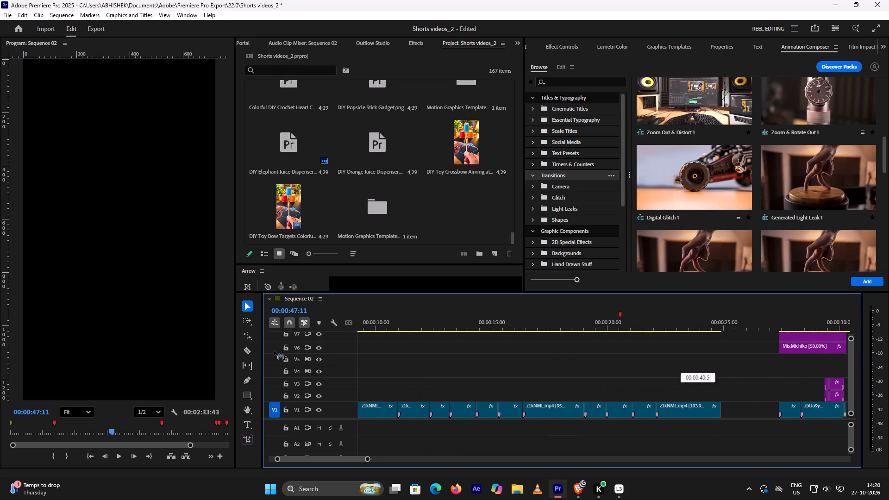
left_click_drag(274, 351, 478, 369)
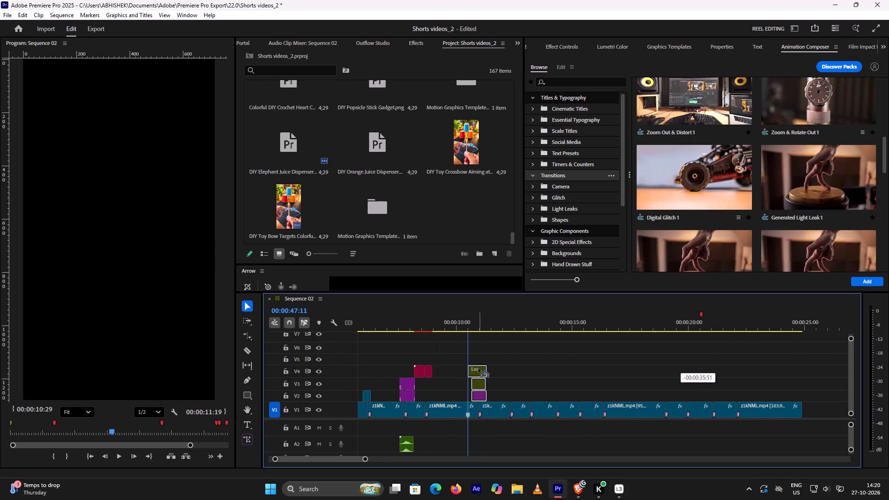
left_click_drag(478, 369, 479, 369)
Play back the reused transition over the red-cup-to-straws cut at about 11 seconds.
left_click(466, 321)
key("space")
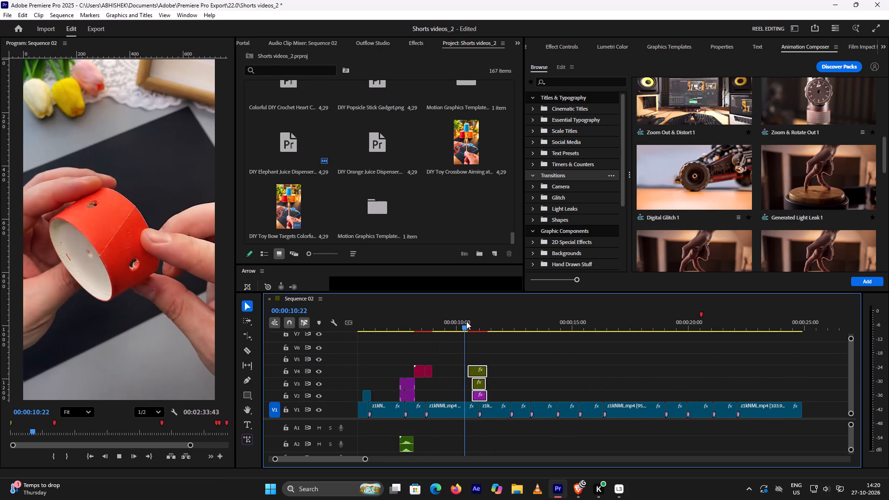
left_click(467, 322)
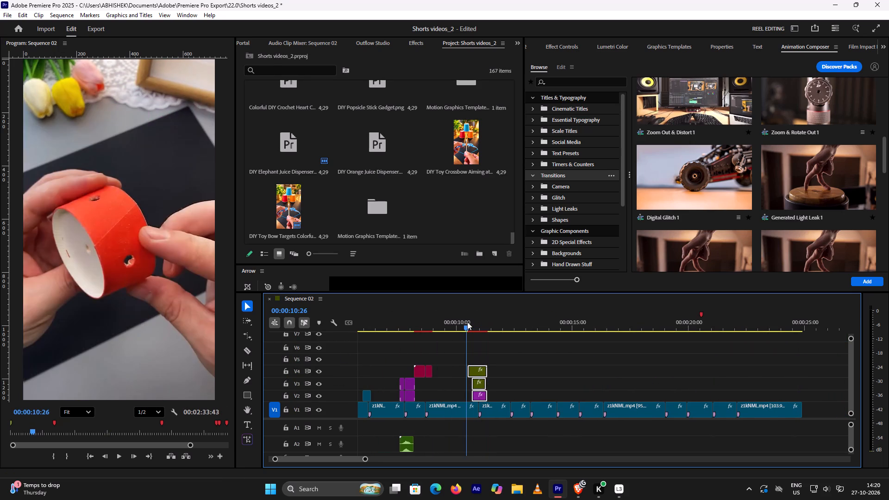
key("space")
left_click(468, 322)
key("space")
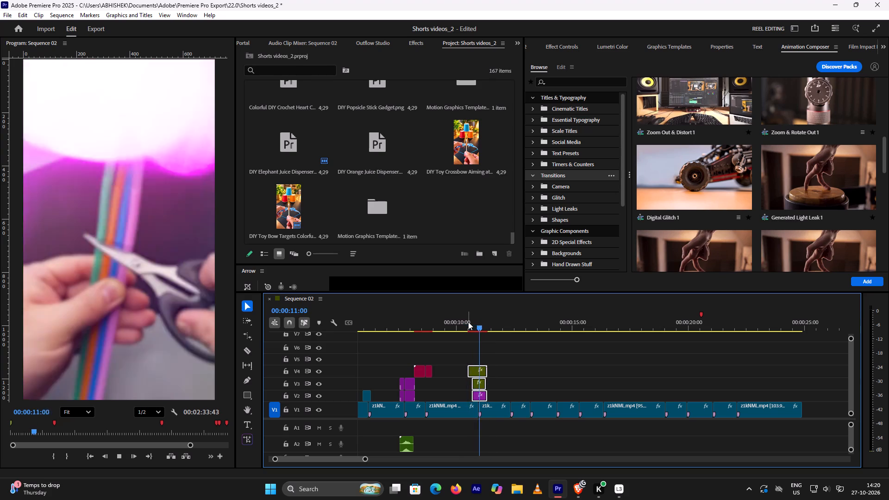
key("space")
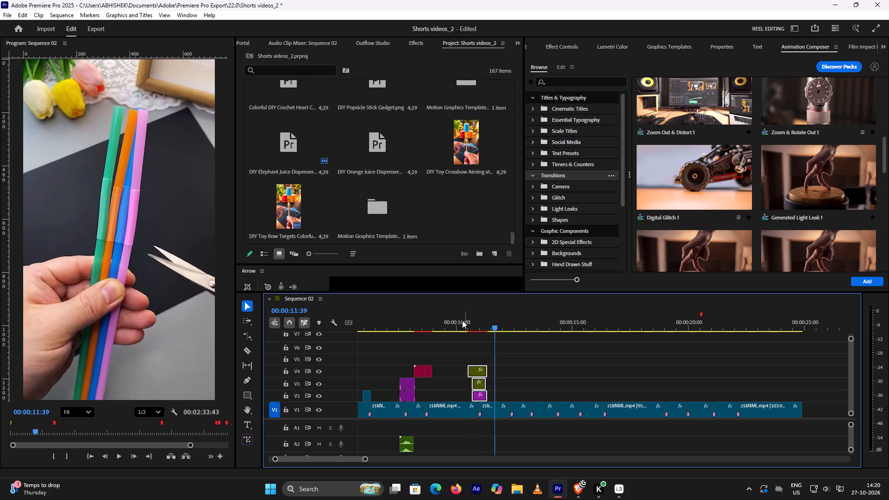
Play back the straw-and-cup short between about 7 and 12 seconds to check the consecutive transitions together.
left_click(392, 322)
key("space")
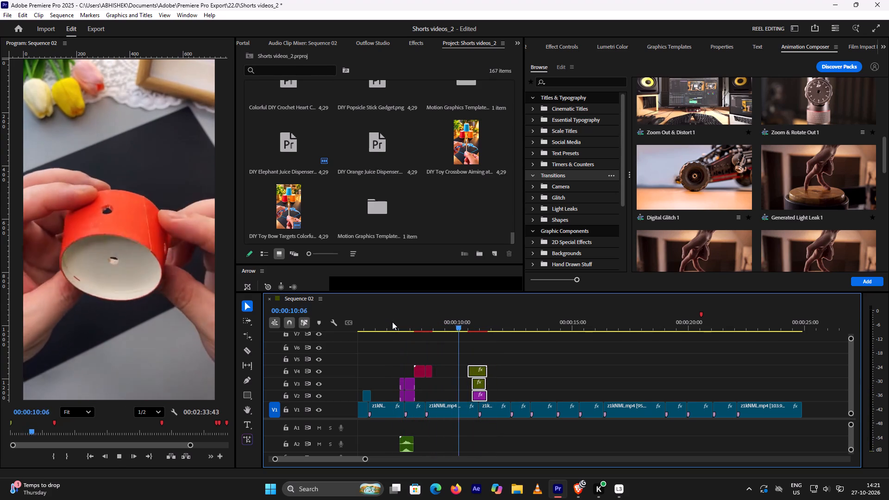
left_click(392, 322)
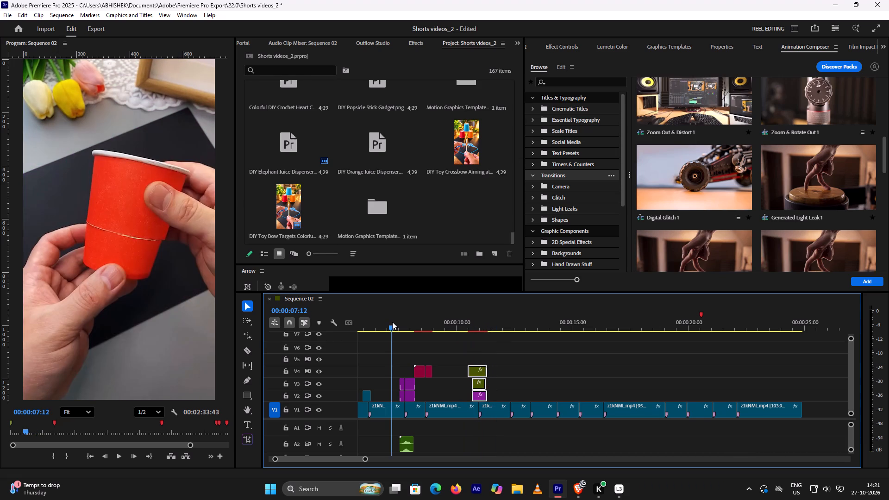
key("space")
left_click(461, 328)
key("space")
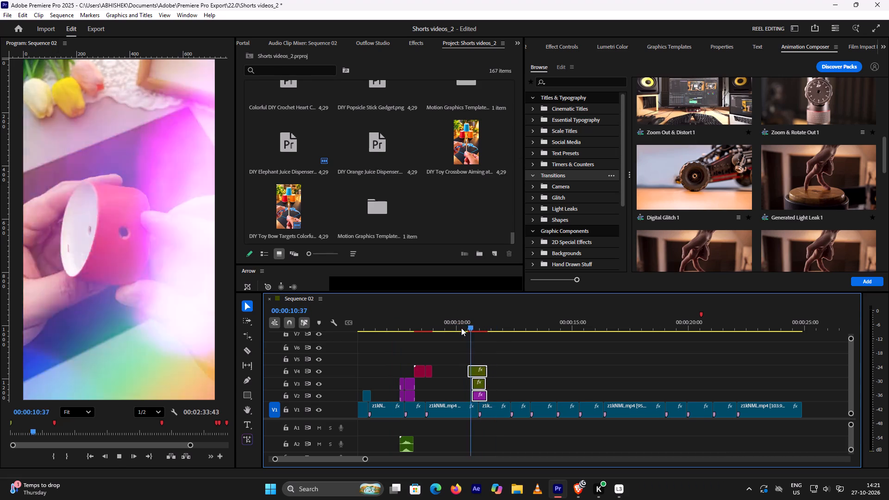
key("space")
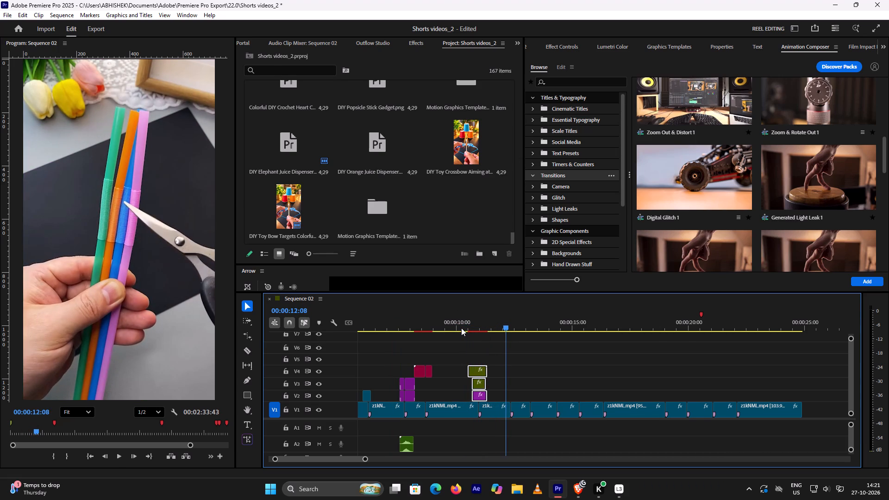
left_click(402, 326)
key("space")
key("space")
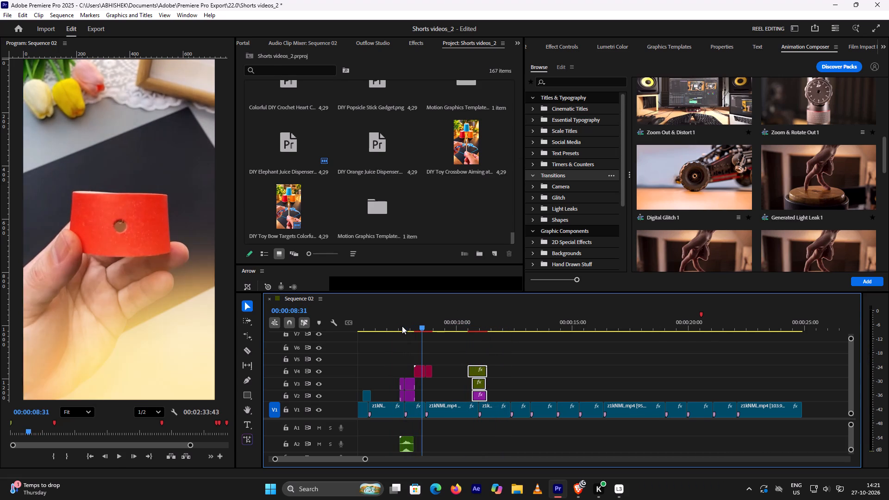
left_click(392, 325)
key("space")
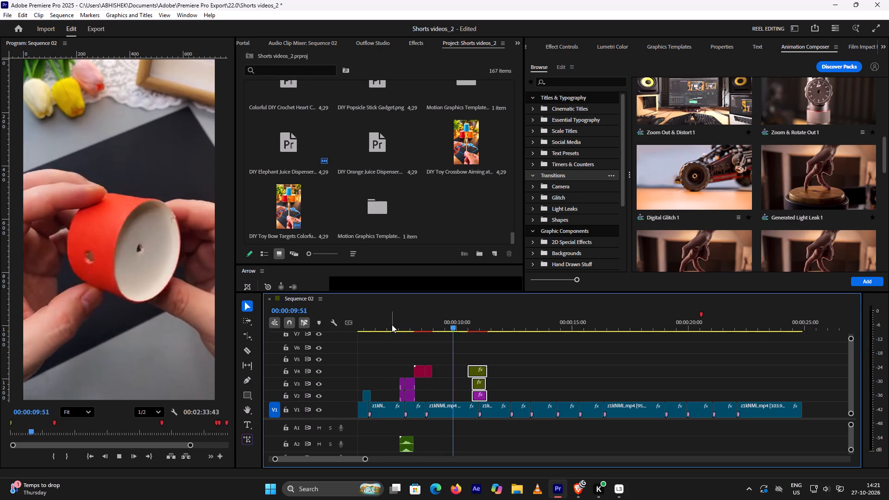
key("space")
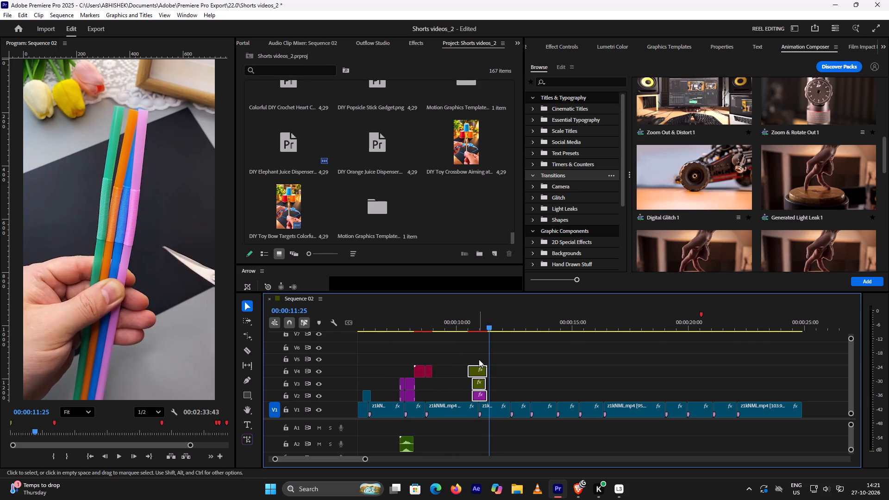
Play back the spinning straw-and-cup toy footage between about 21 and 23 seconds to examine the ending of the short.
left_click(716, 324)
key("space")
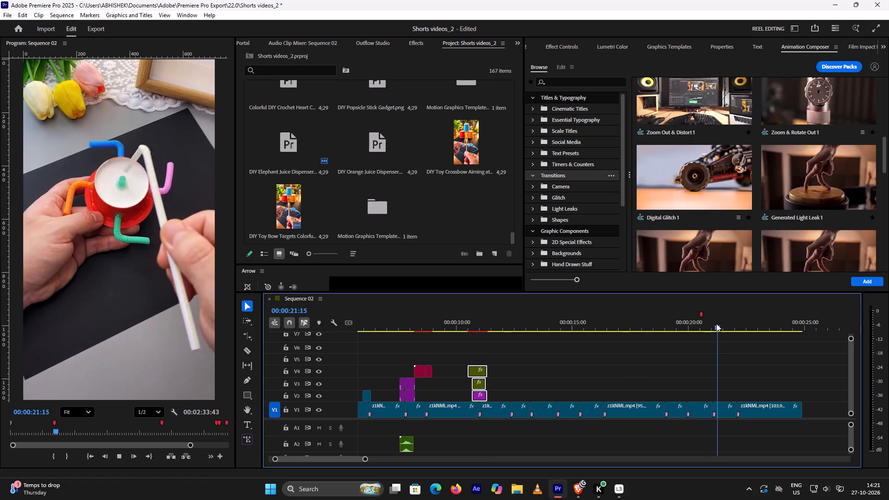
key("space")
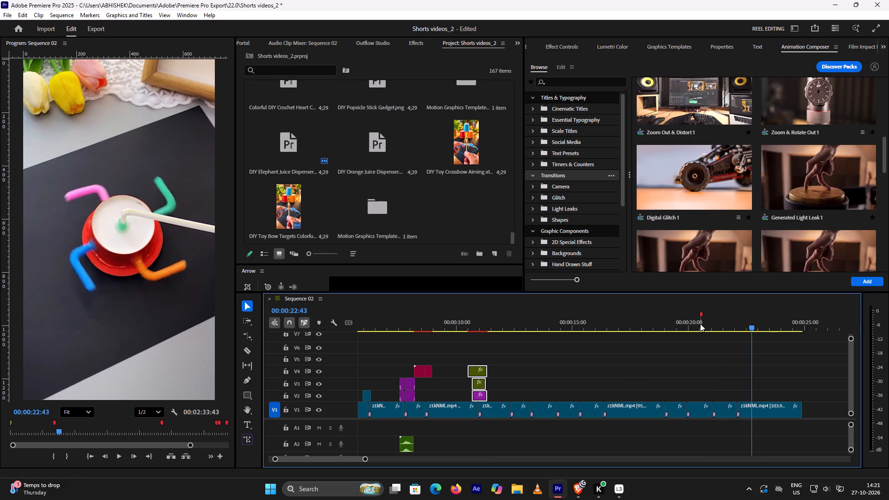
left_click(714, 325)
key("space")
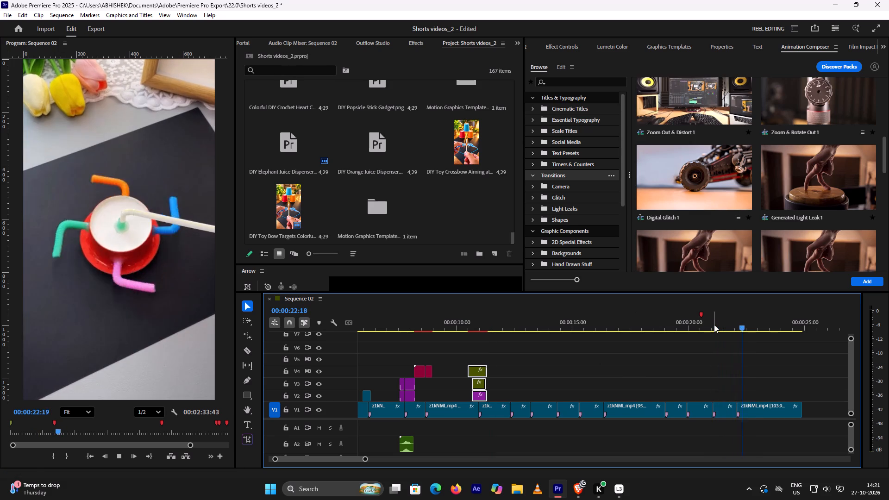
key("space")
Move the V2–V4 transition stack from the red-cup-to-straws cut at about 11 seconds to the end of the short's final clip.
left_click_drag(456, 363, 479, 387)
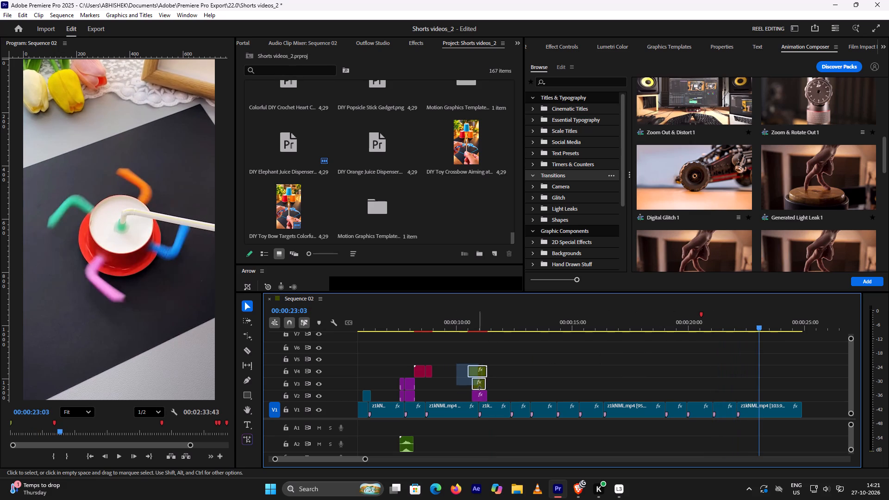
left_click_drag(479, 387, 488, 397)
left_click_drag(481, 370, 734, 372)
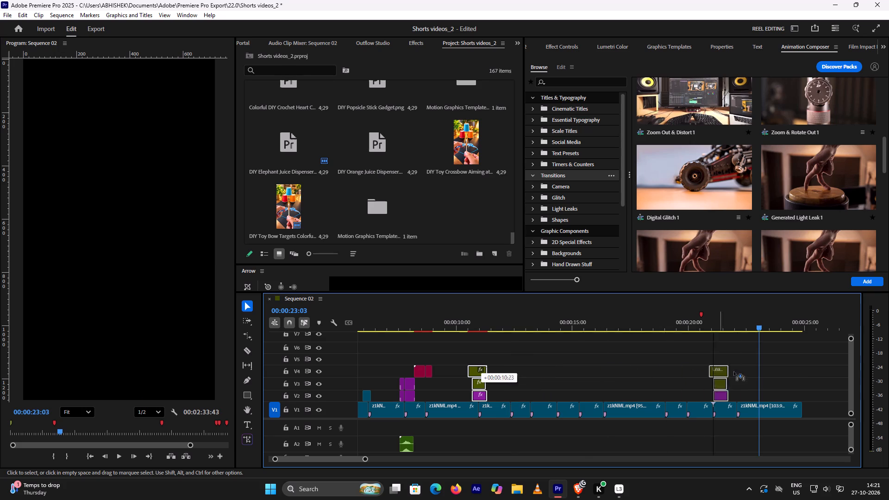
left_click_drag(734, 372, 802, 368)
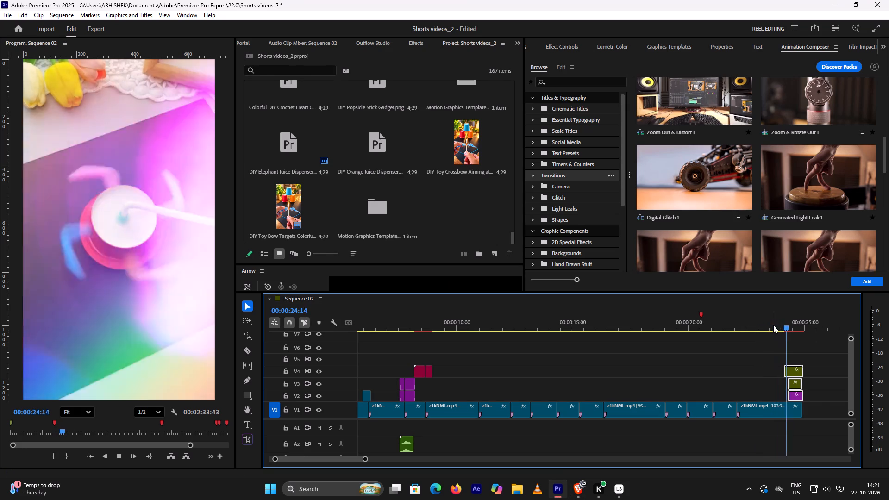
key("space")
scroll(818, 356, "up", 4, "alt")
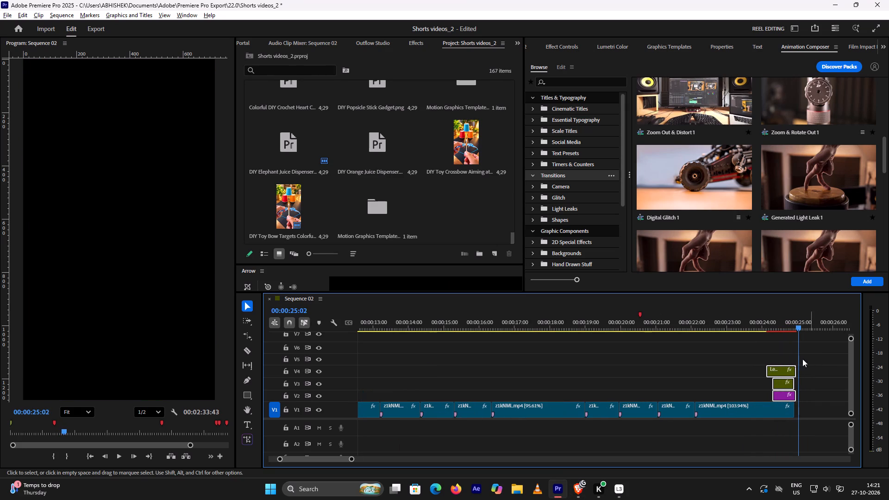
left_click_drag(782, 368, 789, 370)
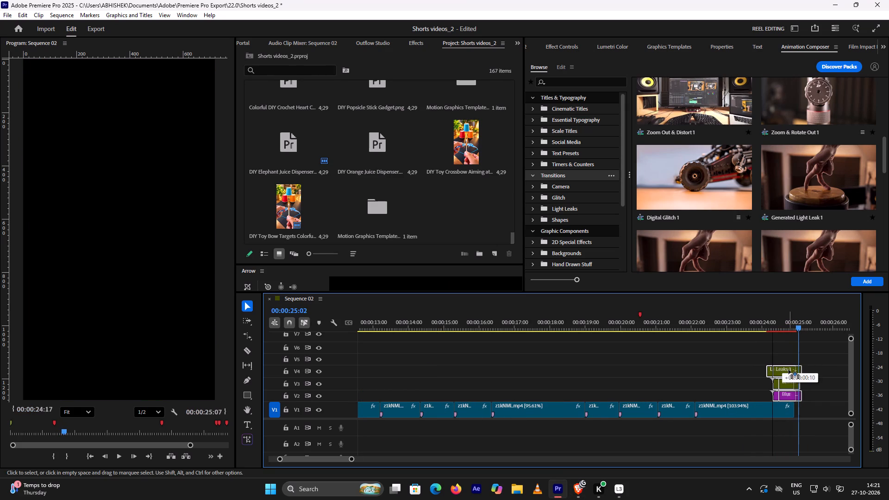
left_click_drag(789, 370, 796, 369)
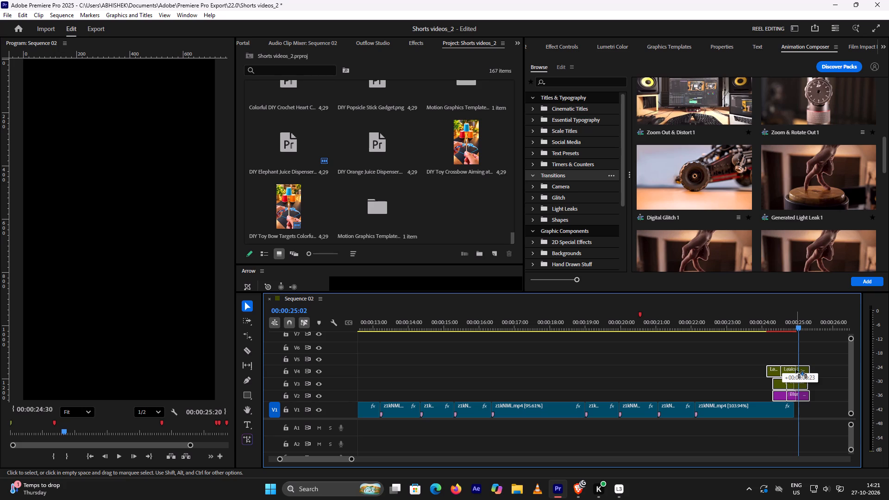
left_click_drag(796, 369, 794, 370)
Play back the end of the short from about 24 seconds to check the repositioned transition stack.
left_click(773, 322)
key("space")
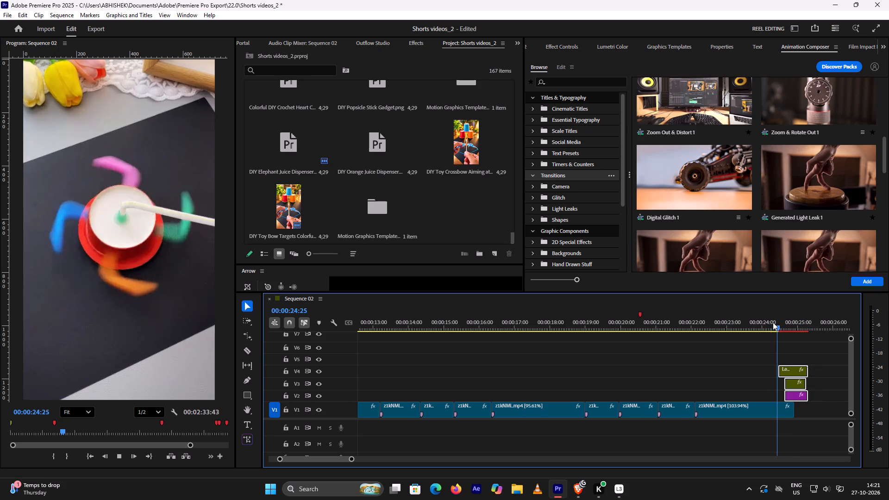
key("space")
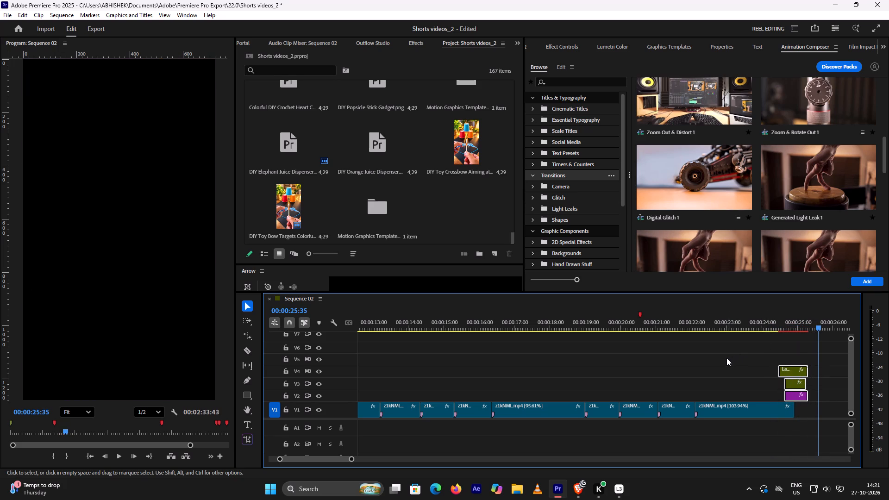
Return to the start of the short and replay the red-cup-to-straws cut between about 10 and 11.5 seconds.
scroll(726, 358, "up", 10)
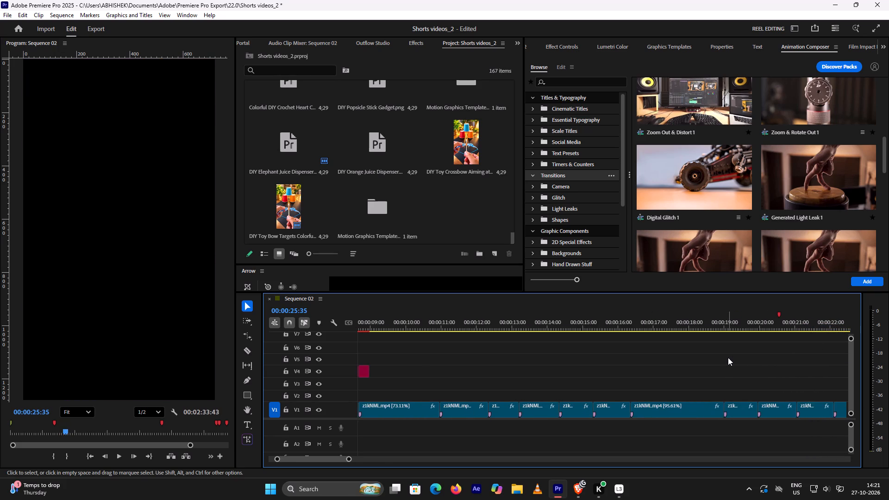
scroll(728, 357, "up", 5)
scroll(728, 357, "down", 4, "alt")
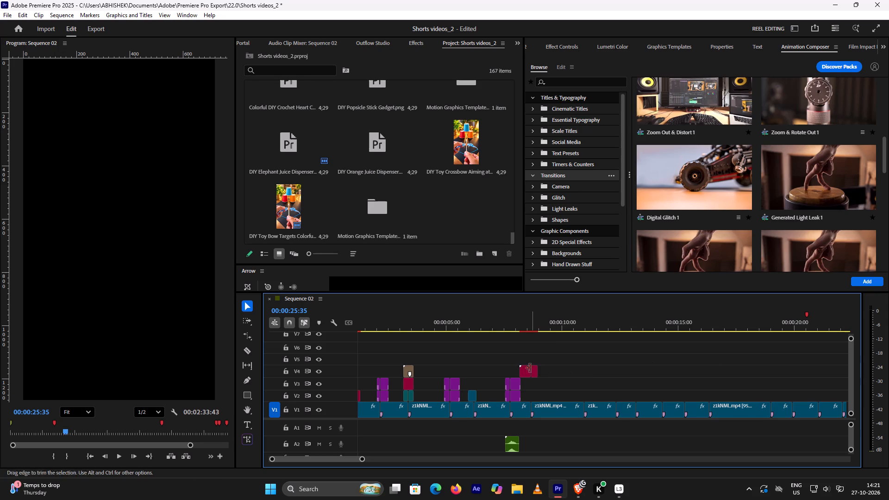
left_click(563, 333)
key("space")
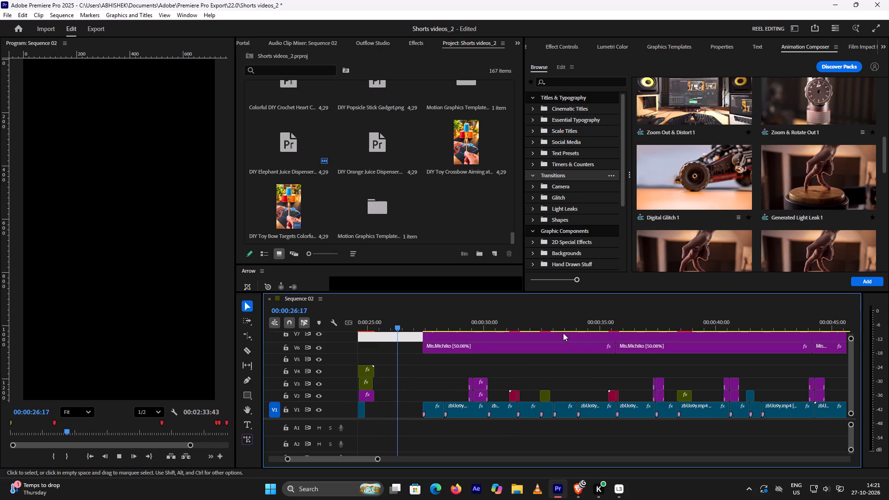
key("space")
scroll(563, 361, "up", 6)
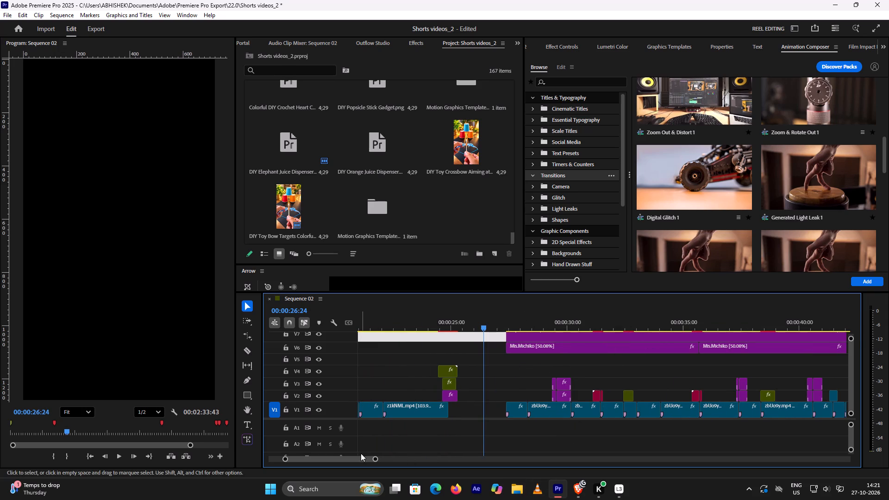
left_click_drag(358, 457, 280, 447)
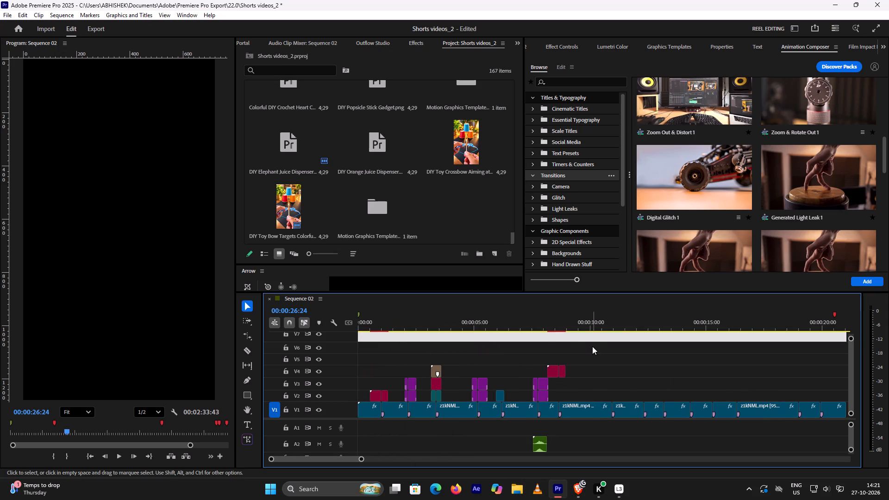
left_click(593, 325)
key("space")
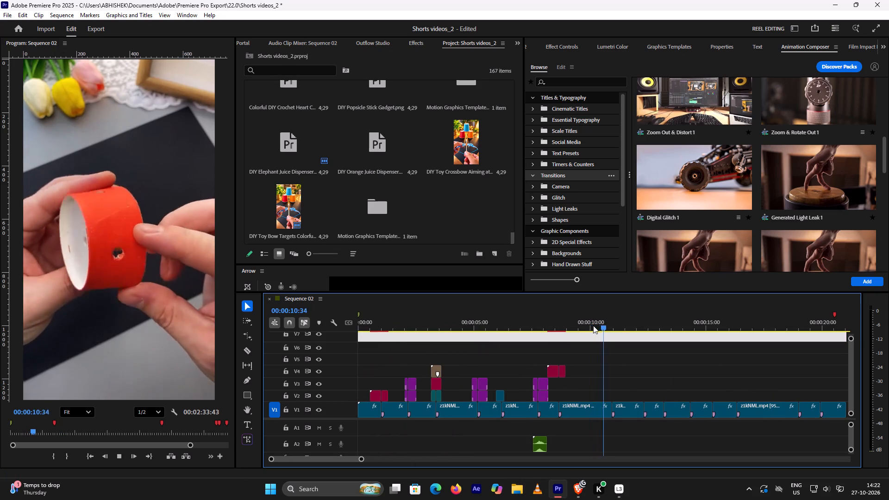
key("space")
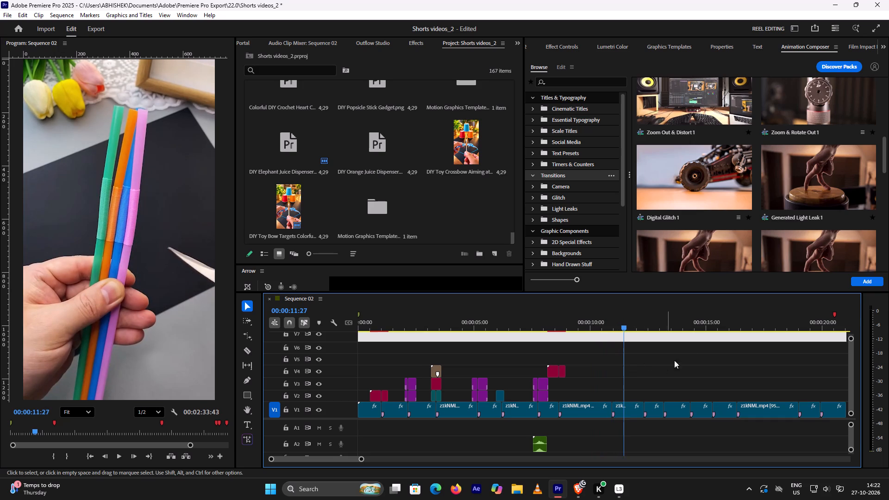
Browse the Animation Composer transitions, from light leaks and shapes to camera moves, for one suited to the red-cup-to-straws cut.
scroll(720, 203, "down", 3)
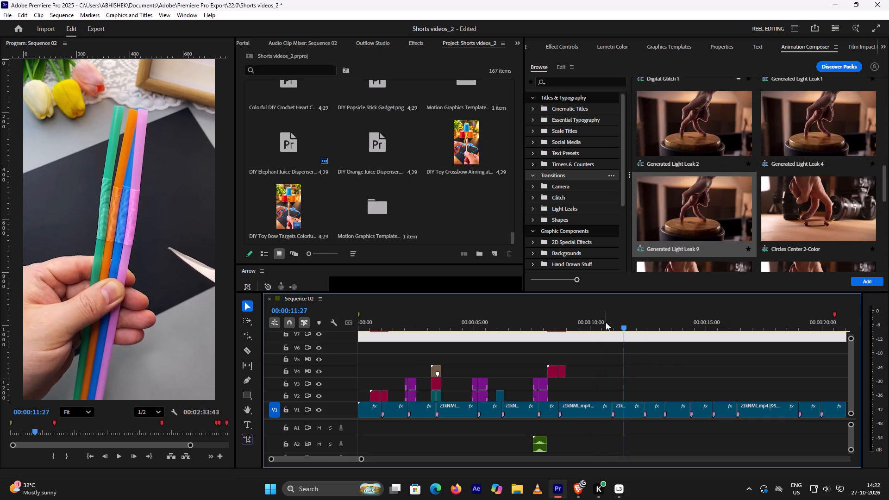
scroll(739, 214, "down", 2)
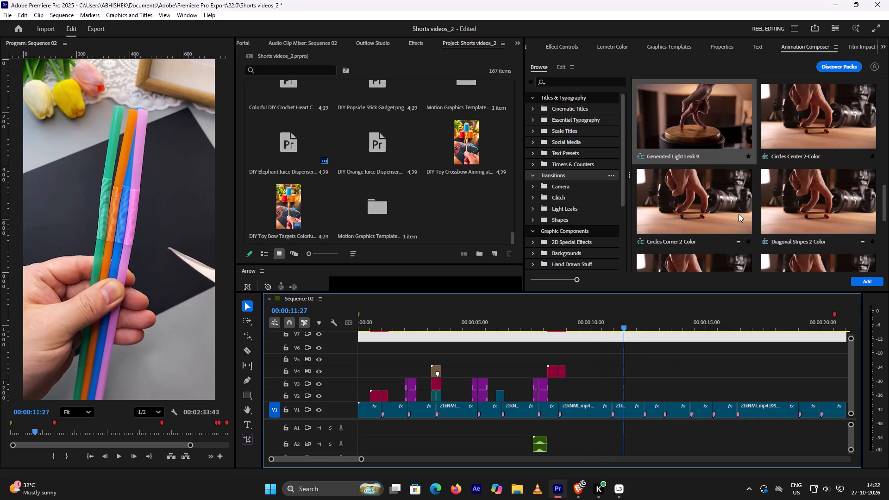
left_click(739, 214)
scroll(805, 217, "up", 6)
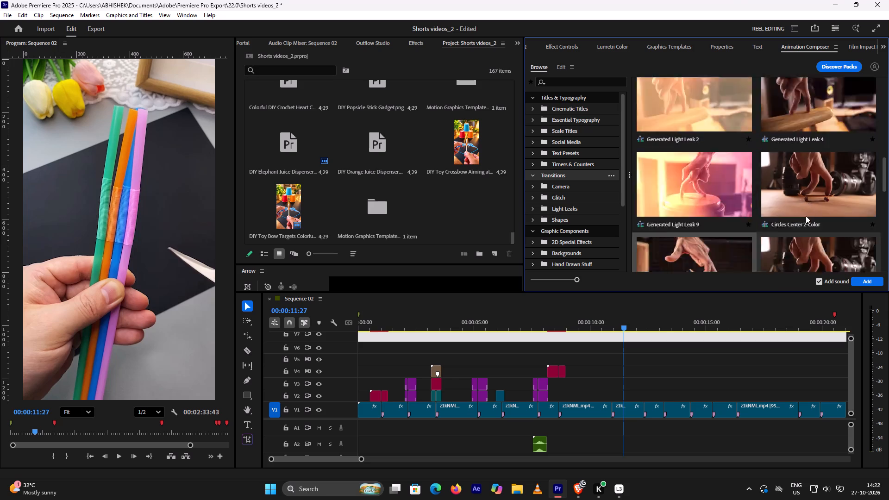
scroll(806, 217, "up", 6)
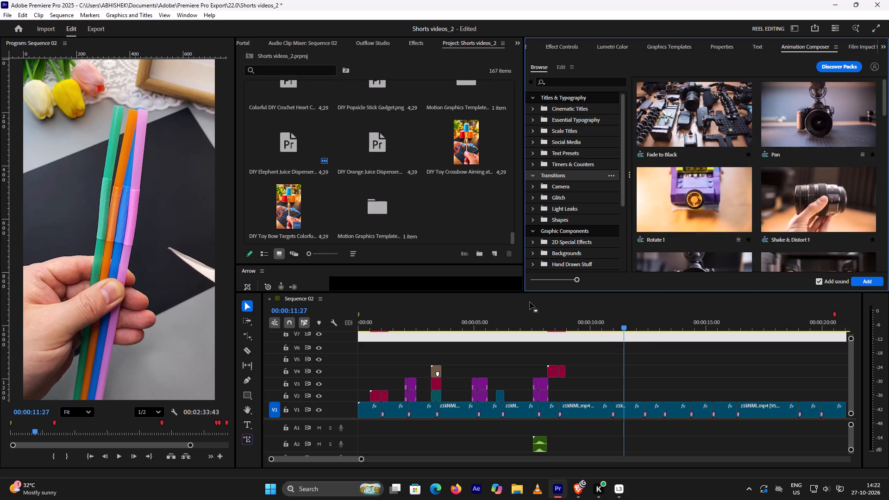
Play back the existing transitions at about 5, 2 and 7.5 seconds to compare the styles already used in the short.
left_click(473, 326)
key("space")
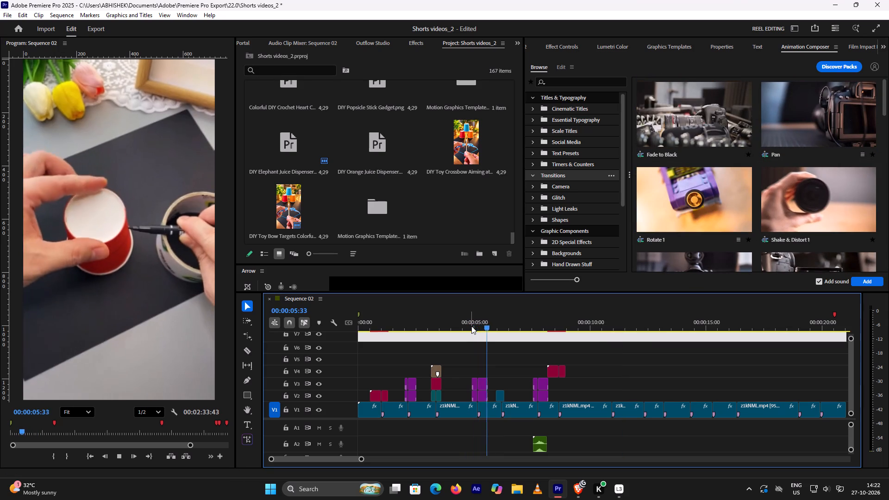
key("space")
left_click(401, 325)
key("space")
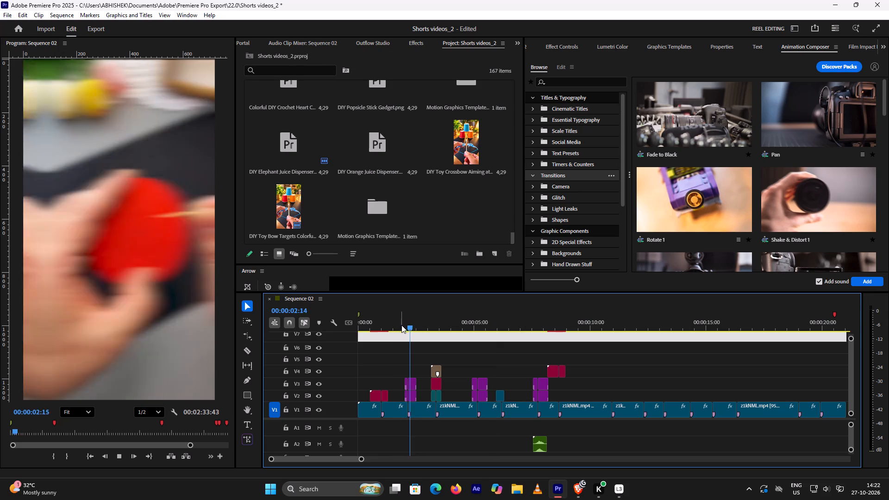
key("space")
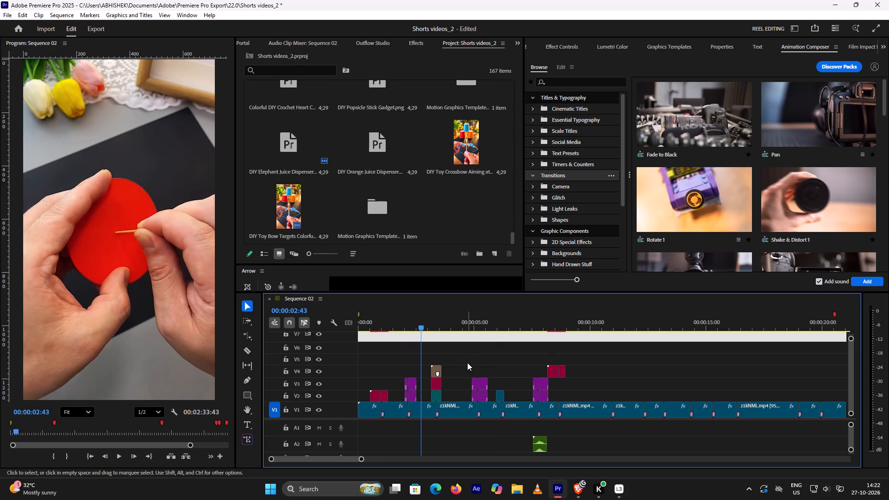
left_click(530, 320)
key("space")
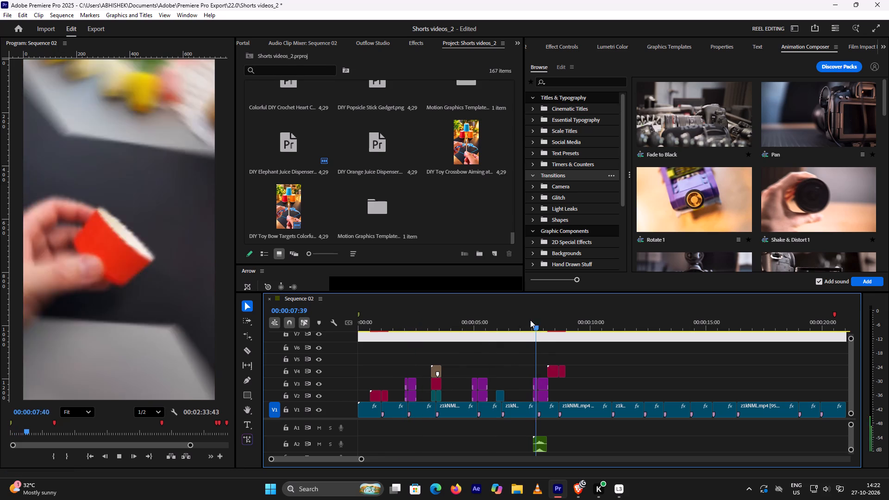
key("space")
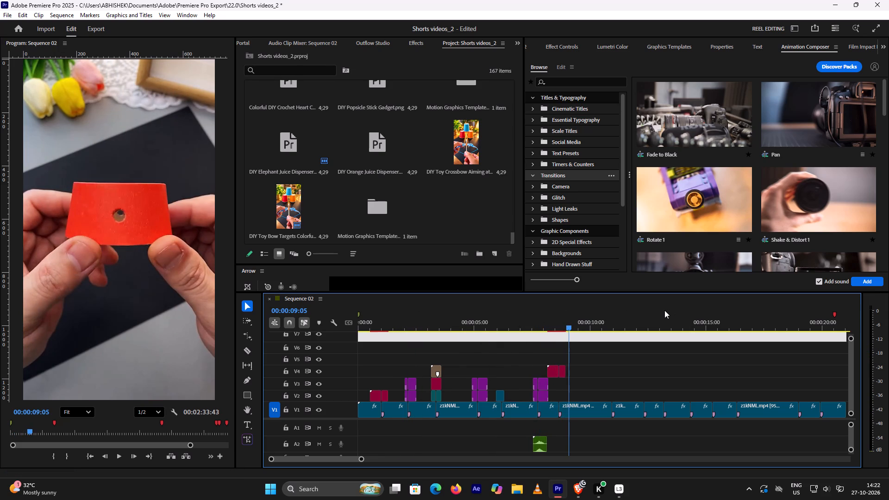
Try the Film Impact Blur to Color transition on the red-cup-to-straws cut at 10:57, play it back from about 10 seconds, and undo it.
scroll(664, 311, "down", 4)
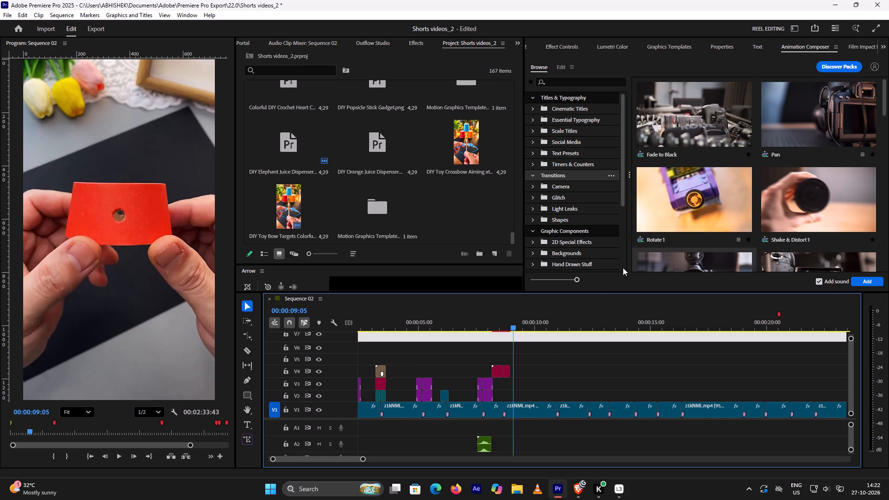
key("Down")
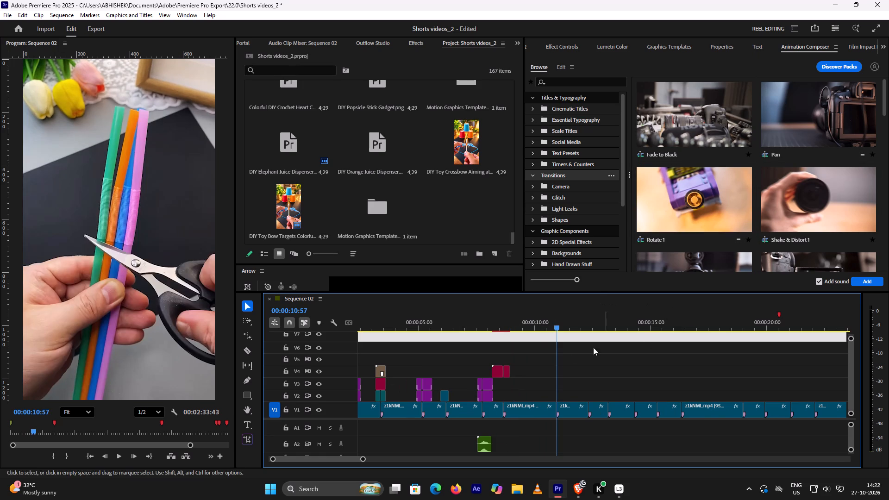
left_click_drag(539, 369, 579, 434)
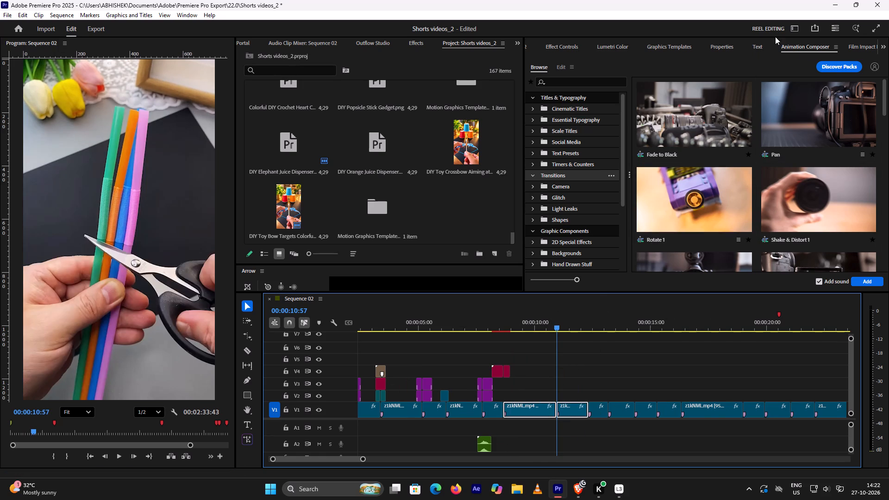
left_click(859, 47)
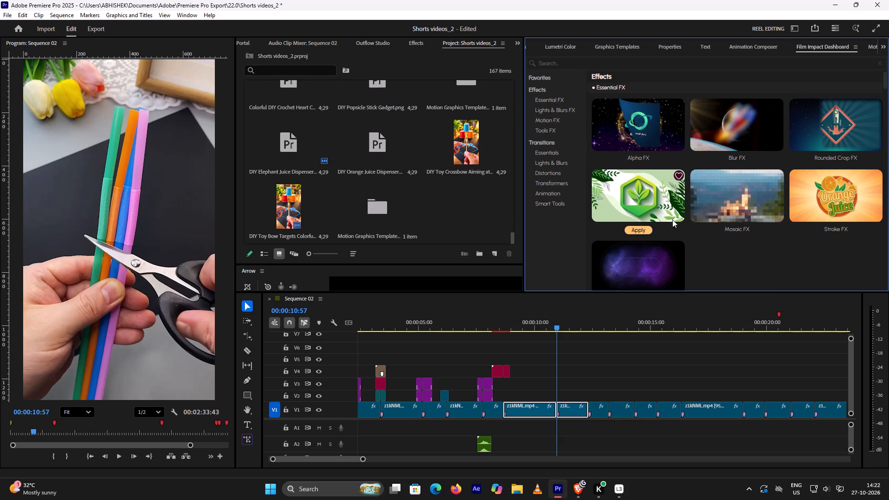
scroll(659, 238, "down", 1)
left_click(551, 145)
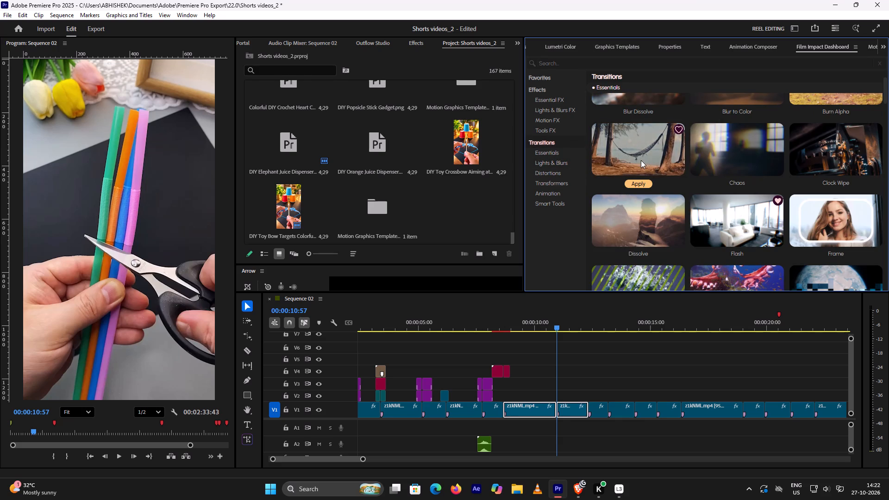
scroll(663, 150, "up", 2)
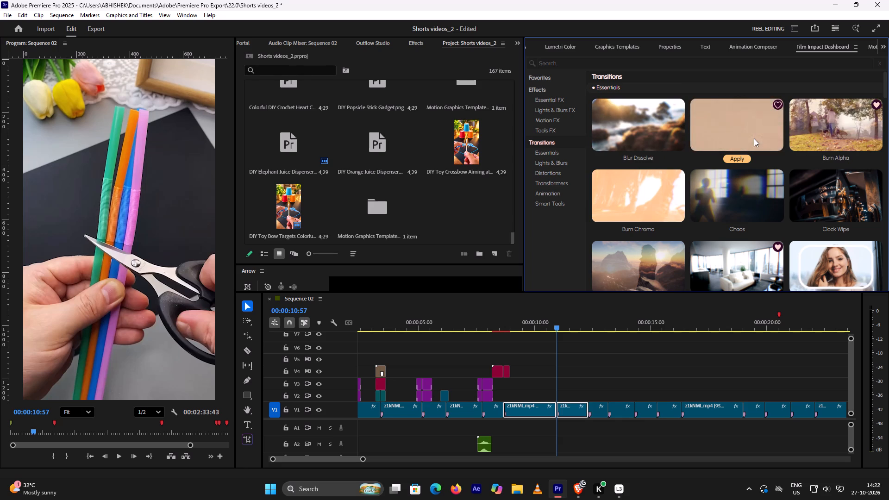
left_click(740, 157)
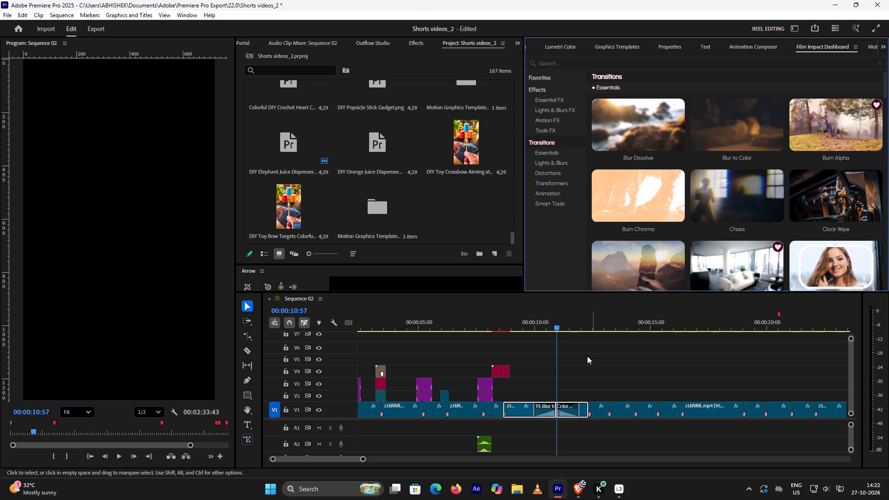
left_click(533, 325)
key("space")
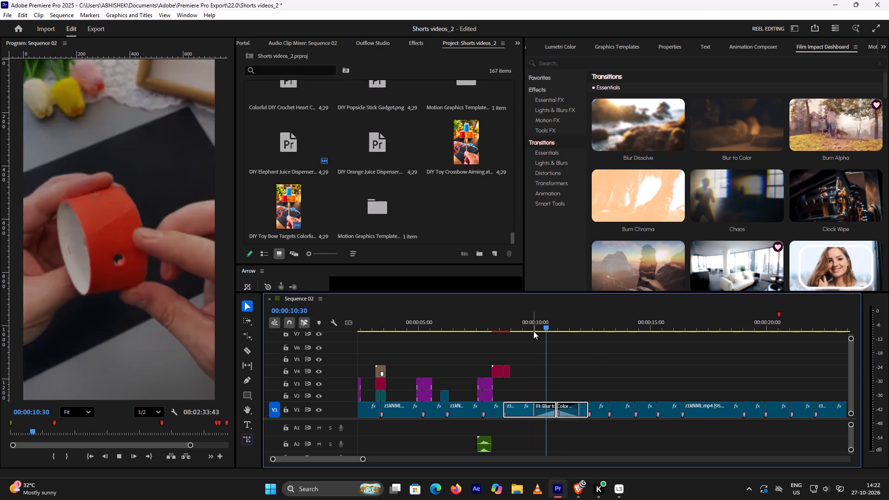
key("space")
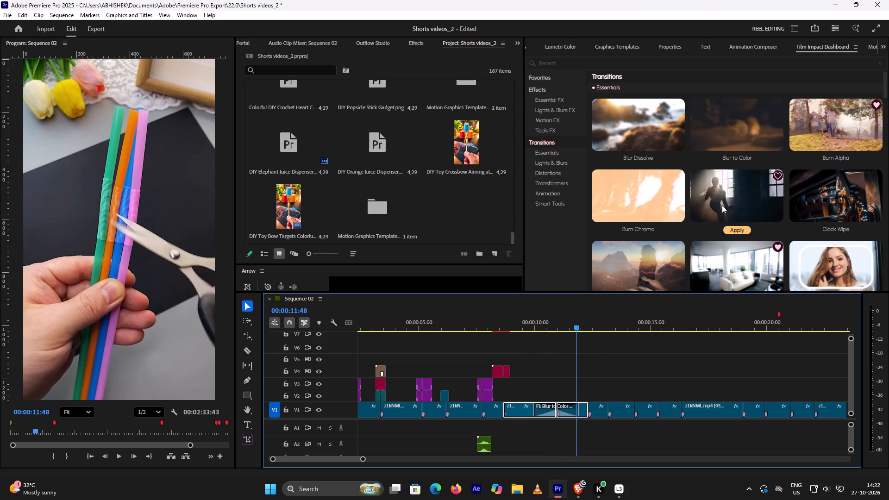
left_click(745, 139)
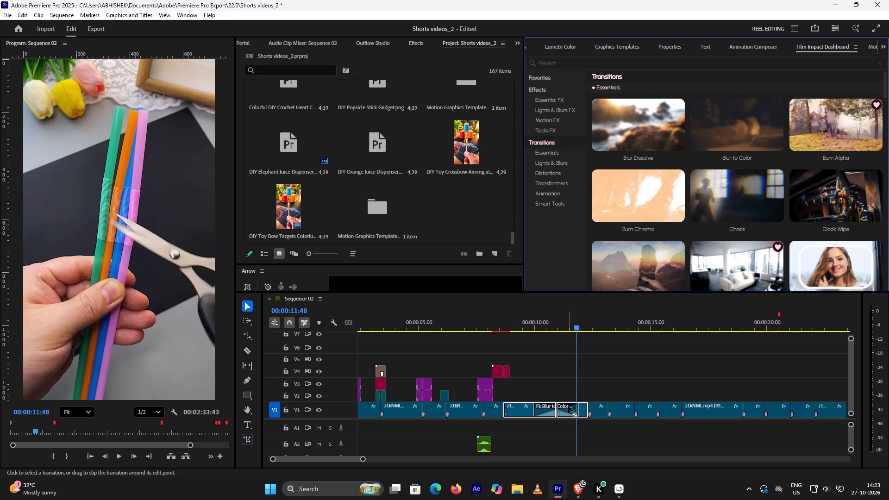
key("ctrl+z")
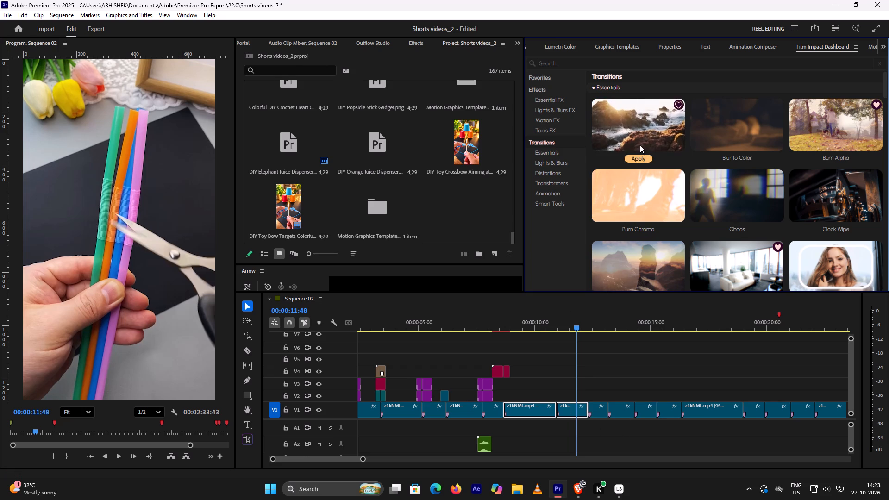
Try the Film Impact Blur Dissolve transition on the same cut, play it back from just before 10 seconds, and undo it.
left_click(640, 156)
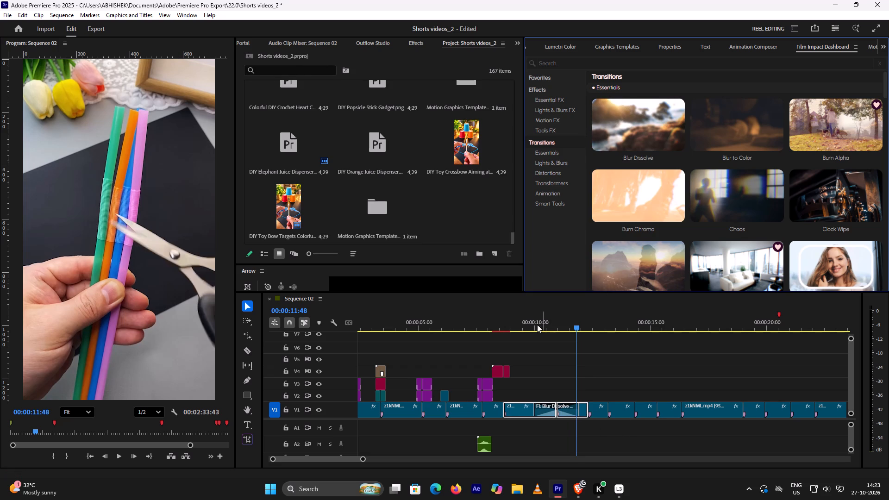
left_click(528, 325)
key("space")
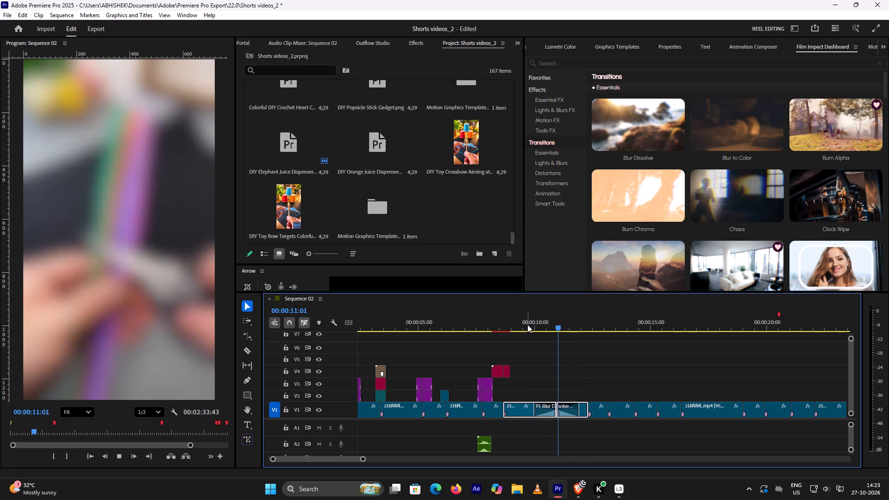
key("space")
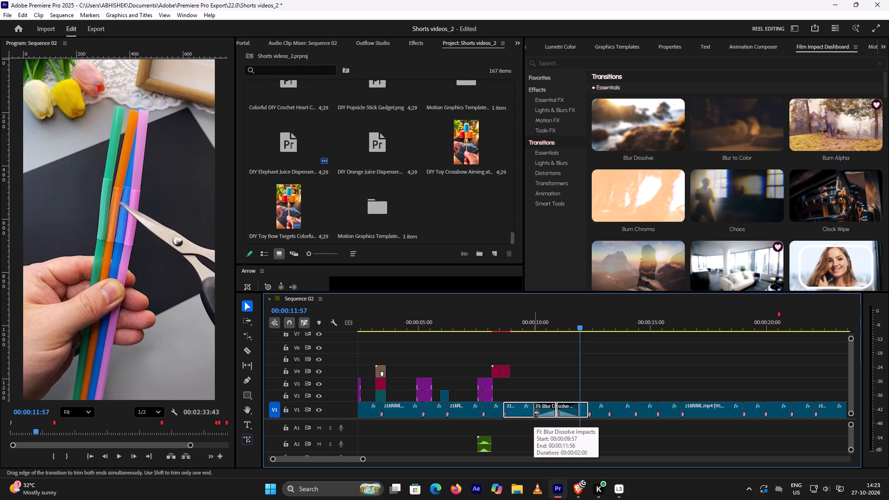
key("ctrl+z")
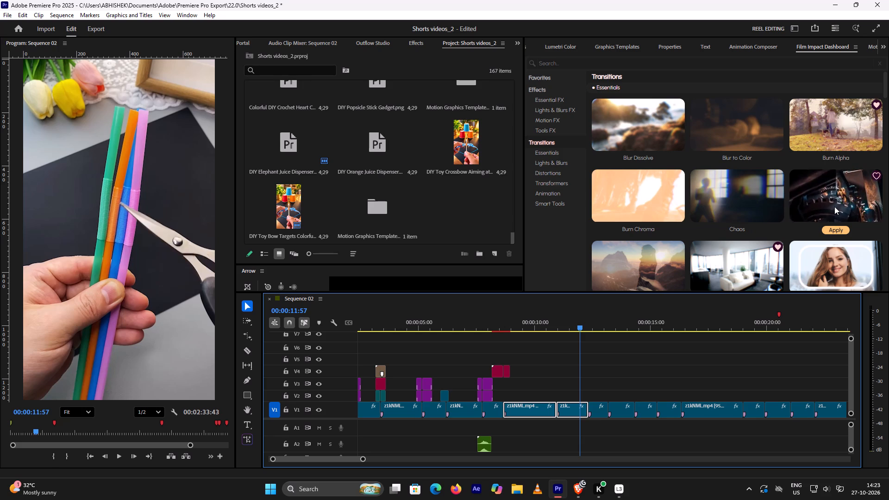
Browse the Film Impact Essentials and Lights & Blurs transitions for one suited to the red-cup-to-straws cut.
scroll(834, 206, "down", 3)
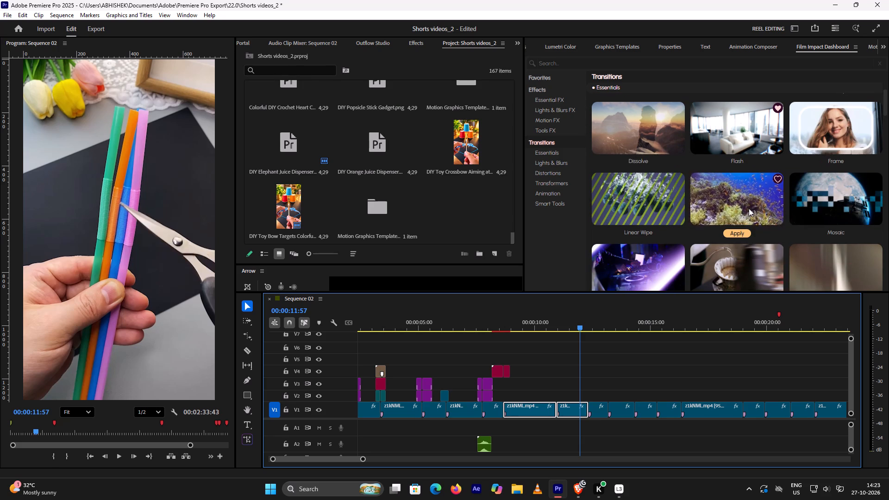
scroll(735, 207, "down", 2)
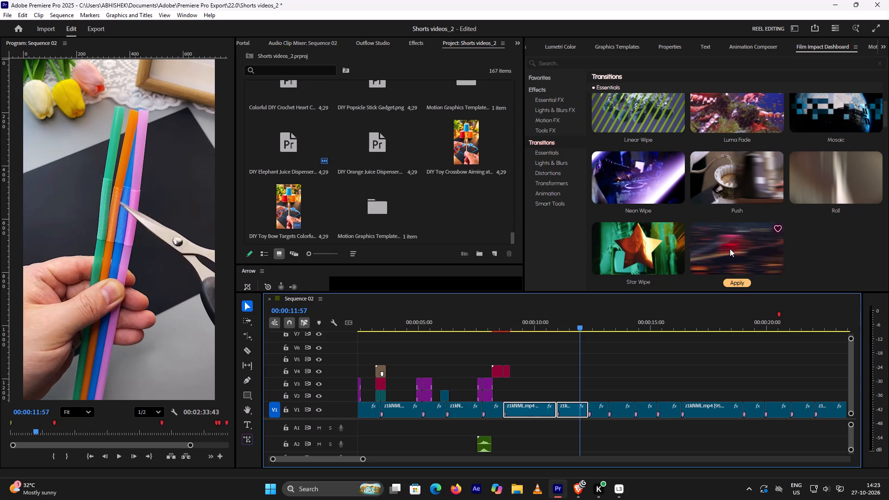
scroll(660, 249, "down", 2)
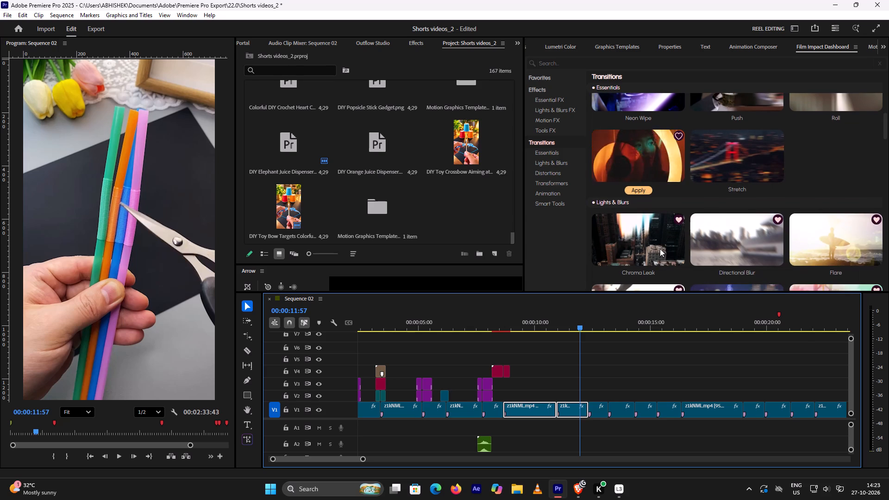
scroll(660, 249, "down", 1)
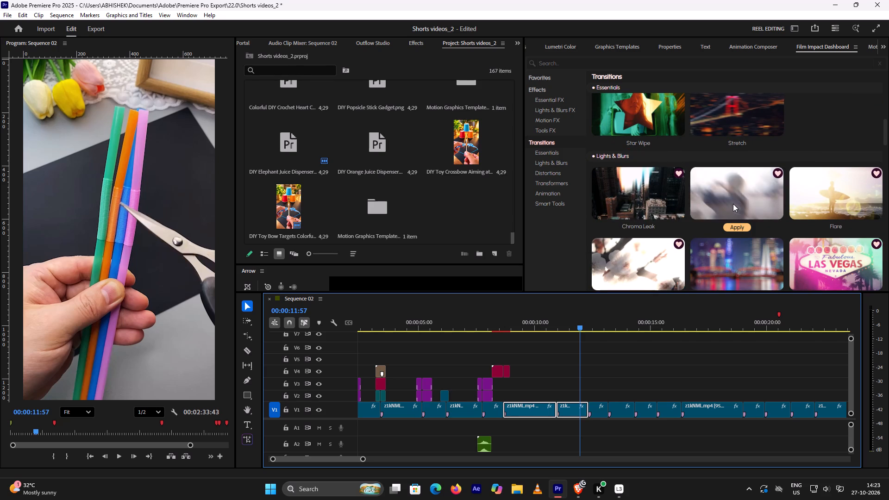
scroll(810, 206, "down", 1)
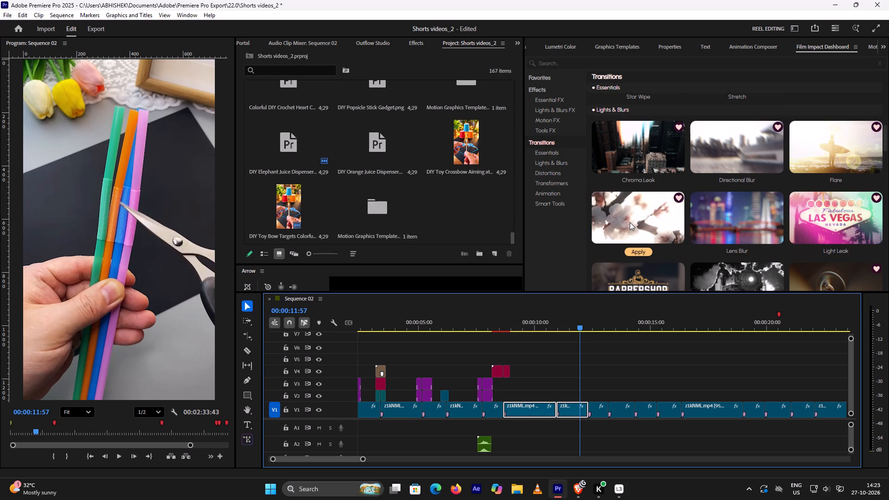
scroll(630, 222, "down", 2)
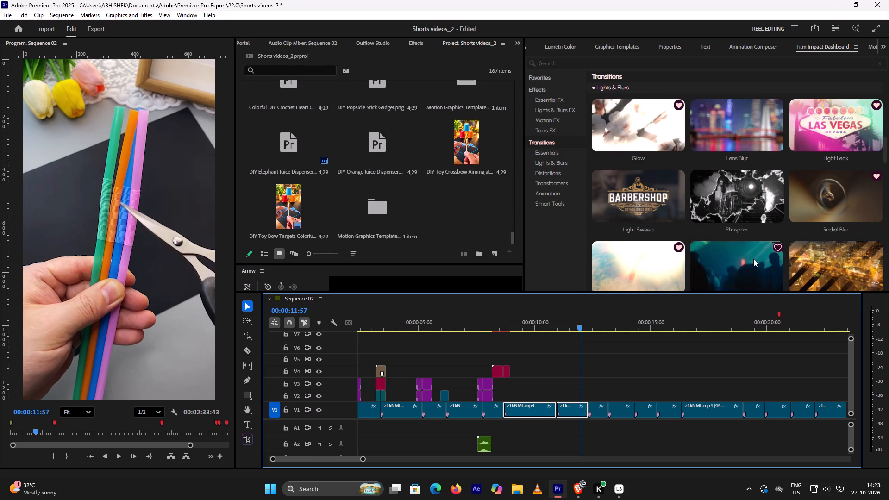
scroll(657, 266, "down", 1)
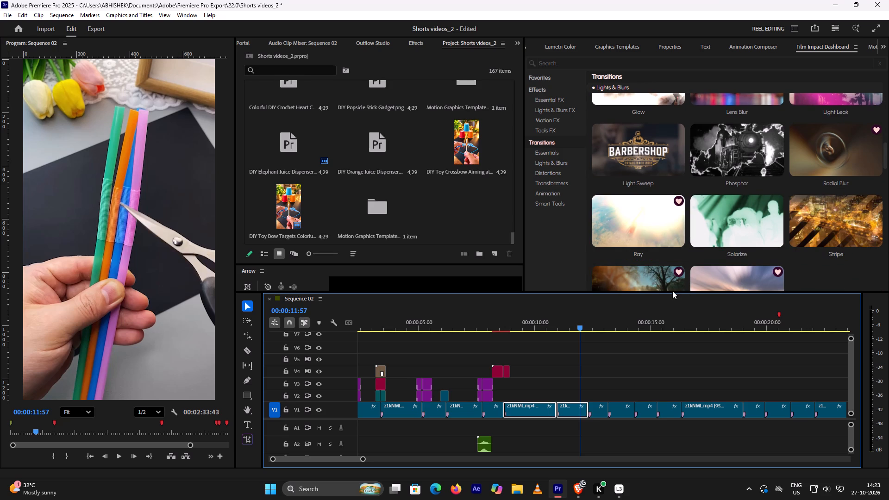
scroll(665, 286, "down", 1)
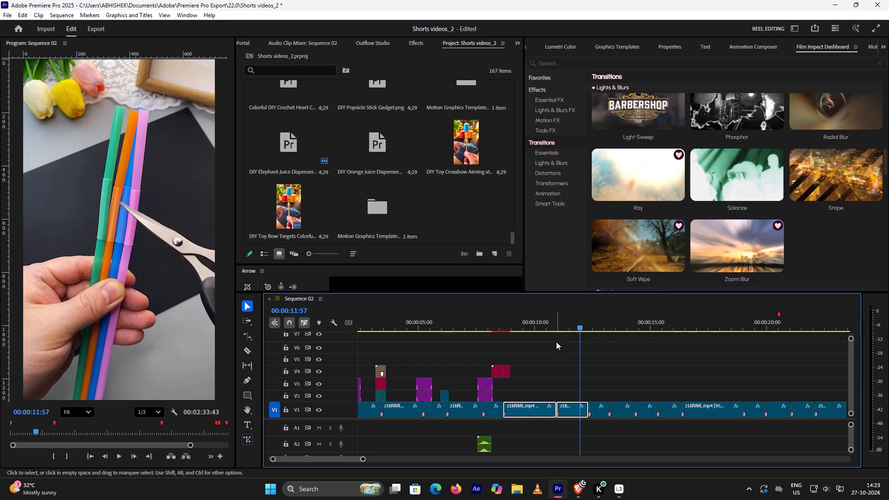
With the playhead on the red-cup-to-straws cut at 10:57, import Light Swipe Transition 03 from the AEJuice Starter Pack's Light Swipe Transitions.
left_click(552, 323)
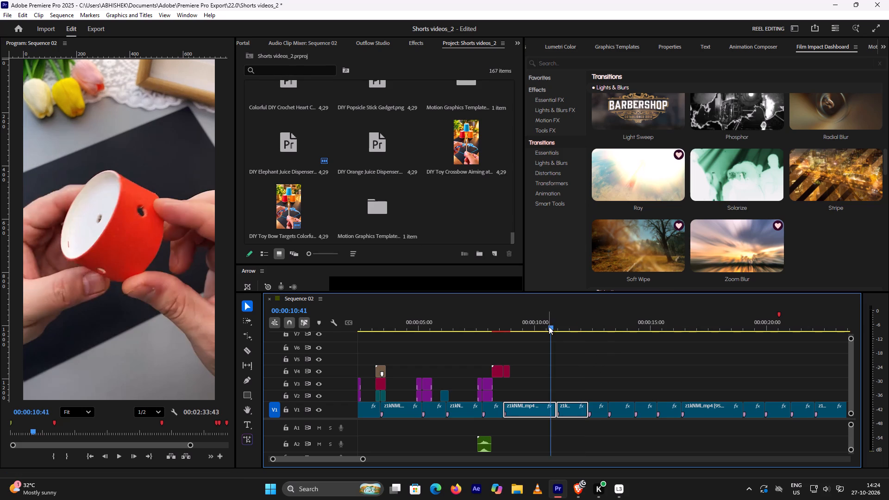
key("Down")
scroll(861, 44, "down", 1)
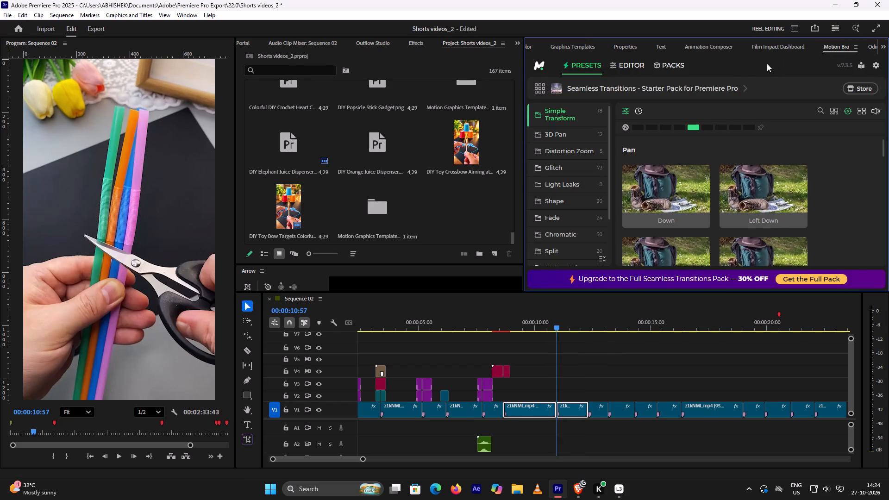
scroll(779, 56, "down", 2)
scroll(778, 55, "up", 1)
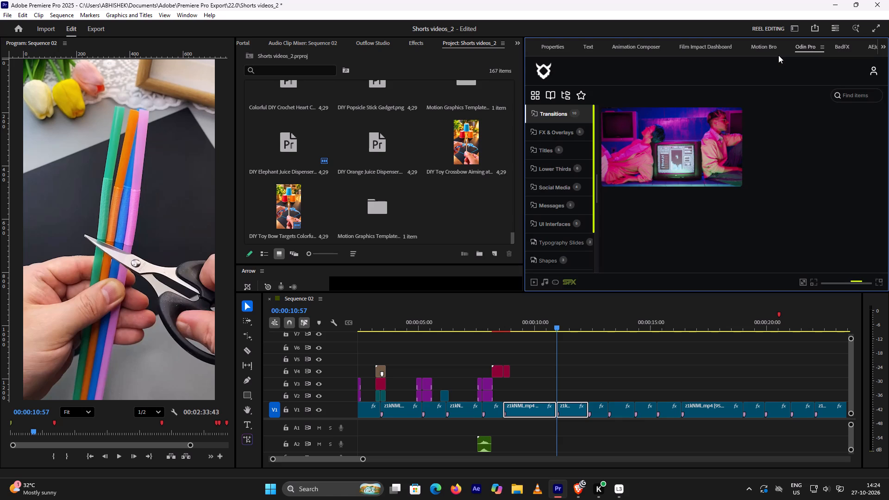
scroll(786, 55, "down", 2)
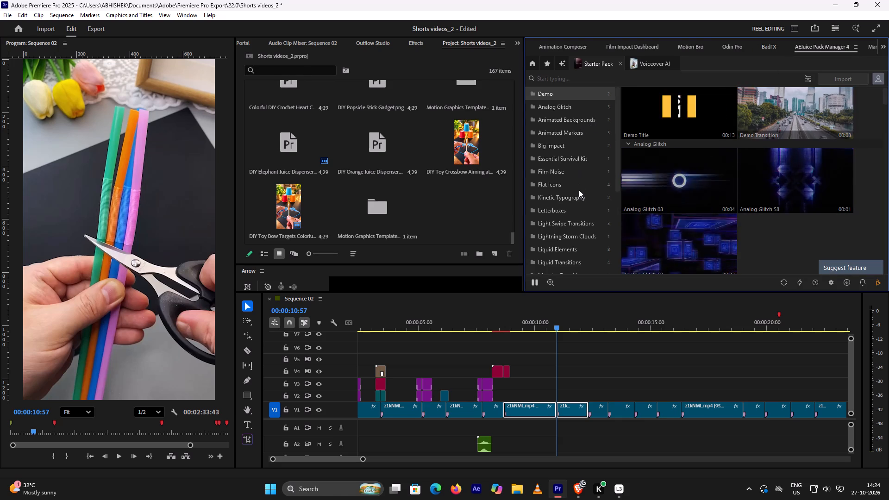
scroll(578, 194, "up", 4)
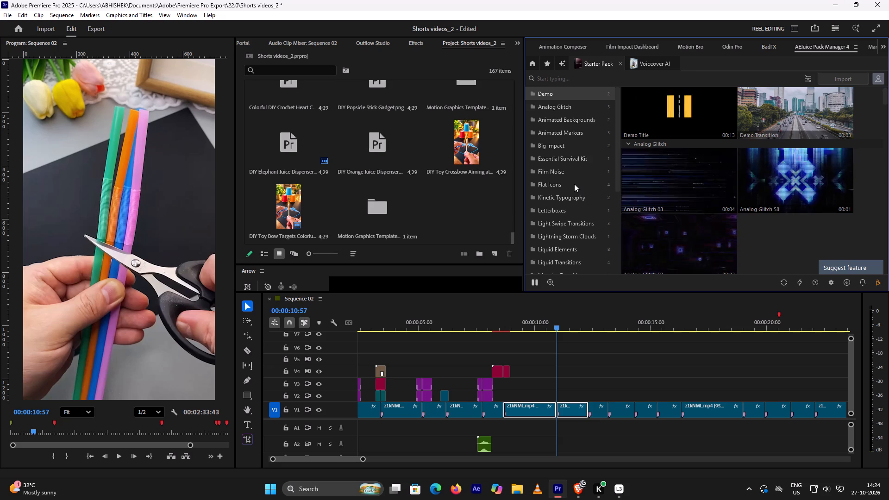
left_click(576, 222)
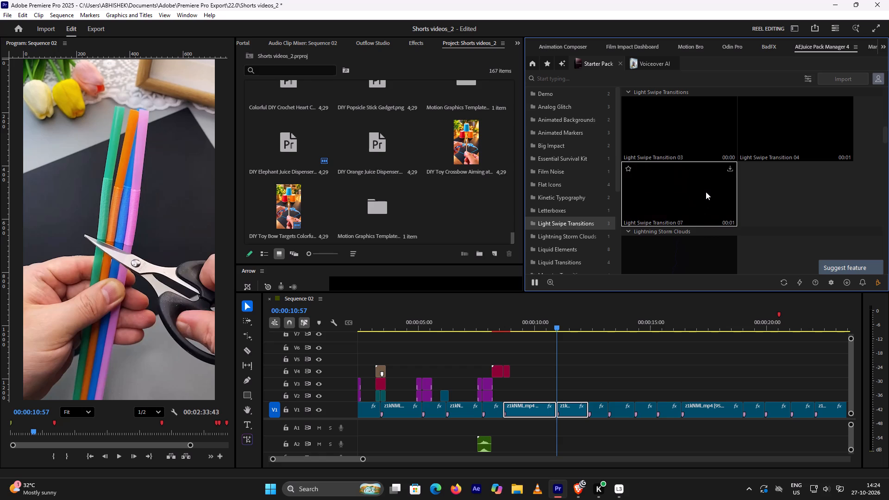
left_click(709, 149)
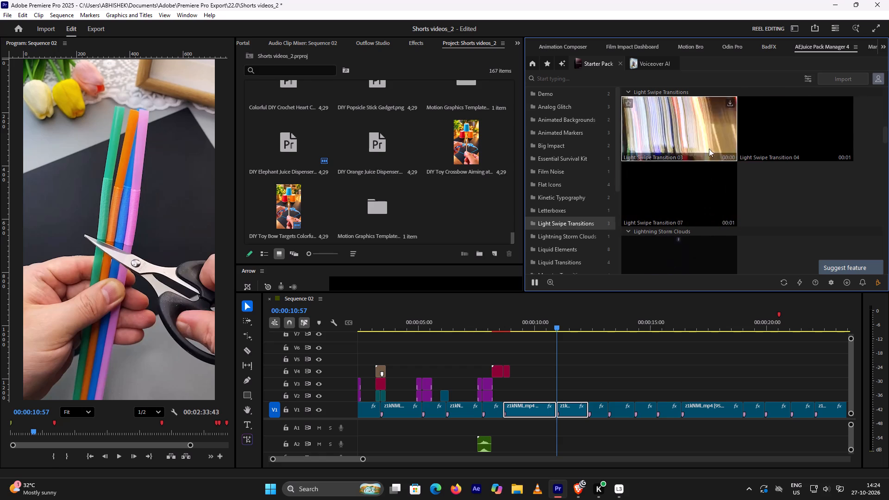
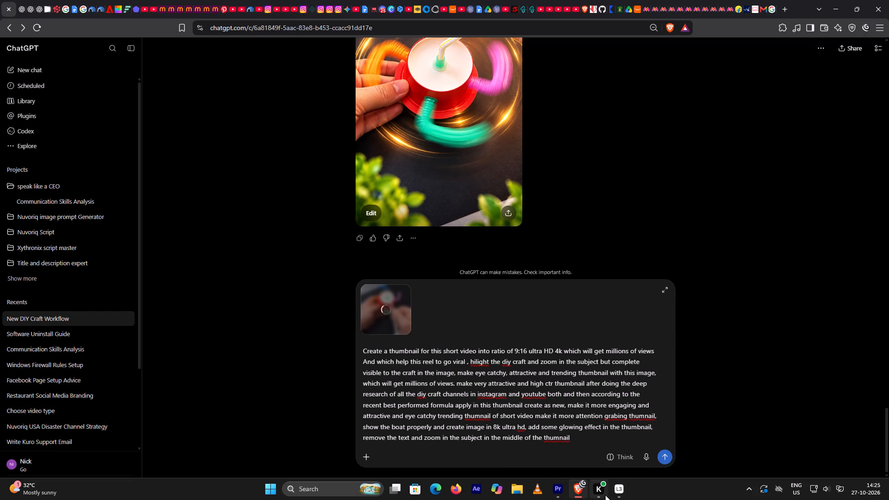
Switch to Premiere Pro and play back and scrub the light swipe over the red-cup-to-straws cut to check its timing.
left_click(561, 491)
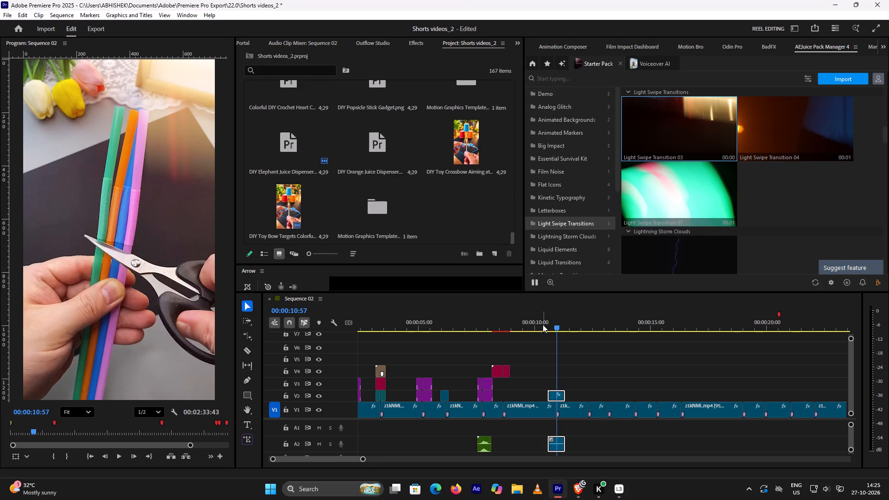
left_click(543, 324)
key("space")
key("space")
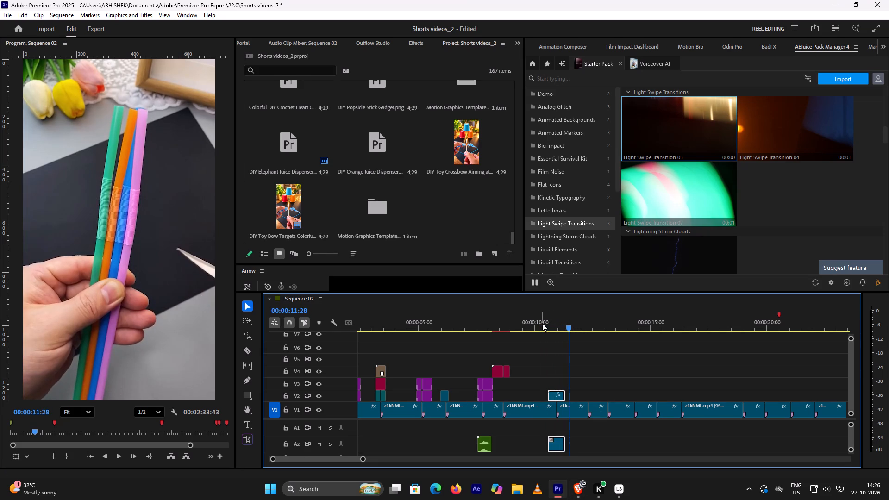
left_click(488, 318)
key("space")
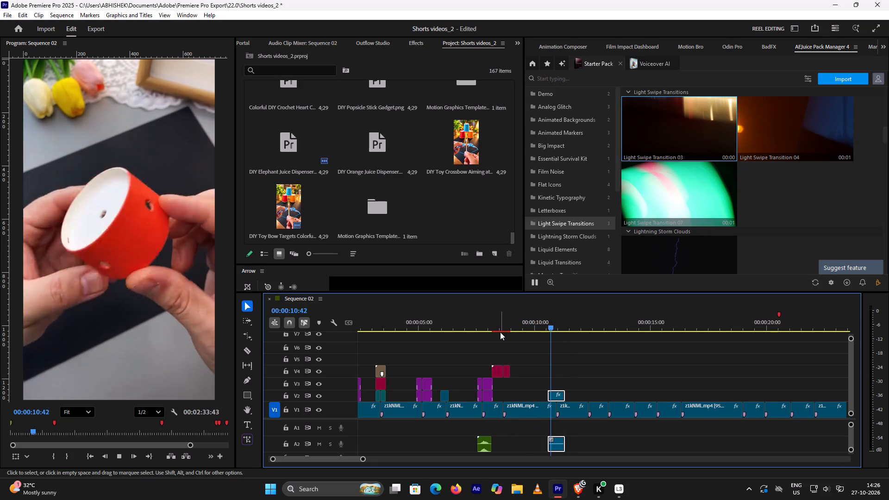
key("space")
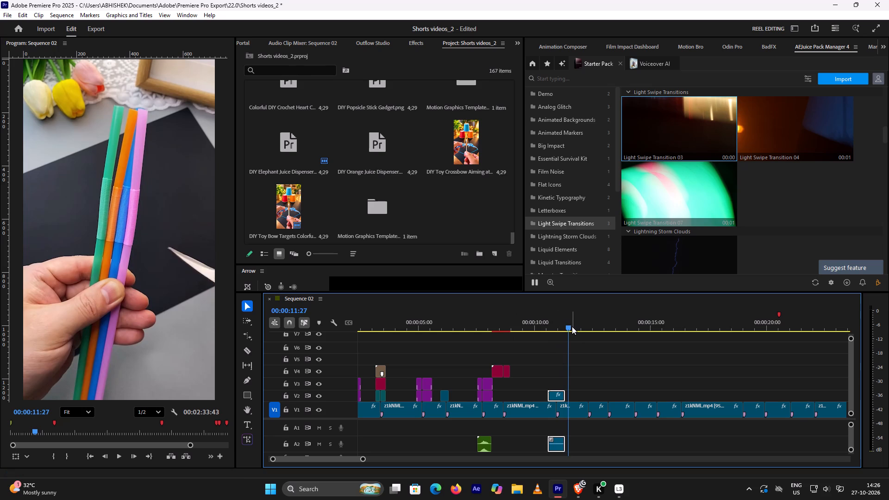
left_click_drag(570, 326, 560, 332)
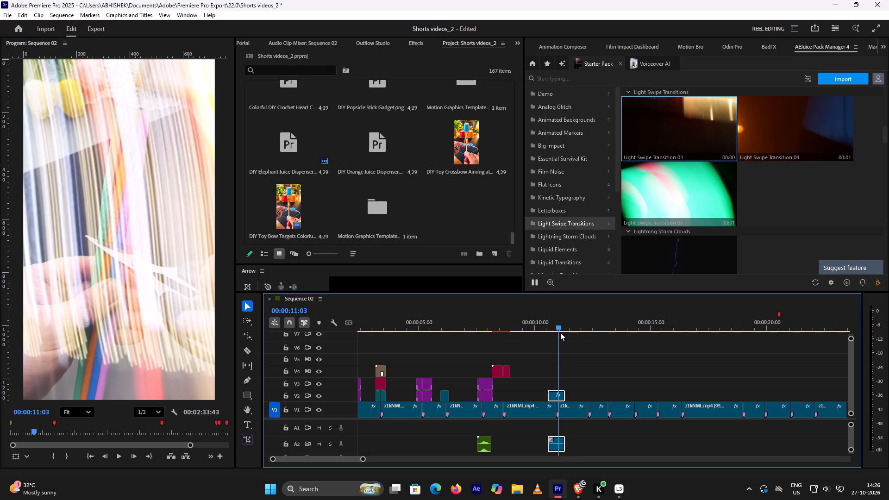
left_click_drag(560, 332, 558, 334)
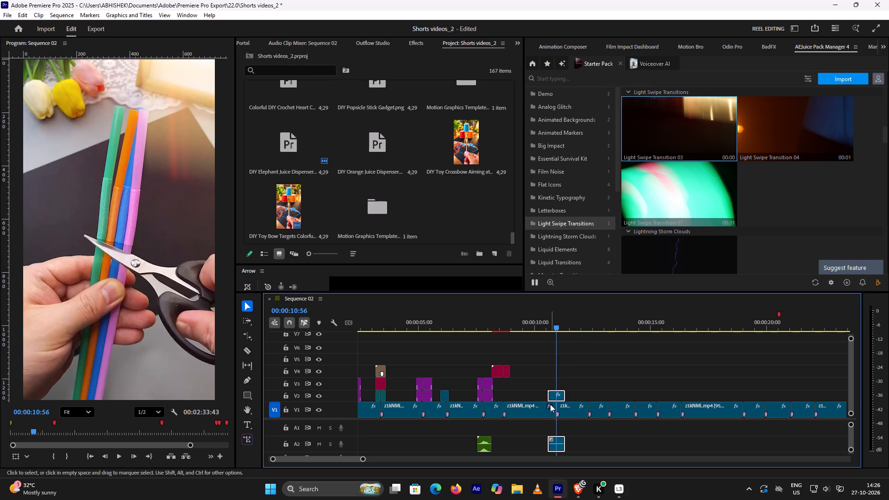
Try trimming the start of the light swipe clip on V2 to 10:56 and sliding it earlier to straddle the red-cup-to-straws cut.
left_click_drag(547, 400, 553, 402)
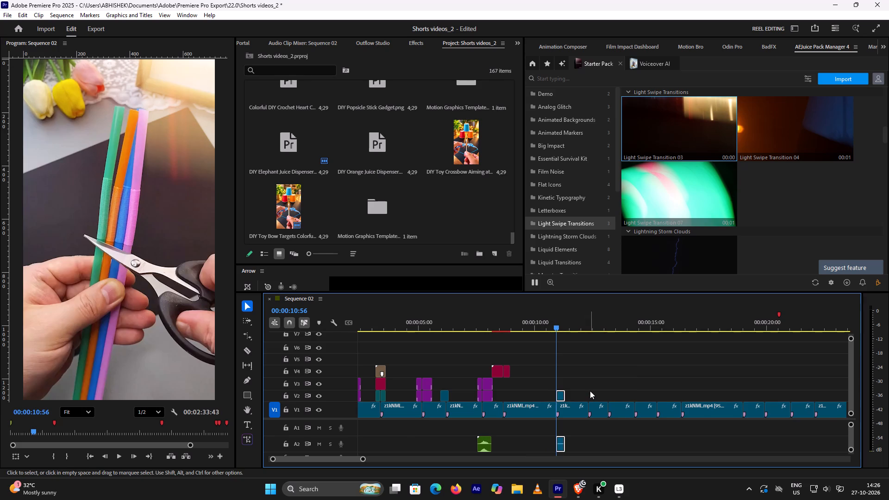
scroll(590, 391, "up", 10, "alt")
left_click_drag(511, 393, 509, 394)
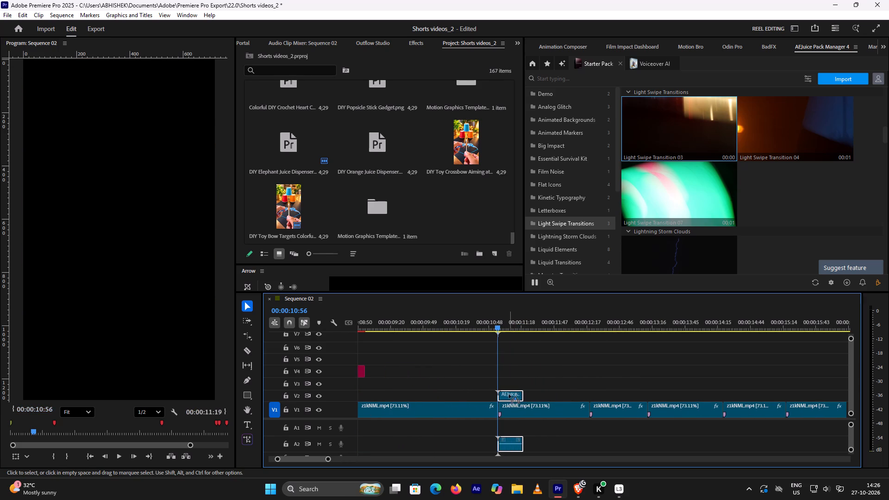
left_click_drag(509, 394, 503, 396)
Play back the shortened light swipe from about 10:42 and scrub across the cut to check its alignment.
left_click(483, 318)
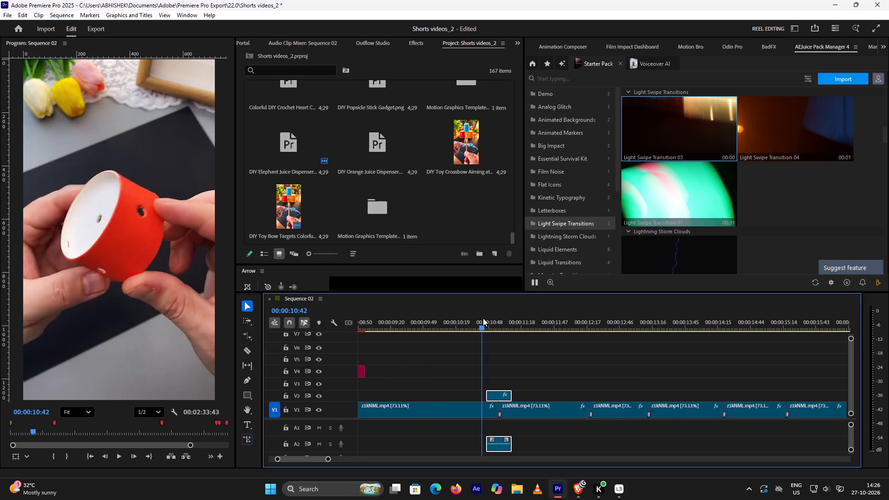
key("space")
key("space")
left_click(483, 318)
key("space")
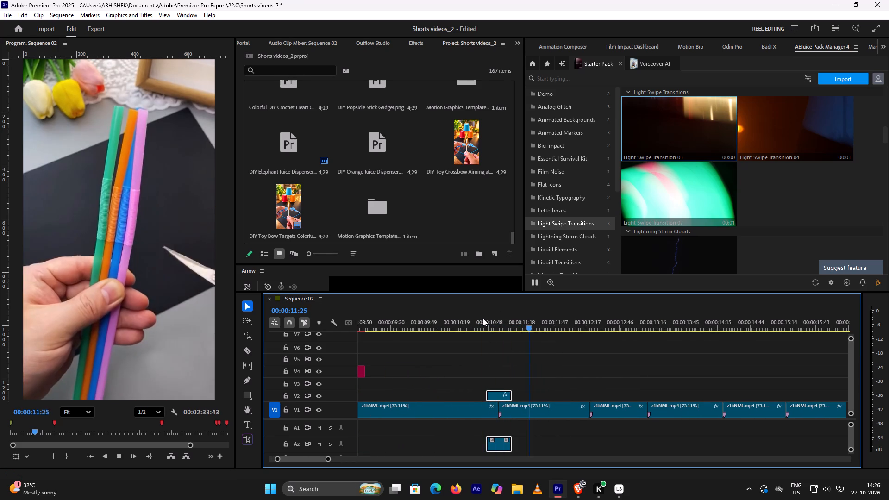
key("space")
left_click(483, 318)
left_click_drag(482, 326, 490, 331)
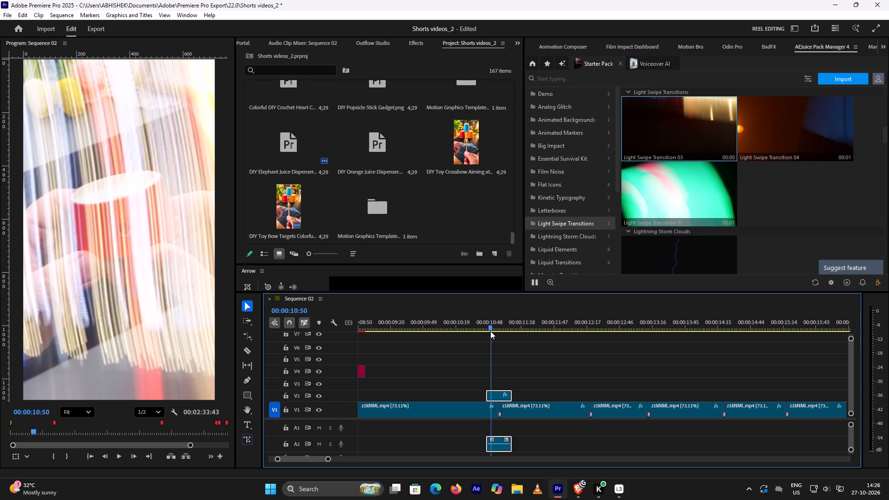
left_click_drag(490, 331, 496, 334)
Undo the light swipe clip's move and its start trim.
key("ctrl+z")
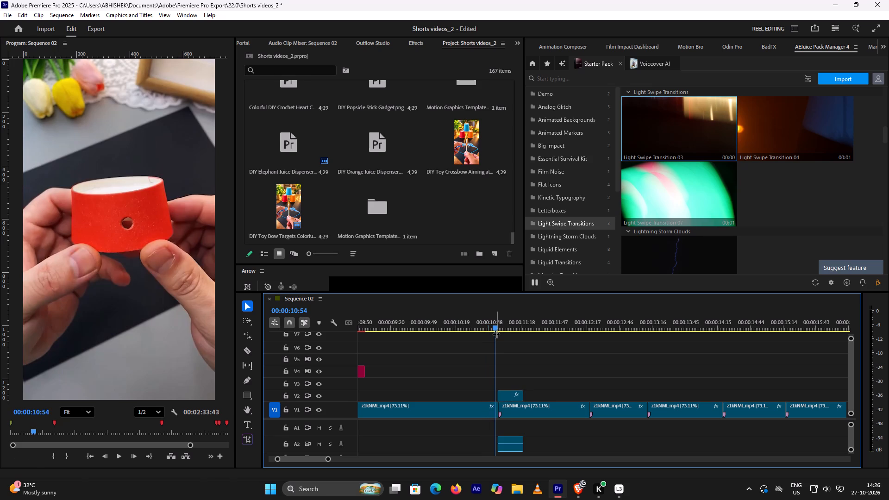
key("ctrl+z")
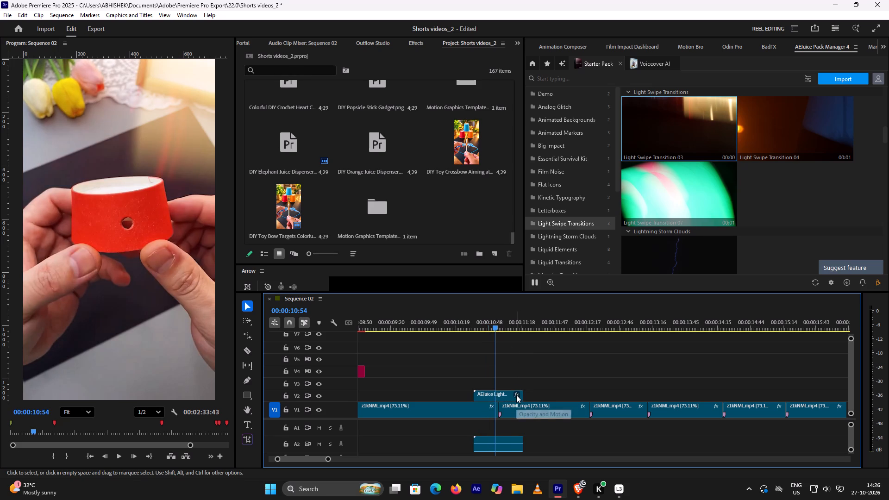
Scrub the red-cup-to-straws cut, split the light swipe clip on V2 at 10:53, and move its second part later, clear of the cut.
left_click_drag(492, 328, 480, 328)
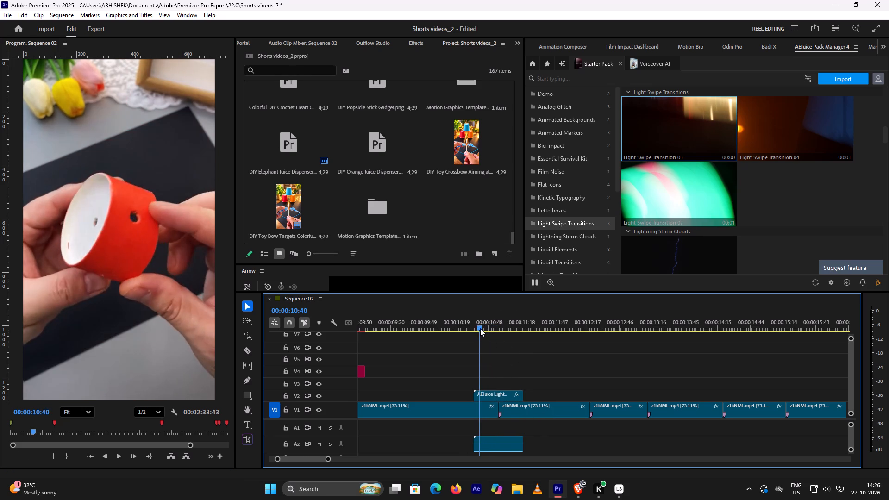
left_click_drag(480, 328, 493, 332)
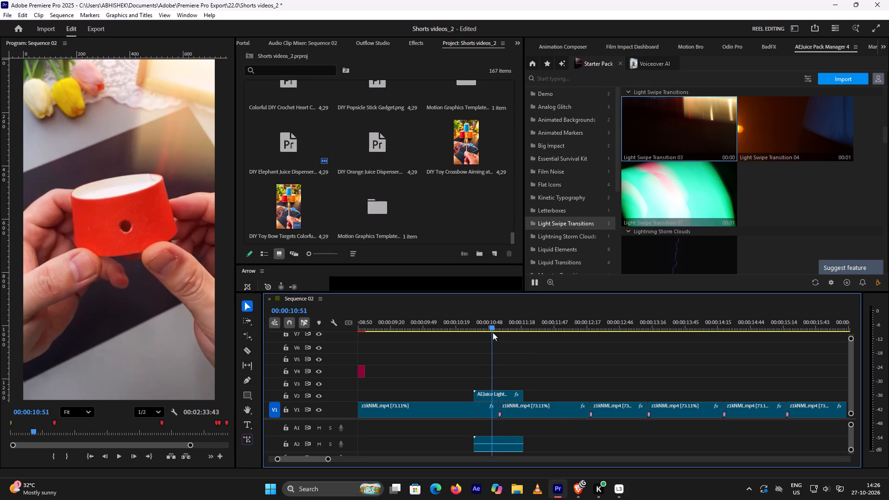
left_click_drag(493, 332, 488, 335)
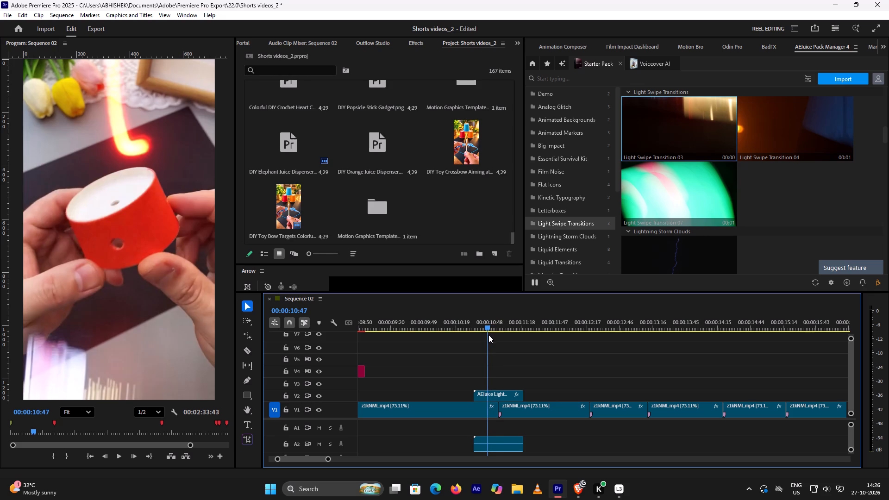
left_click_drag(488, 335, 491, 336)
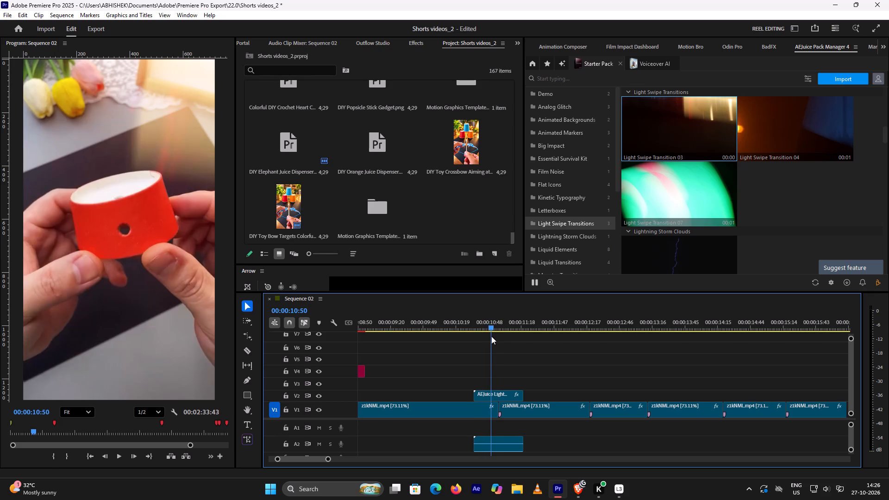
left_click_drag(491, 336, 504, 335)
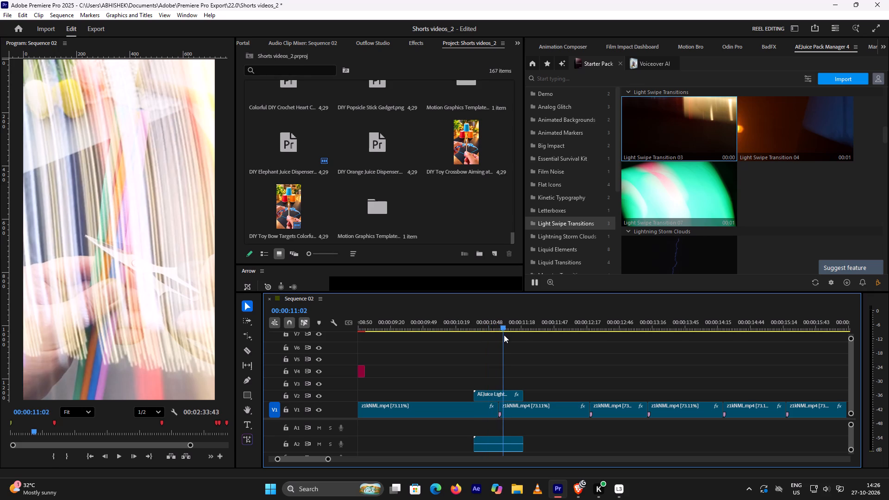
left_click_drag(504, 335, 497, 339)
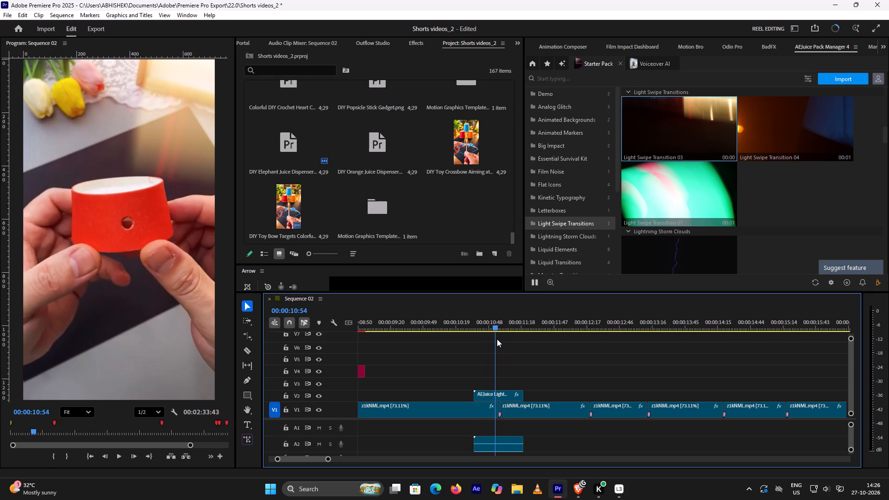
left_click_drag(497, 339, 492, 345)
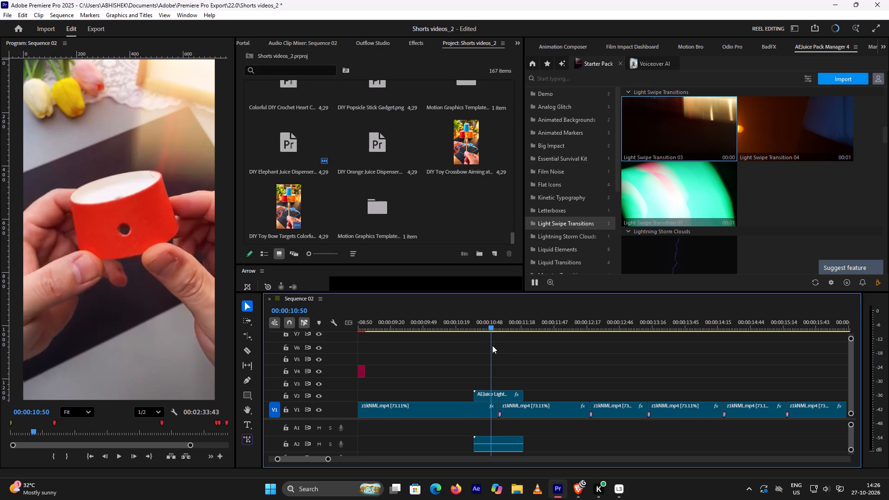
left_click_drag(492, 345, 495, 344)
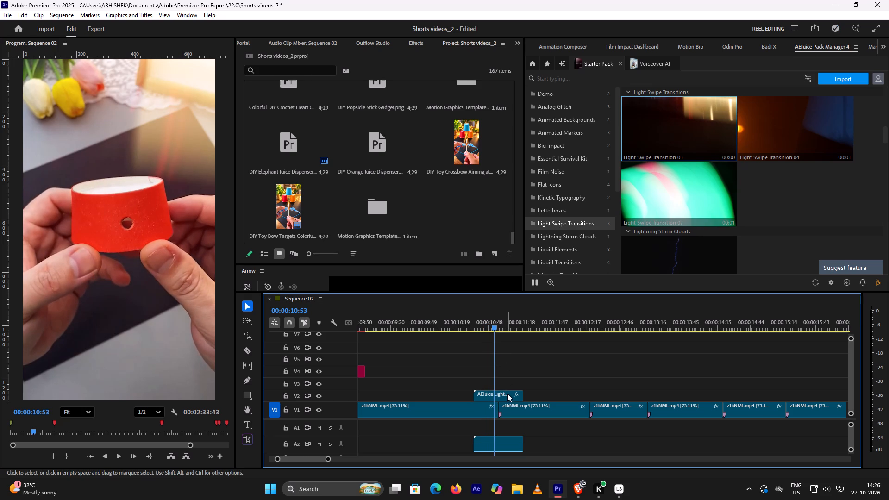
left_click(507, 394)
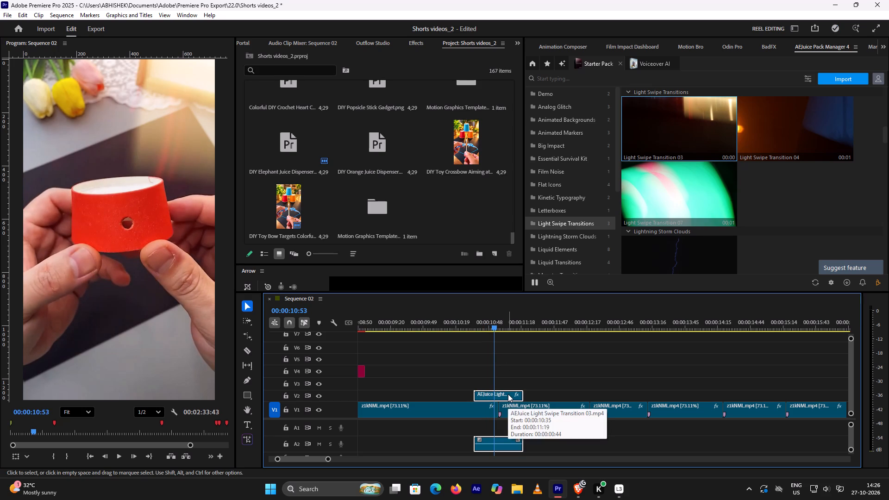
key("ctrl+k")
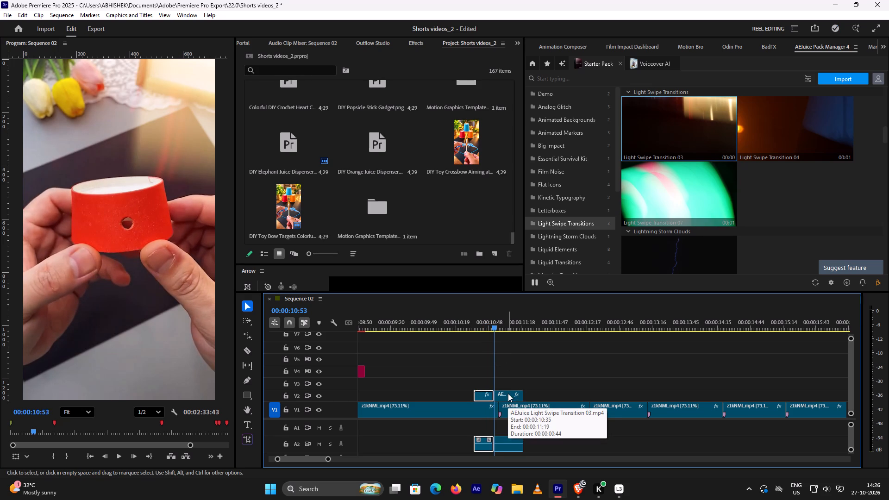
left_click(507, 392)
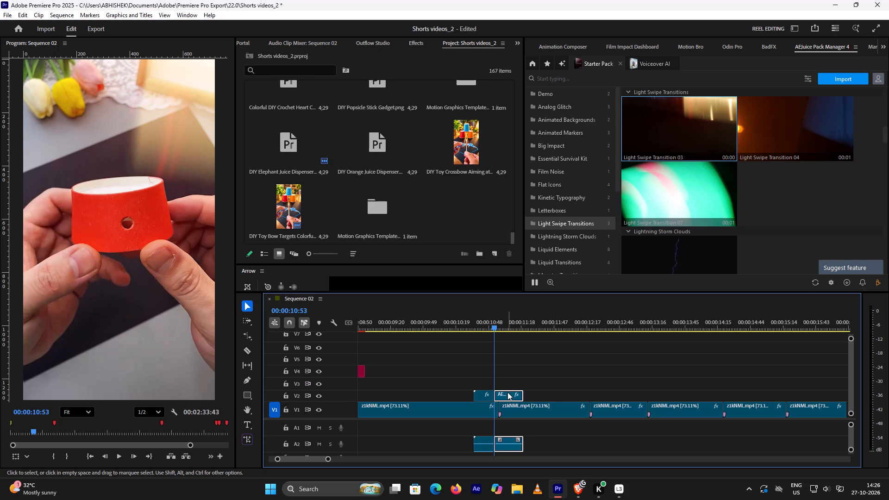
left_click_drag(509, 393, 554, 392)
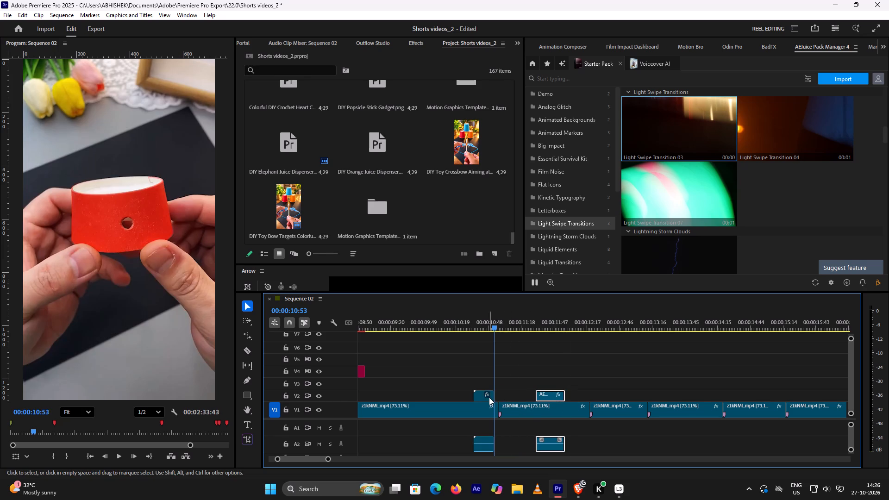
Slide the first light swipe piece later to straddle the red-cup-to-straws cut and play it back.
left_click_drag(486, 396, 497, 395)
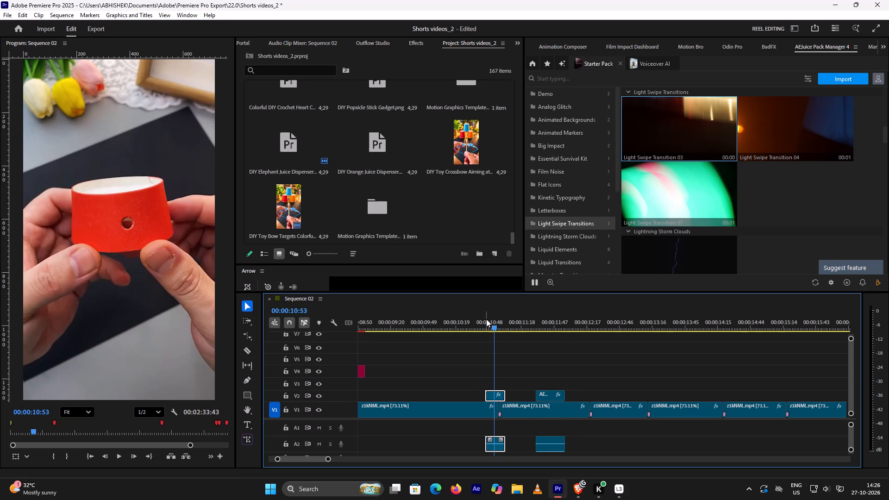
left_click(479, 317)
key("space")
key("space")
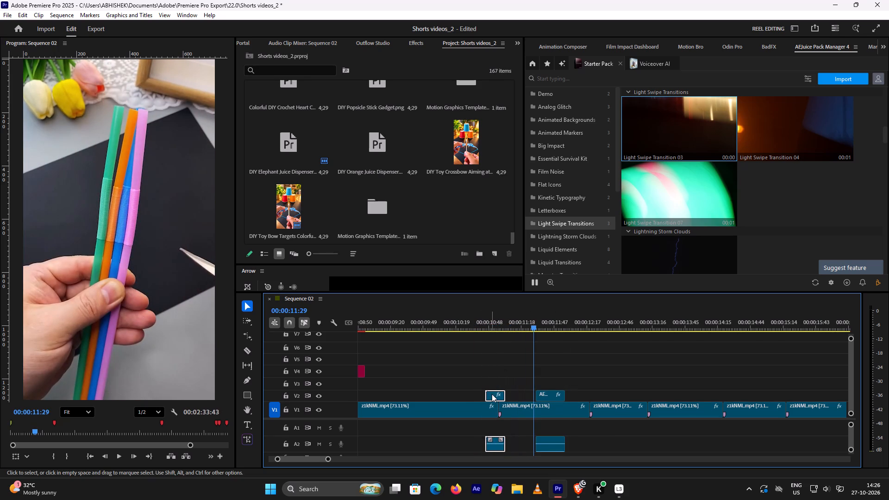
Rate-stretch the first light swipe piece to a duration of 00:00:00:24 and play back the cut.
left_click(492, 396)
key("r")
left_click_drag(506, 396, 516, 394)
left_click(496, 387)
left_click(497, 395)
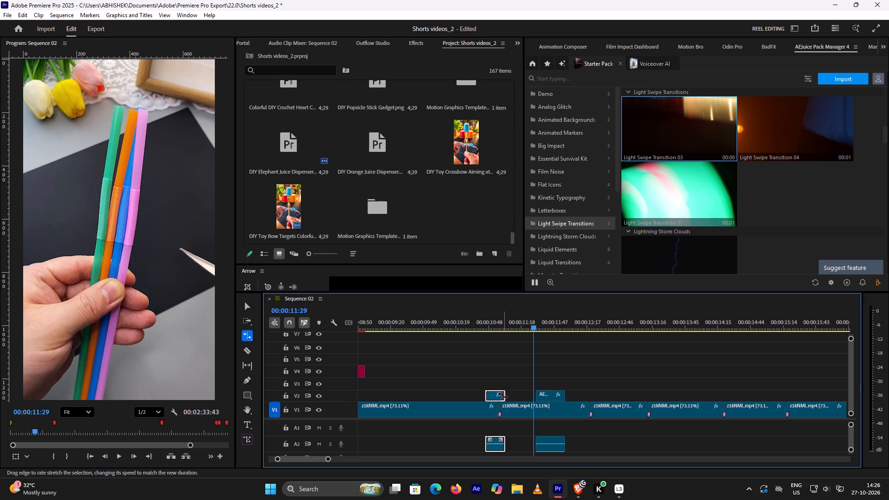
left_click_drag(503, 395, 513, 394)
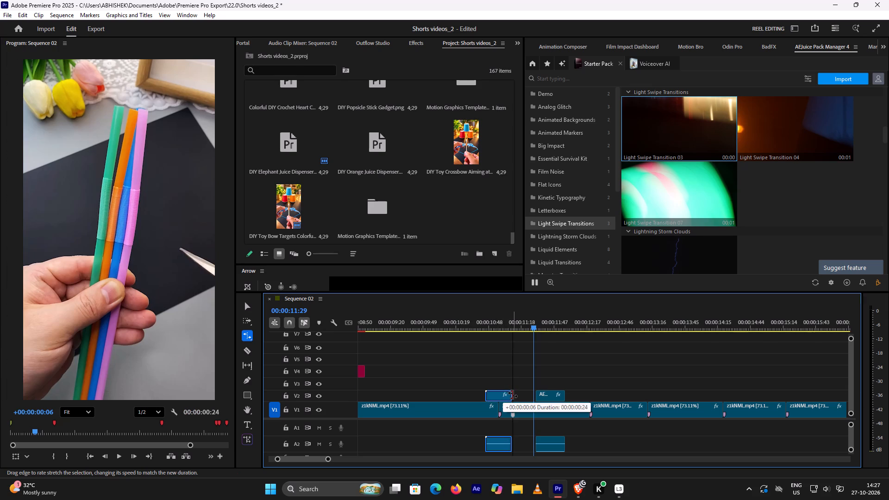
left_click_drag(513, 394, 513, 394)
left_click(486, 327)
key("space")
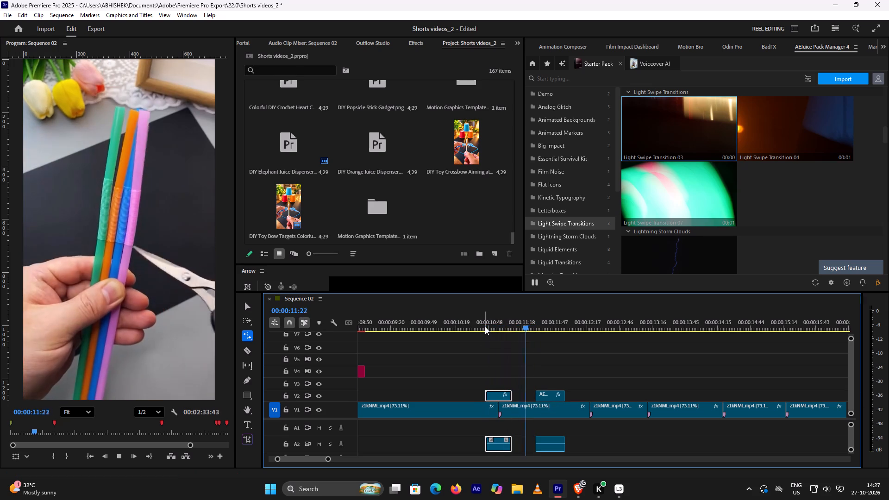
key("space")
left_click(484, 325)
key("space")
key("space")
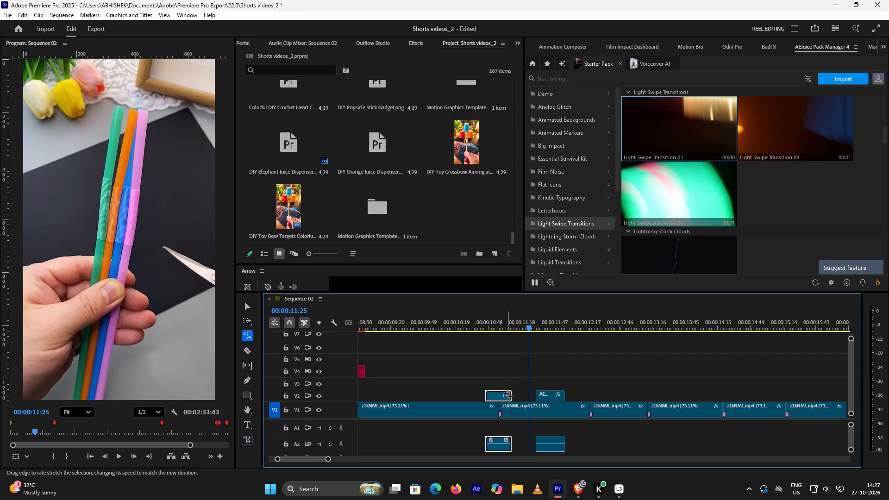
Rate-stretch the first light swipe piece to end at about 11:18, checking its timing by playback and scrubbing.
left_click_drag(511, 395, 521, 394)
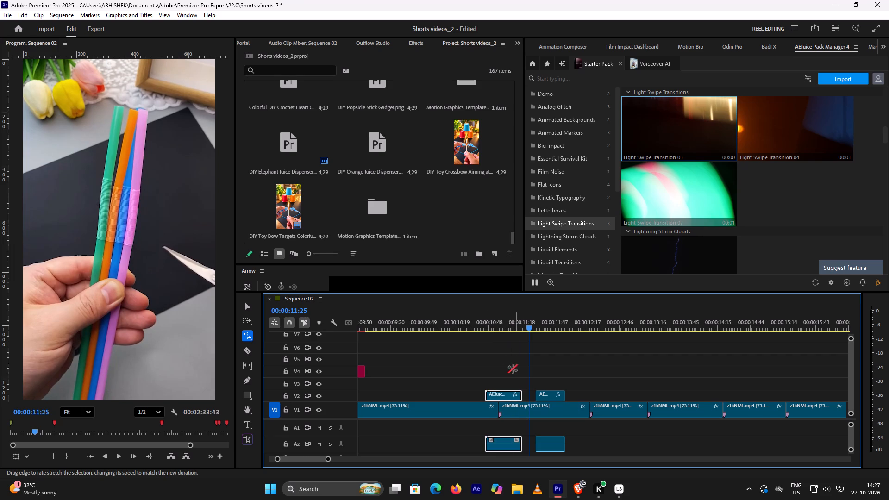
left_click(491, 319)
key("space")
key("space")
left_click(491, 321)
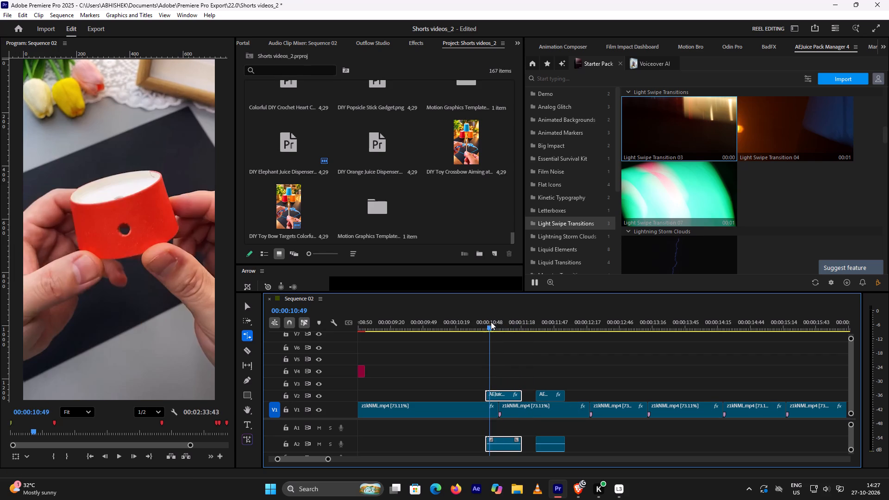
left_click_drag(490, 327, 501, 333)
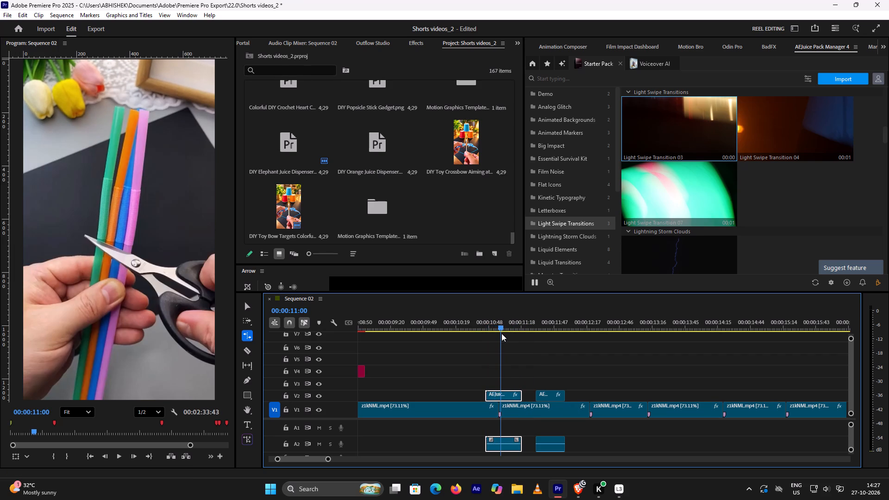
left_click_drag(501, 333, 509, 337)
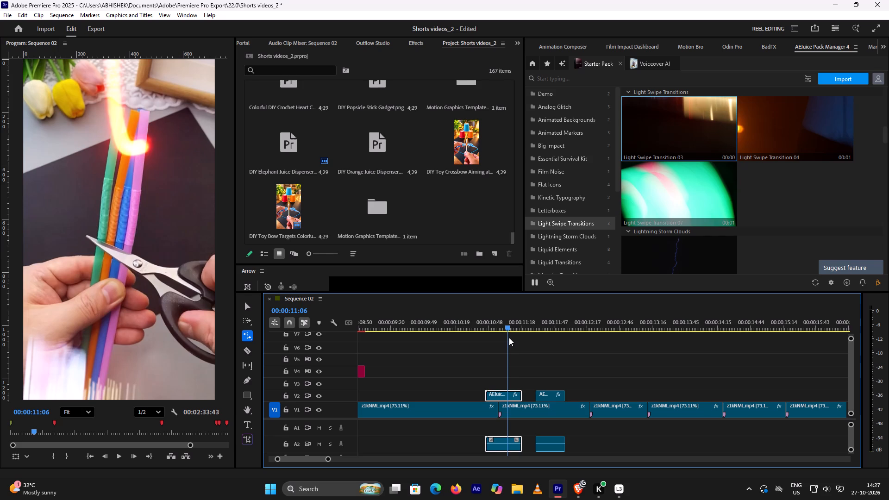
left_click_drag(509, 337, 514, 339)
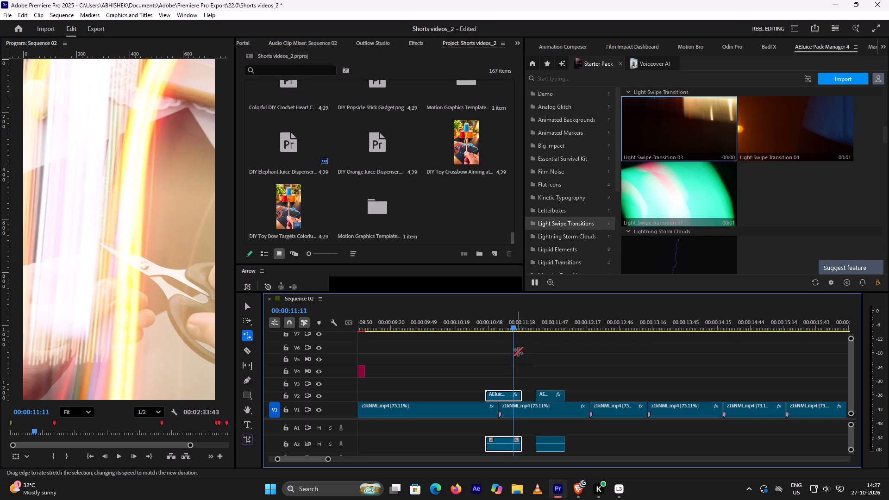
Slide the stretched light swipe piece earlier to end at about 11:02, just past the cut, and check it by playback and scrubbing.
key("v")
left_click_drag(504, 396, 489, 395)
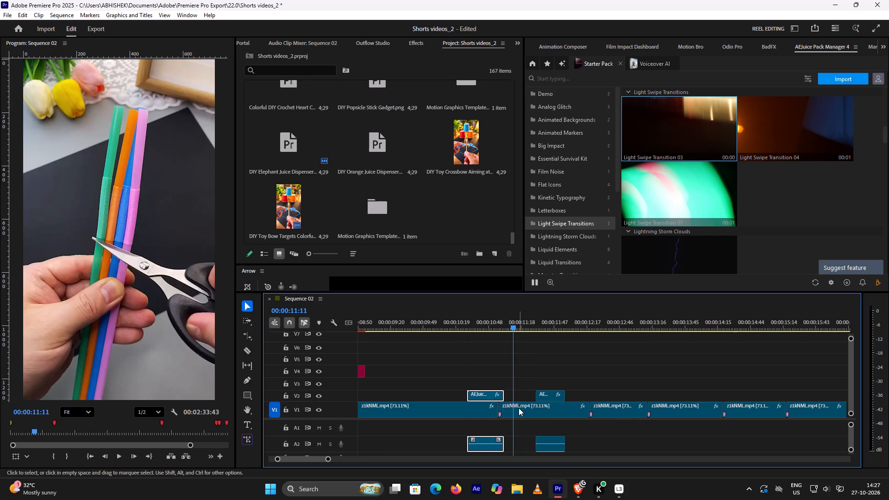
left_click(485, 321)
key("space")
key("space")
left_click(485, 321)
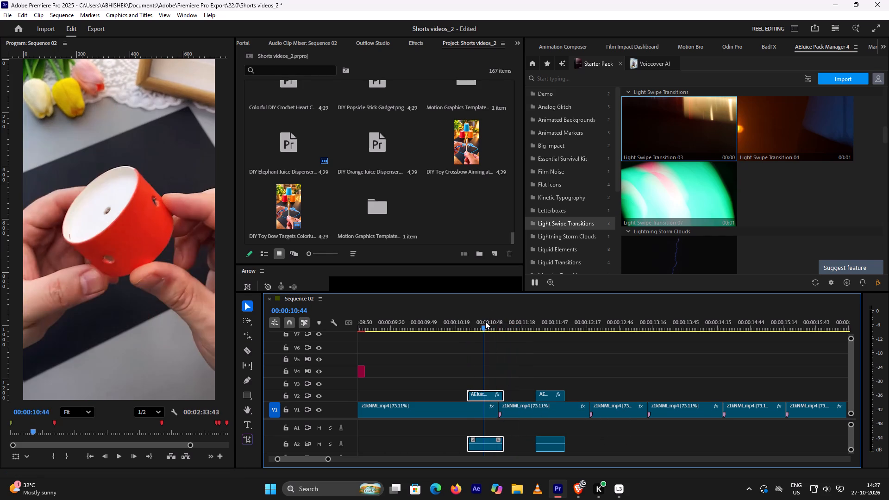
left_click_drag(484, 329, 495, 334)
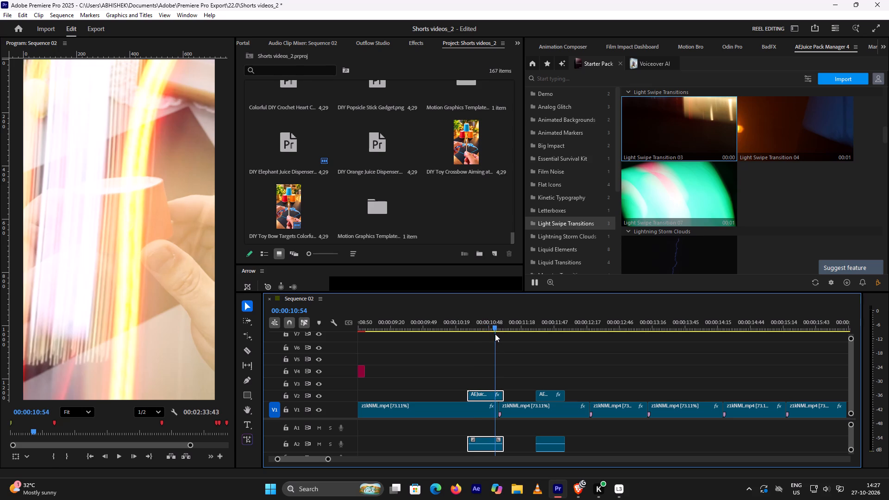
left_click_drag(495, 334, 499, 335)
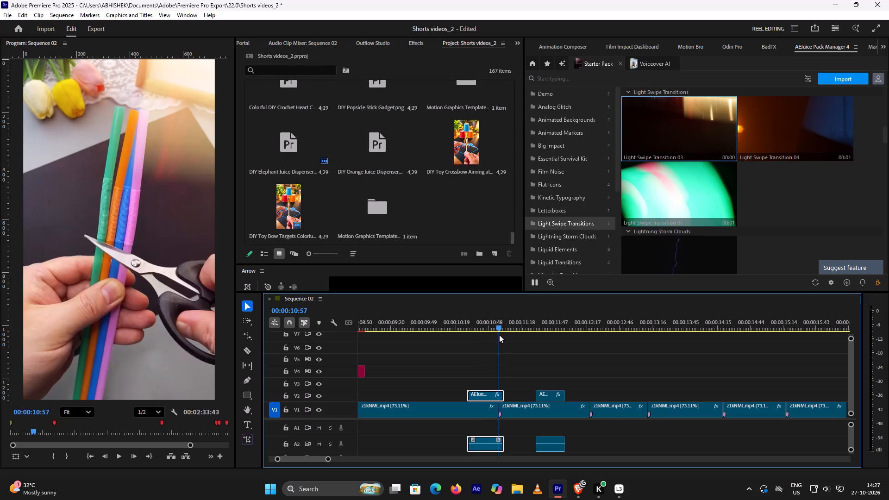
left_click_drag(499, 335, 493, 340)
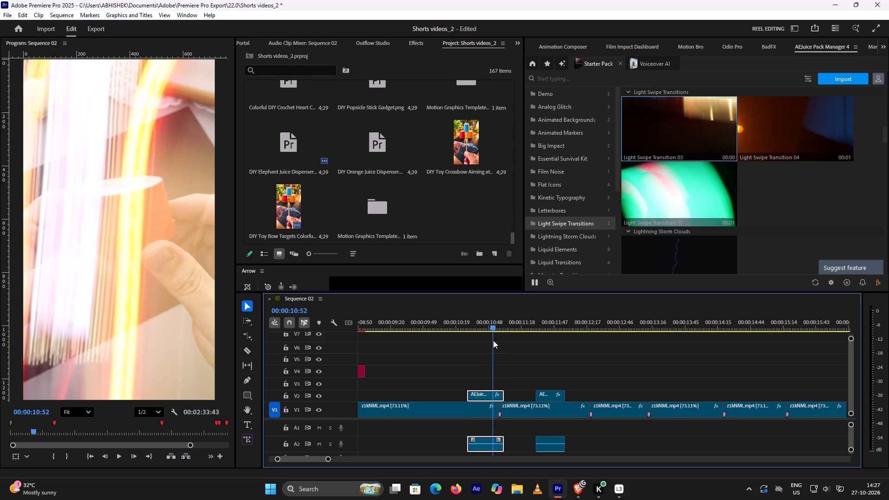
left_click_drag(493, 340, 485, 344)
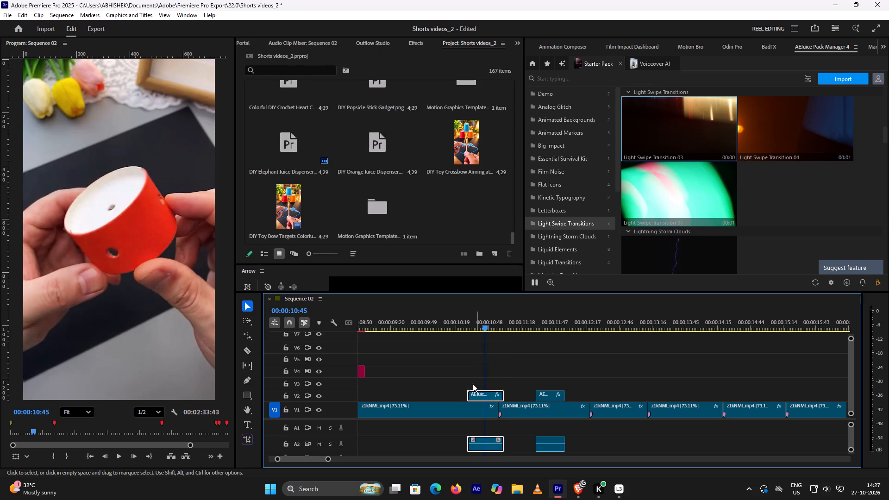
Trim the start of the stretched light swipe piece to 10:45 and play back the cut.
left_click_drag(469, 394, 486, 394)
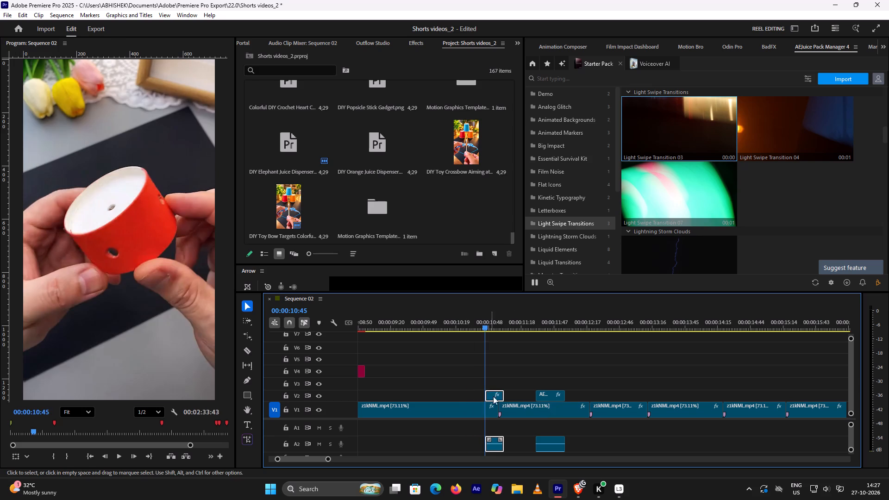
key("space")
key("space")
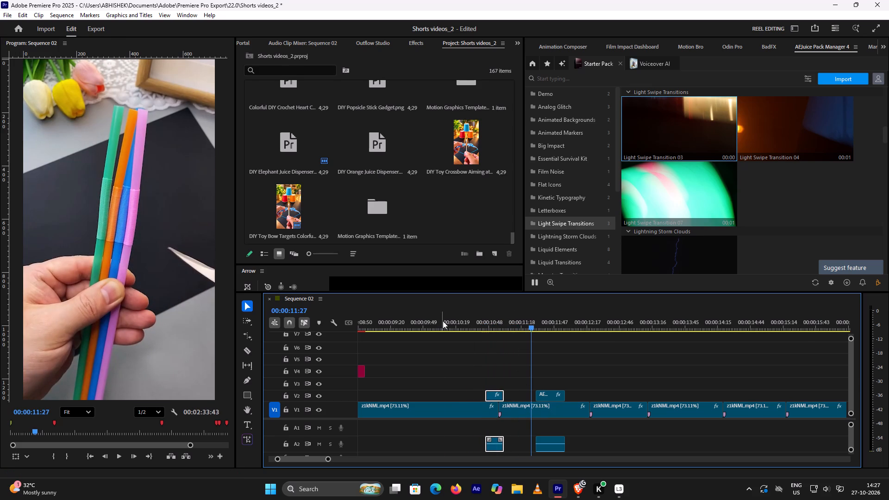
Play back the red-cup-to-straws transition repeatedly from about 10:10 to examine the trimmed light swipe's timing.
left_click(443, 321)
key("space")
key("space")
left_click(455, 331)
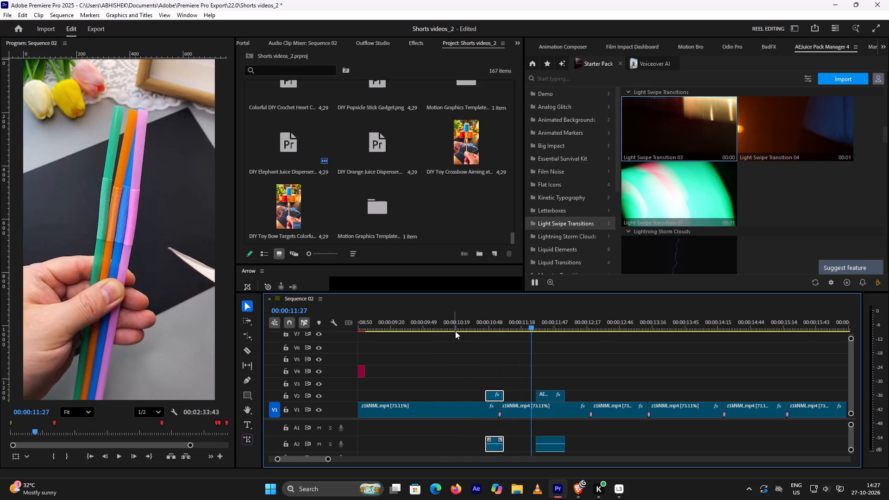
key("space")
left_click(457, 326)
key("space")
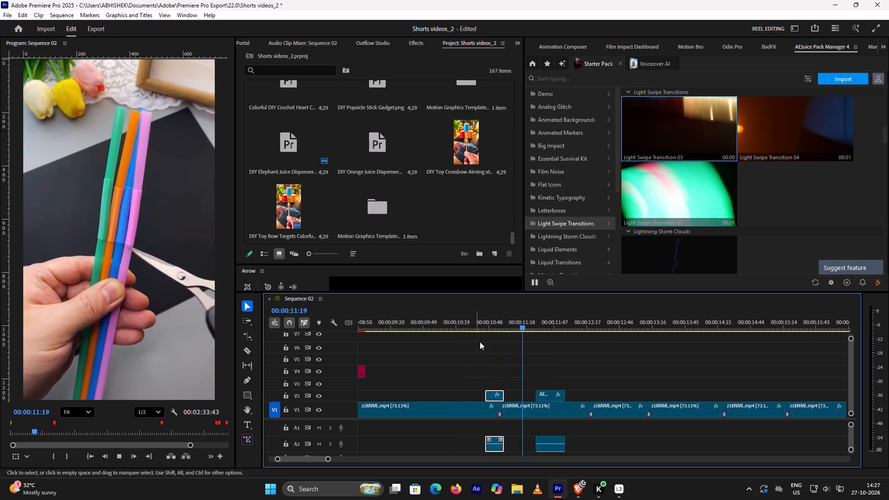
key("space")
left_click(446, 323)
key("space")
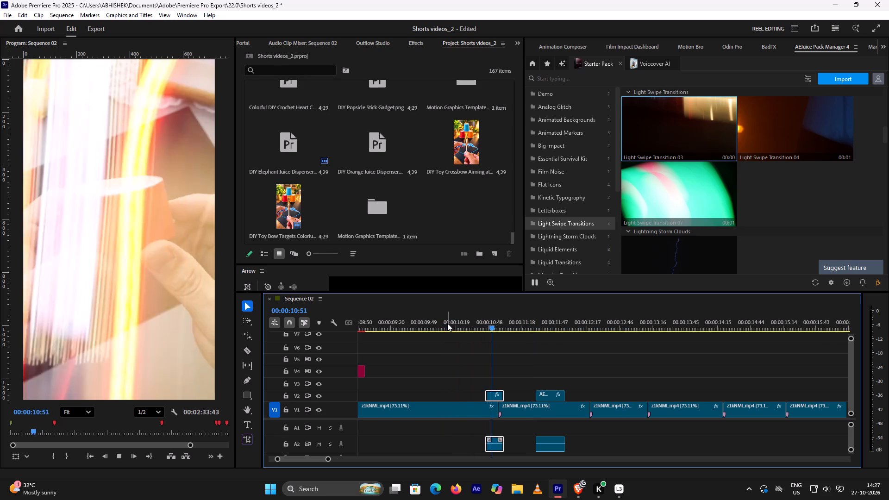
key("space")
scroll(440, 373, "down", 3, "alt")
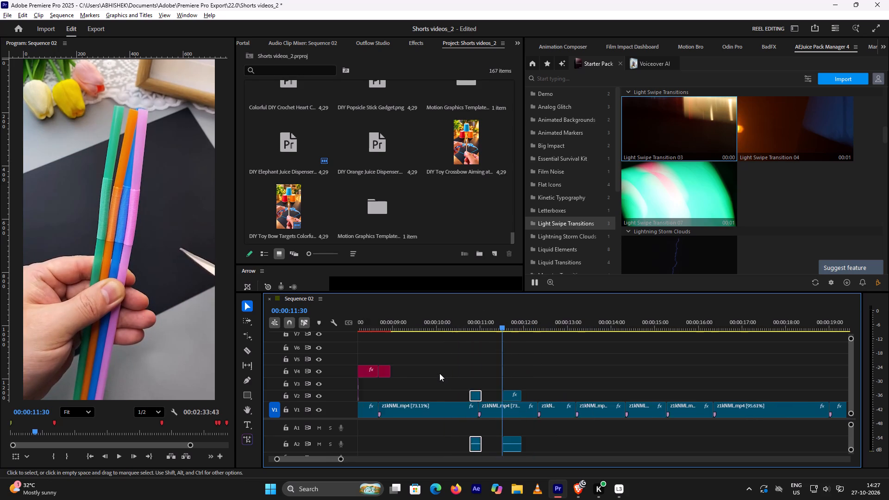
Play back the light swipe transition and the following straw-cutting shots up to about 12:56 to examine the pacing.
scroll(439, 373, "down", 3, "alt")
left_click(449, 323)
key("space")
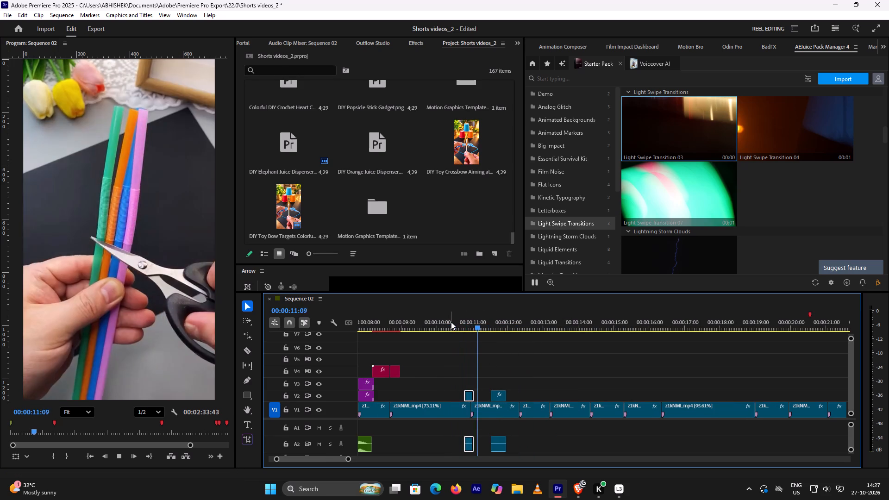
key("space")
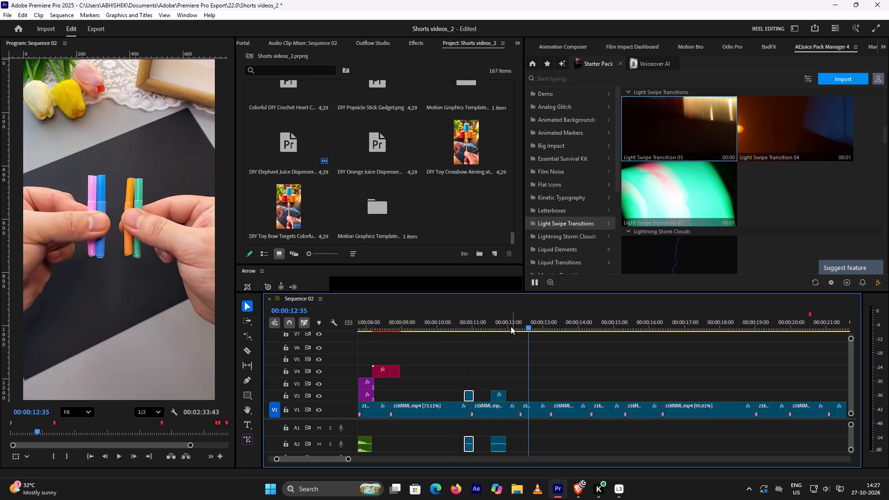
left_click(510, 323)
key("space")
key("space")
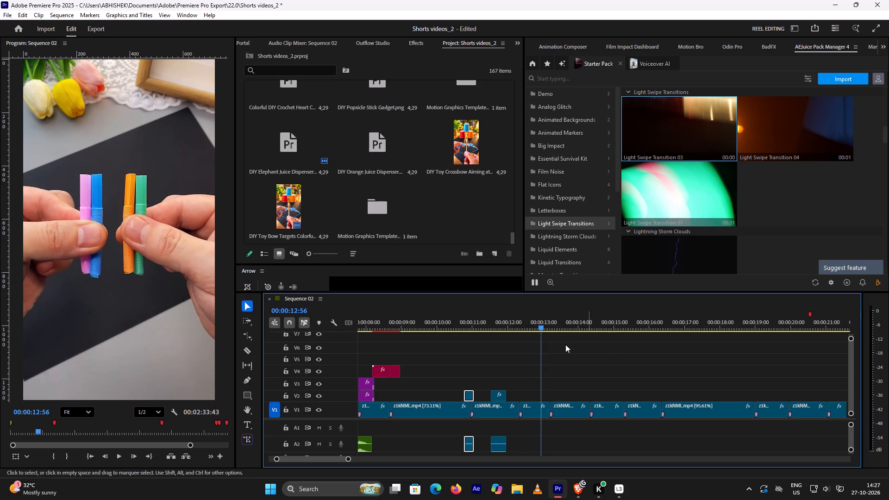
Add the Animation Composer Zoom In transition with sound to the cut at 12:20, between the straw-cutting and cut-straws clips.
left_click(563, 47)
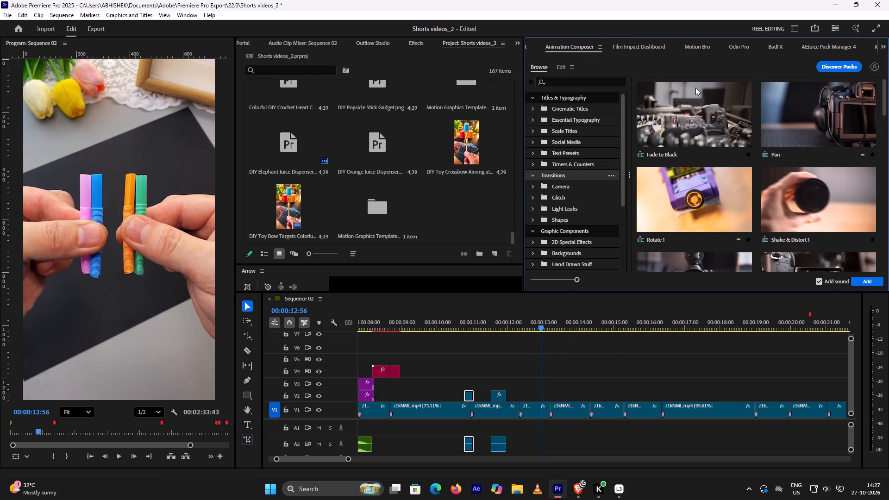
left_click(700, 132)
left_click(711, 188)
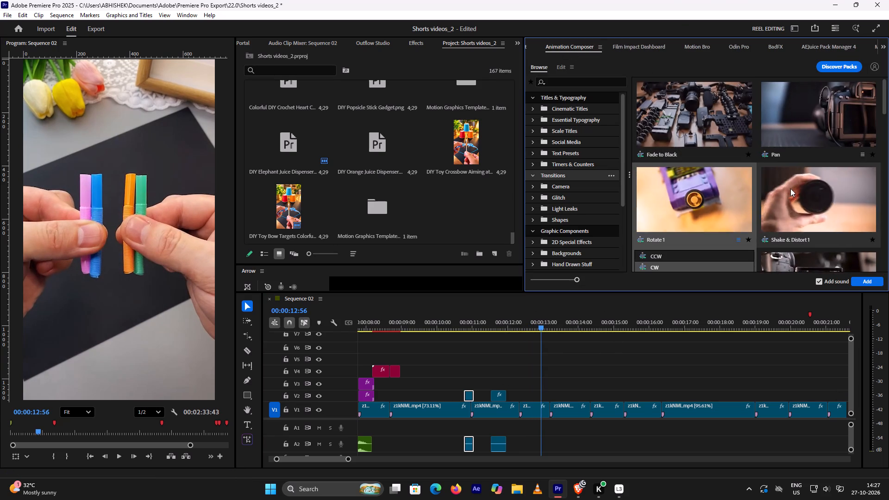
left_click(726, 115)
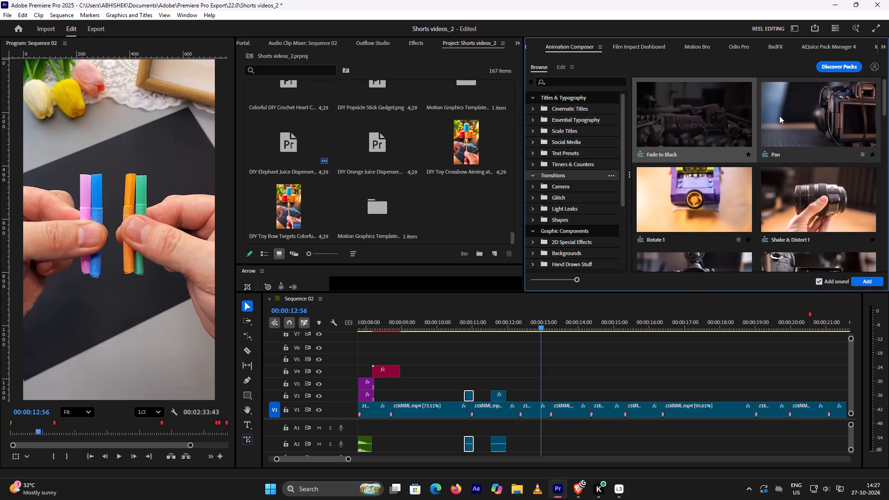
scroll(721, 192, "down", 2)
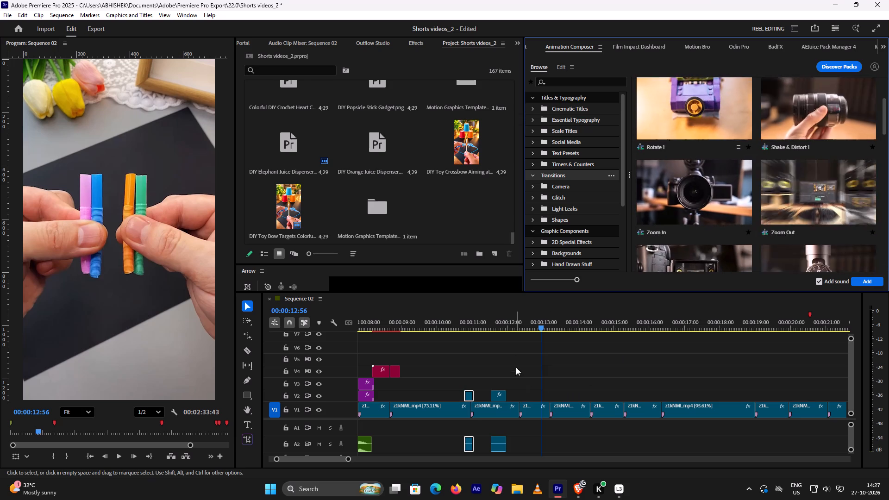
left_click_drag(513, 388, 517, 392)
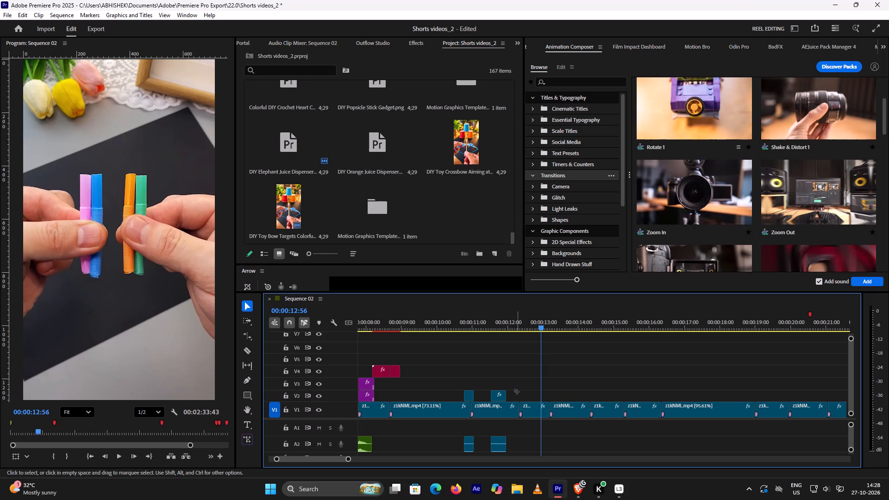
left_click_drag(517, 392, 518, 392)
left_click_drag(517, 392, 535, 417)
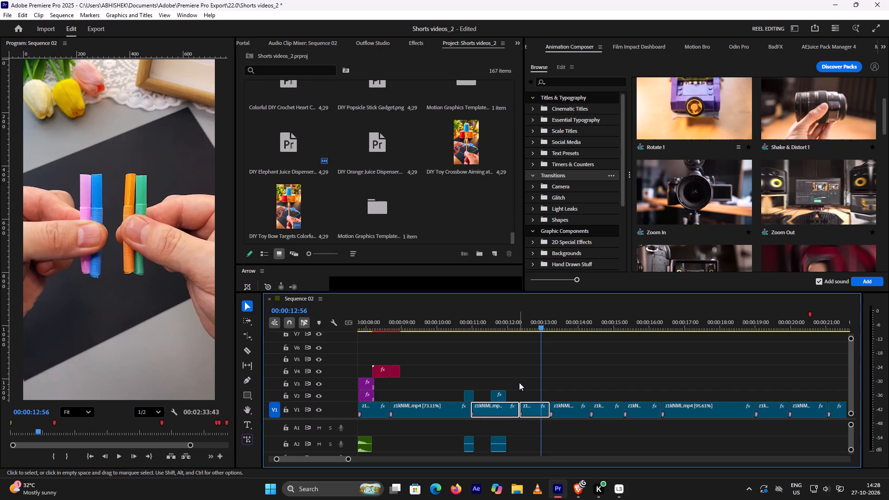
key("Up")
double_click(687, 201)
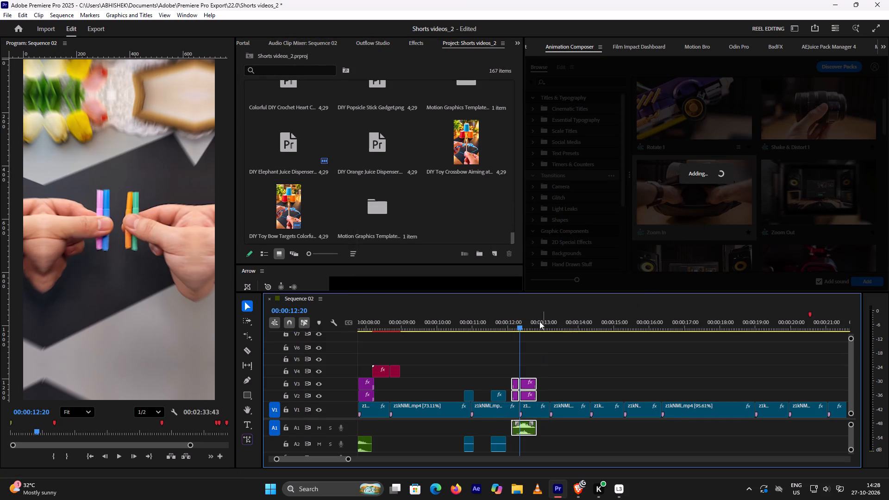
Play back the Zoom In transition repeatedly from about 12:00 and continue past the next straw cut to examine the timing.
left_click(504, 319)
key("space")
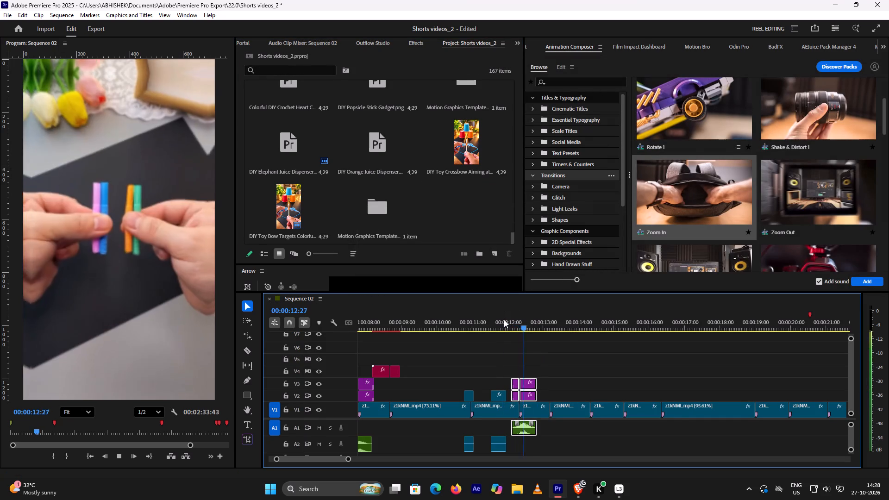
key("space")
left_click(504, 319)
key("space")
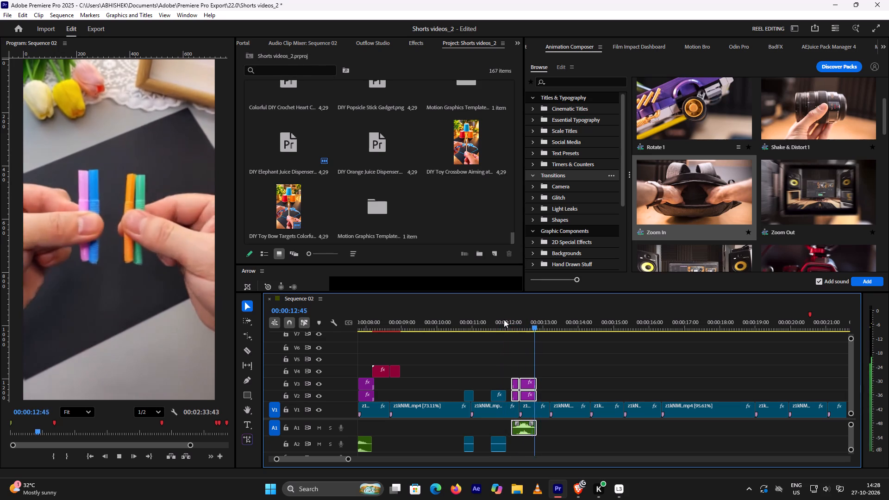
key("space")
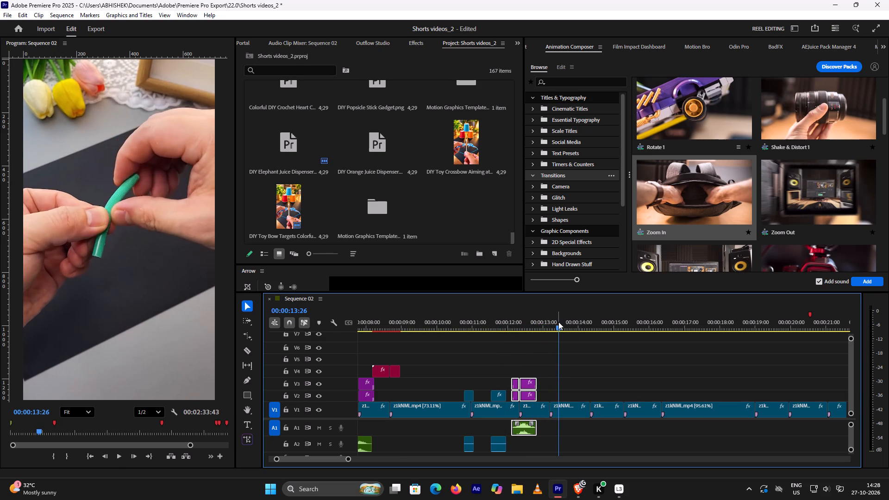
left_click_drag(557, 322, 549, 326)
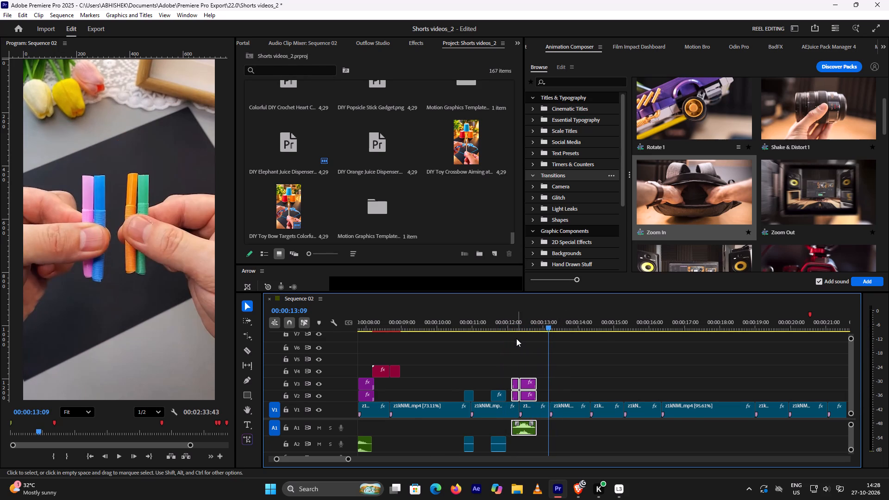
scroll(514, 338, "down", 4, "alt")
scroll(468, 340, "down", 4, "alt")
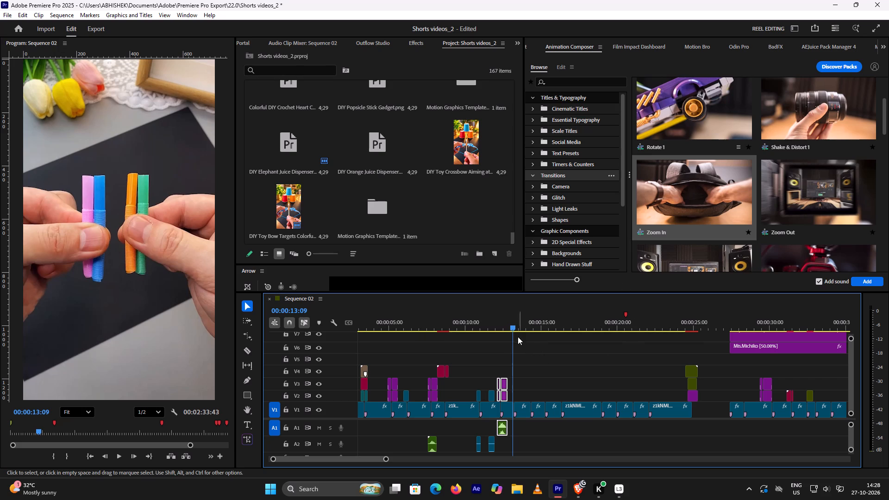
key("space")
key("space")
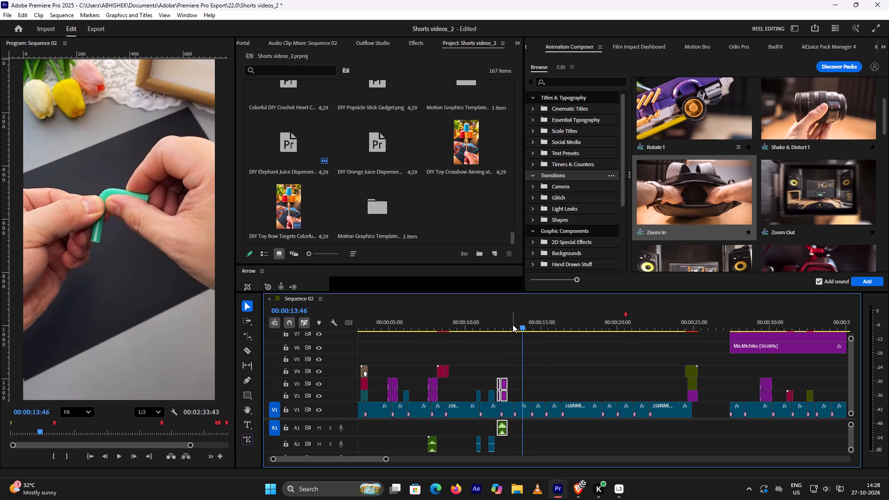
Copy the existing transition clips near 5:00 on V2 and V3 onto the straw-bending cut, spanning about 12:55 to 13:36 on the same tracks.
left_click(382, 326)
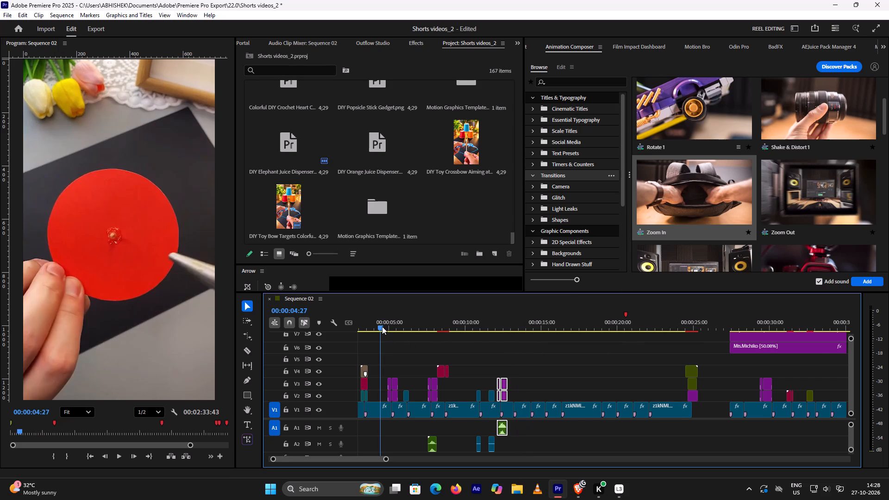
key("space")
key("space")
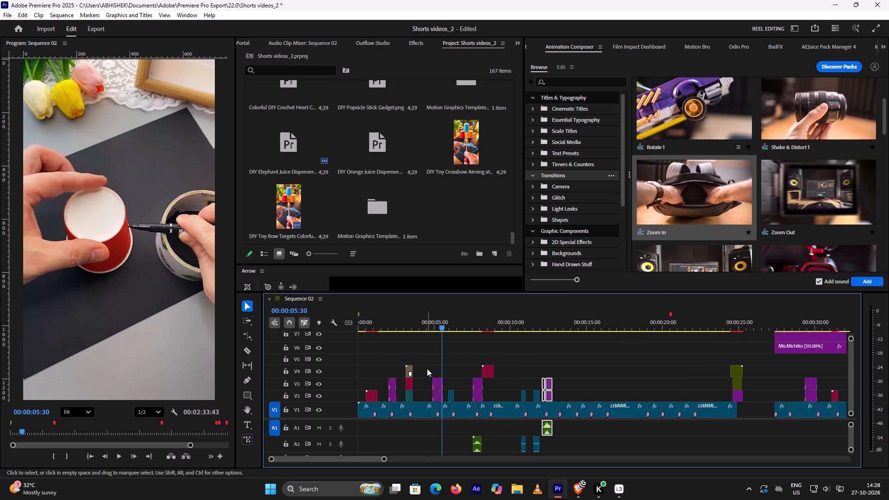
left_click_drag(427, 369, 443, 396)
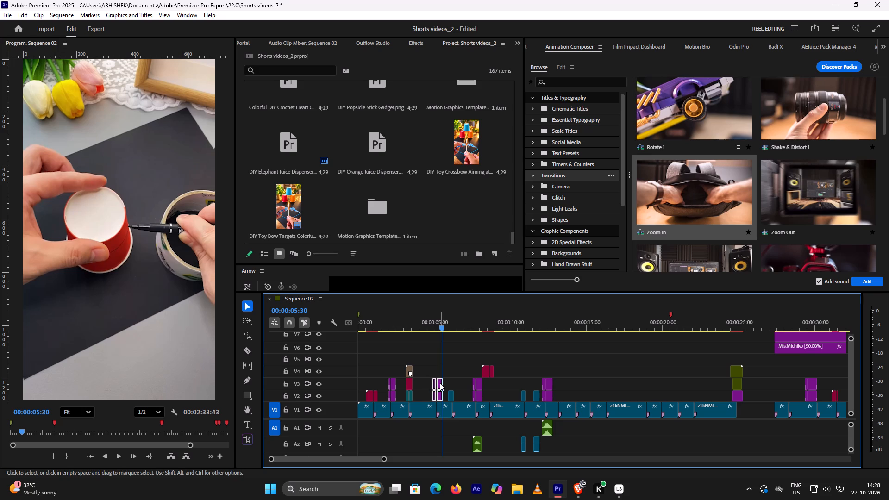
left_click_drag(440, 383, 562, 360, "alt")
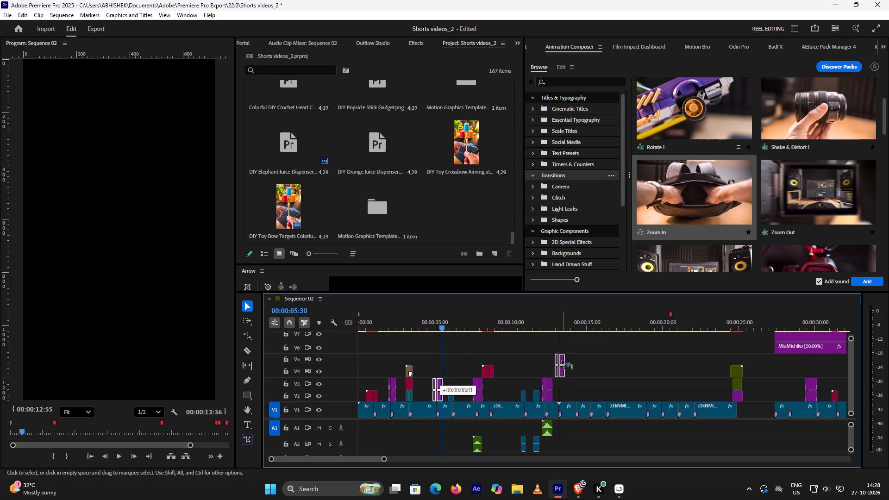
left_click_drag(562, 360, 562, 381, "alt")
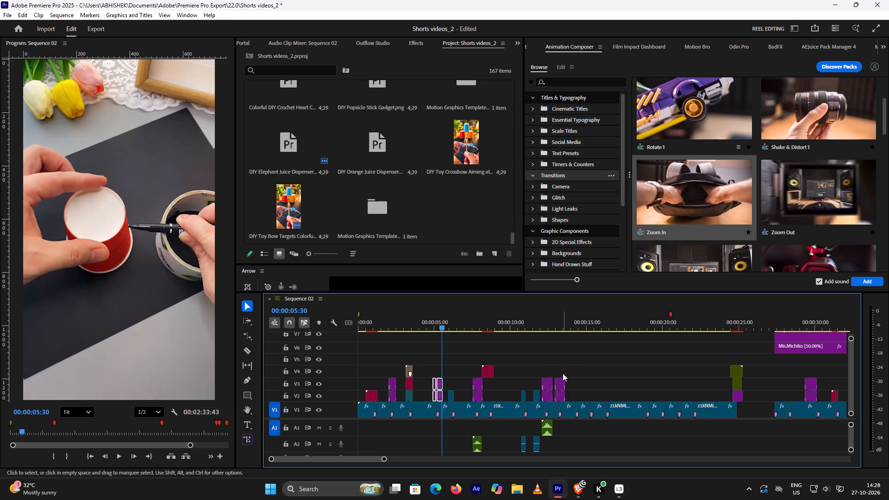
Play back the copied transition at the straw-bending cut and the following cup-and-straw shots up to about 15:47.
left_click(541, 319)
key("space")
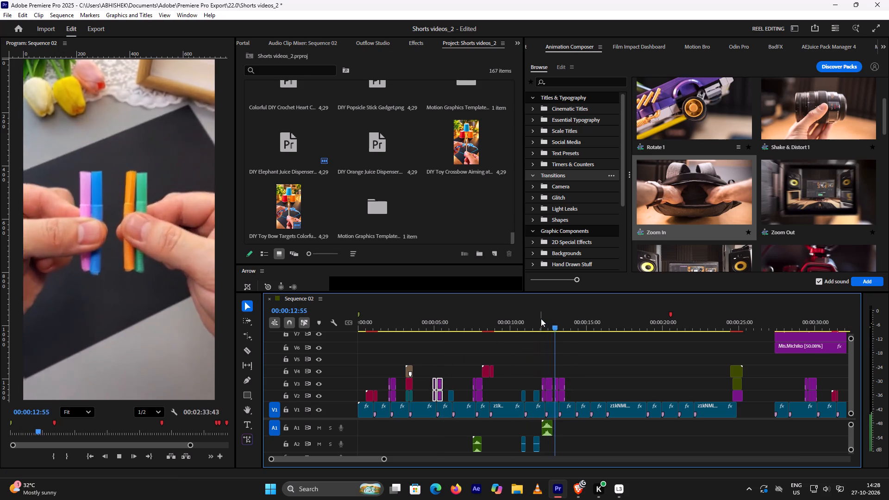
key("space")
key("space")
scroll(595, 363, "up", 3)
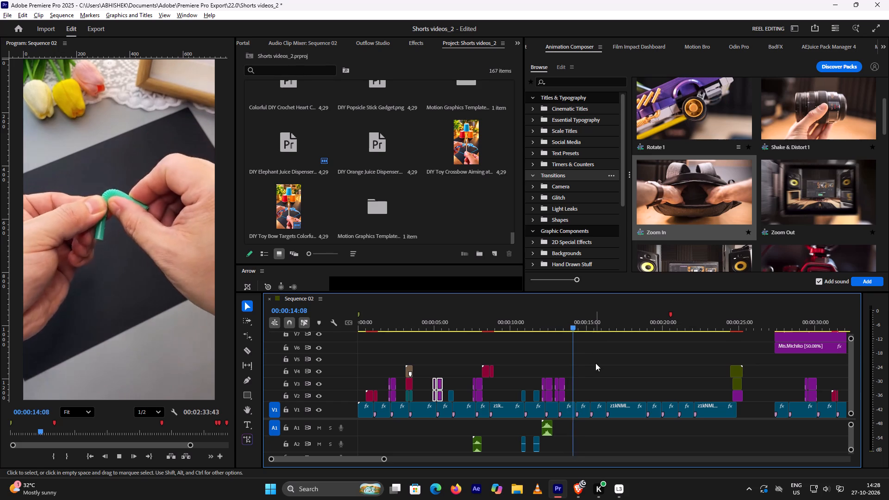
key("space")
scroll(595, 364, "up", 9, "alt")
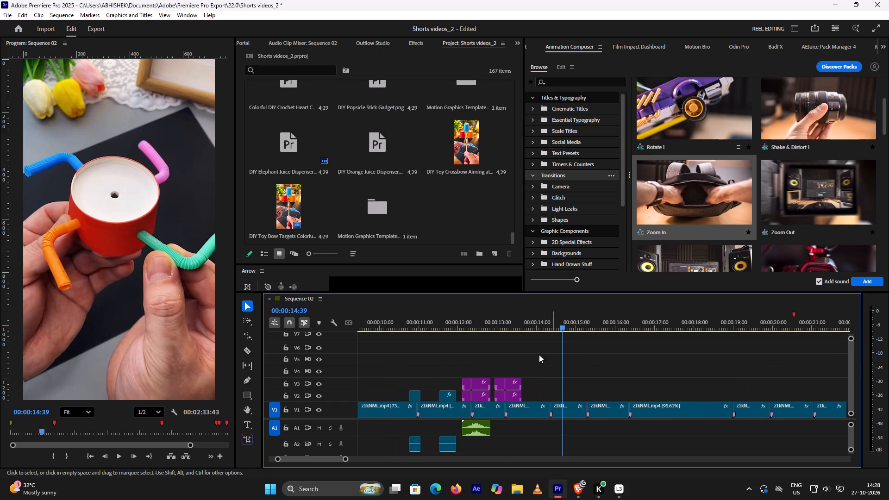
left_click(489, 327)
key("space")
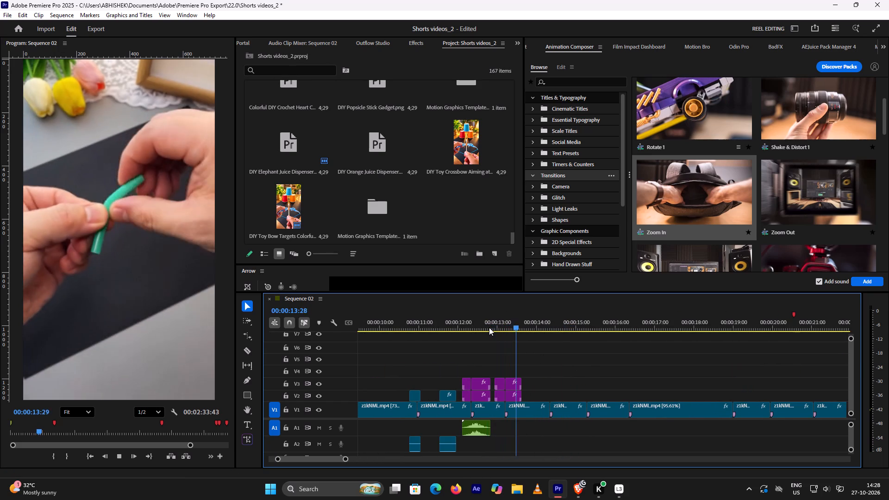
key("space")
key("space")
key("space")
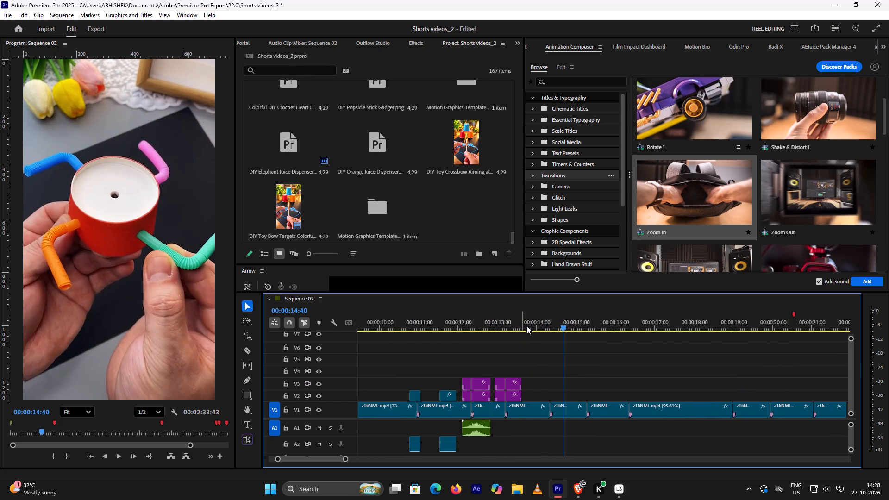
key("space")
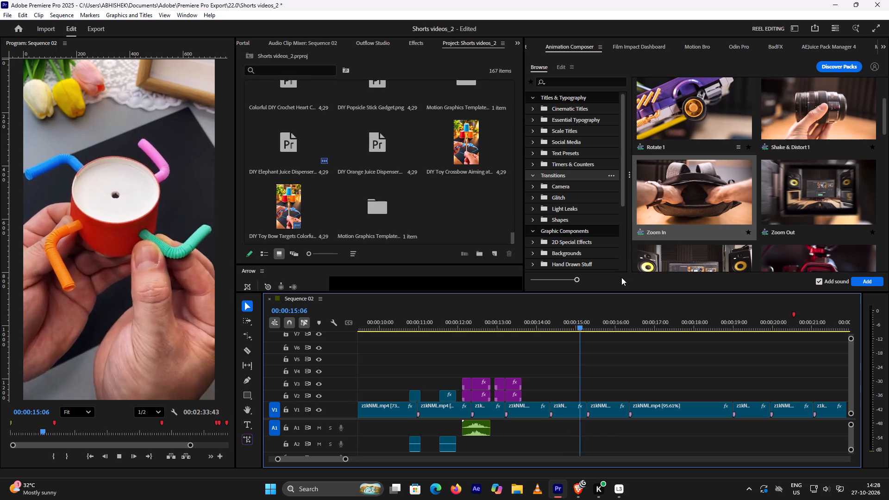
key("space")
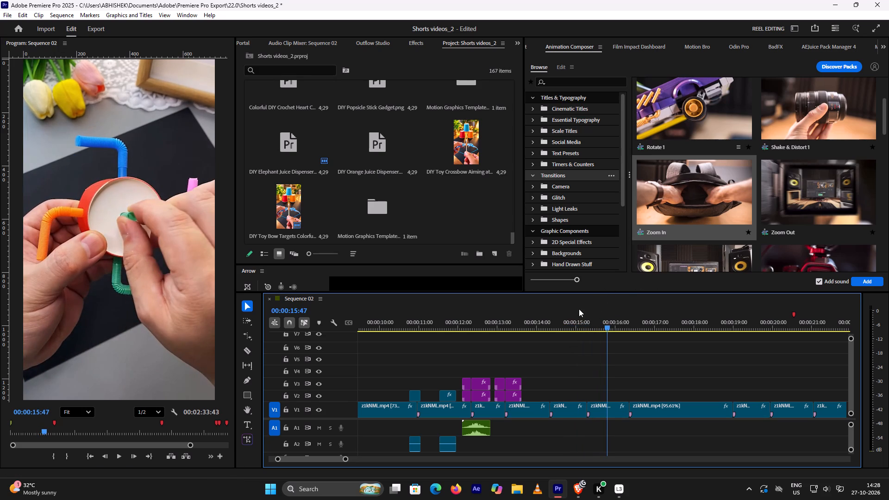
Browse the Film Impact Lights & Blurs transition previews, including Soft Wipe, Zoom Blur and Solarize, to find one for the next cut.
left_click(795, 187)
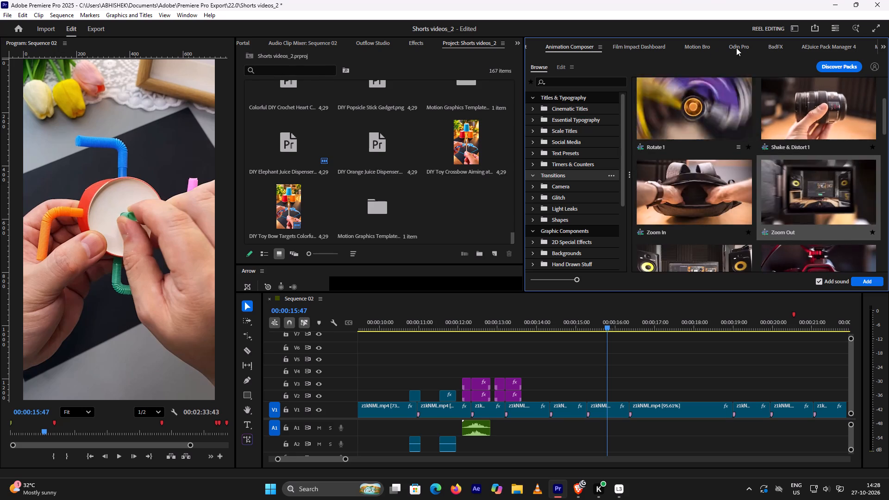
left_click(650, 47)
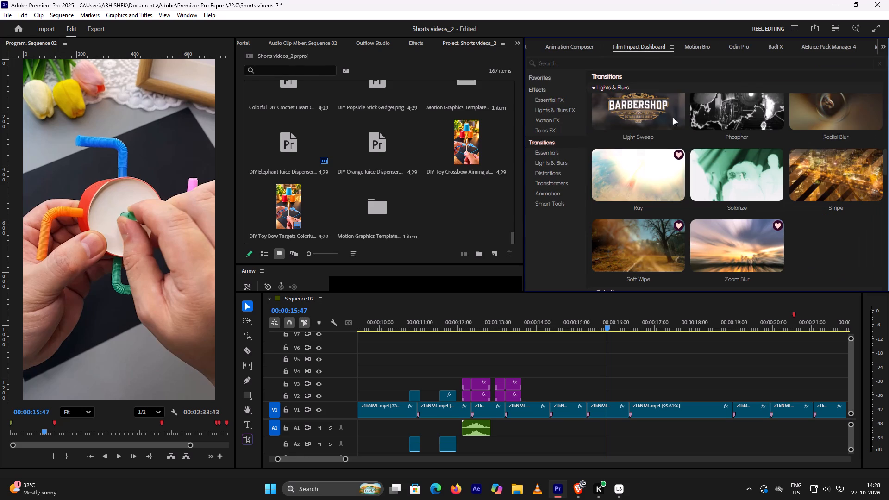
scroll(682, 169, "down", 5)
scroll(682, 169, "up", 6)
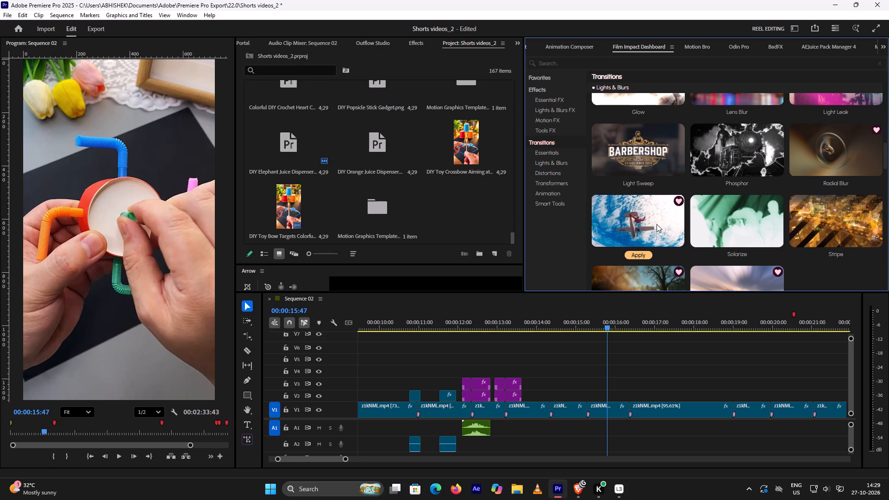
scroll(649, 144, "up", 3)
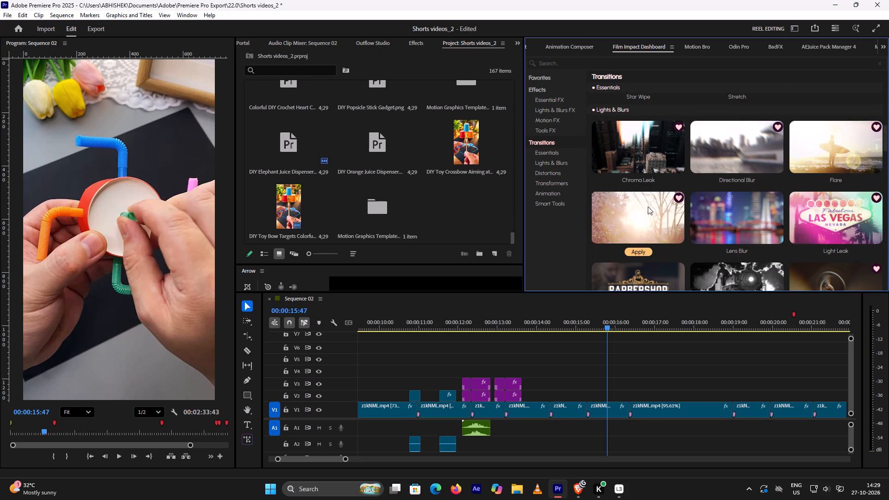
scroll(648, 207, "down", 5)
left_click(647, 206)
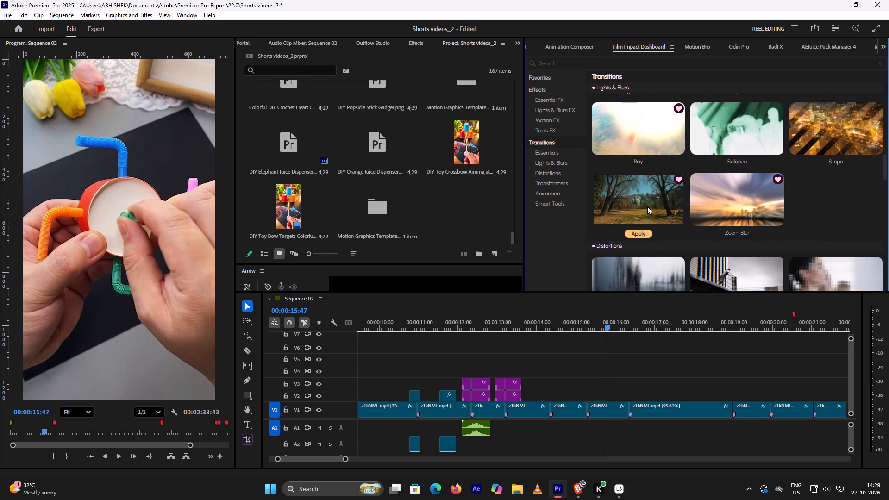
left_click(759, 194)
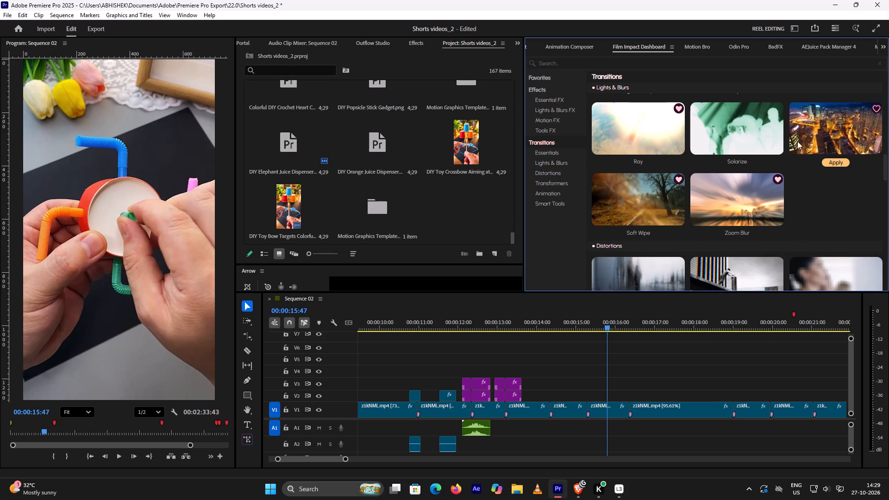
left_click(750, 137)
scroll(764, 134, "up", 1)
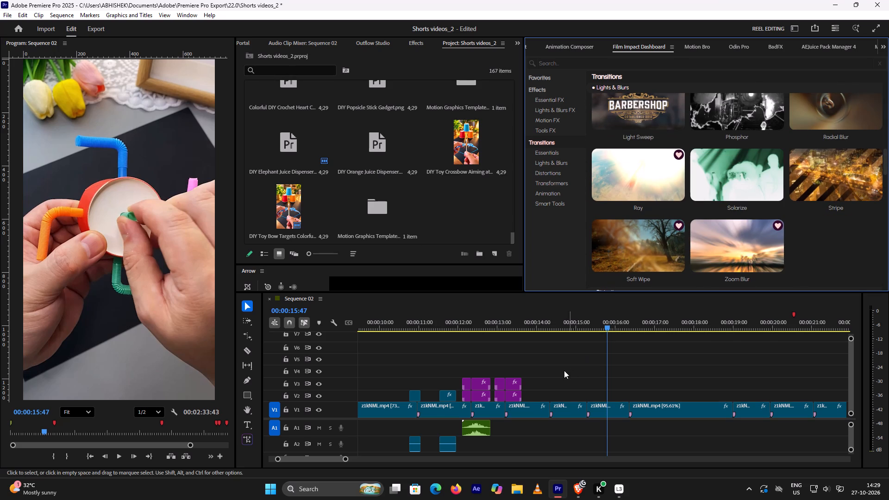
Apply the Film Impact Radial Blur transition between the straw-bending and cup-with-straws clips, shortened to span about 13:57 to 14:38.
left_click(582, 324)
key("space")
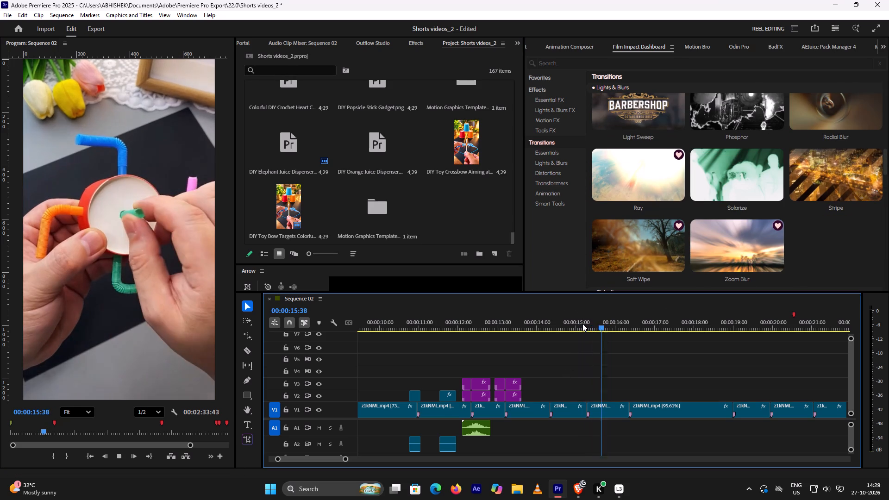
key("space")
left_click(546, 324)
key("space")
key("space")
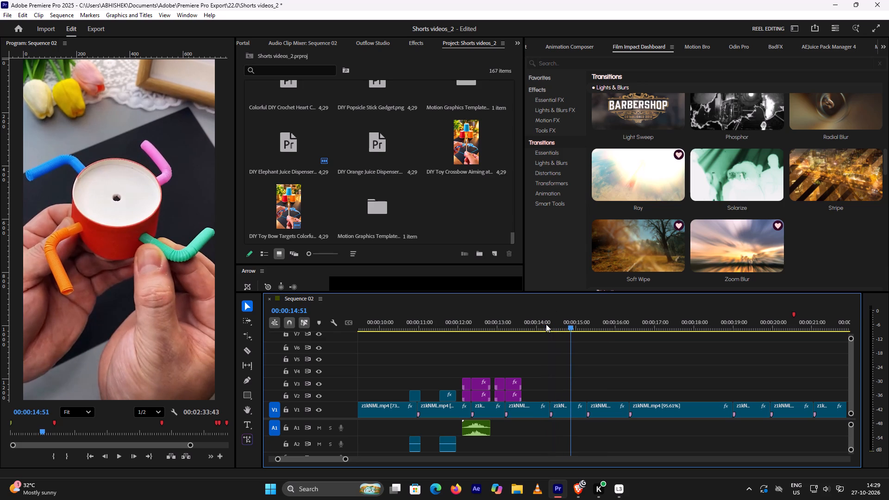
left_click_drag(538, 387, 551, 406)
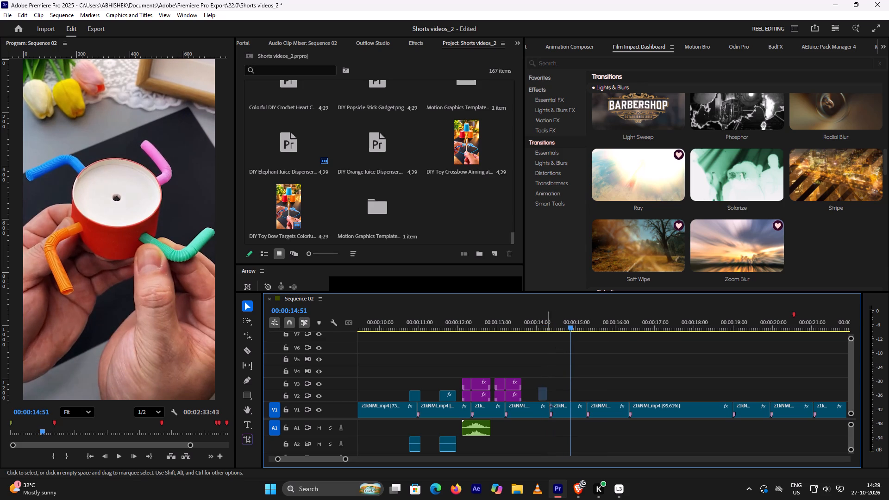
left_click_drag(551, 406, 563, 421)
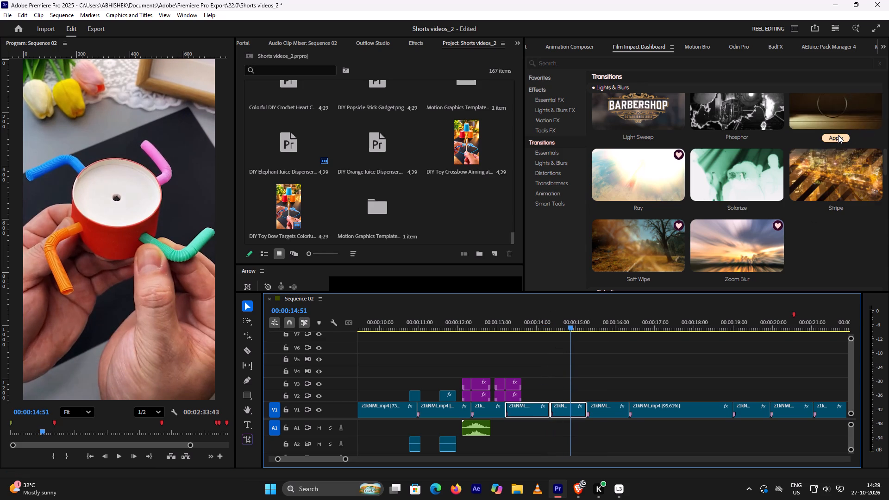
left_click(838, 135)
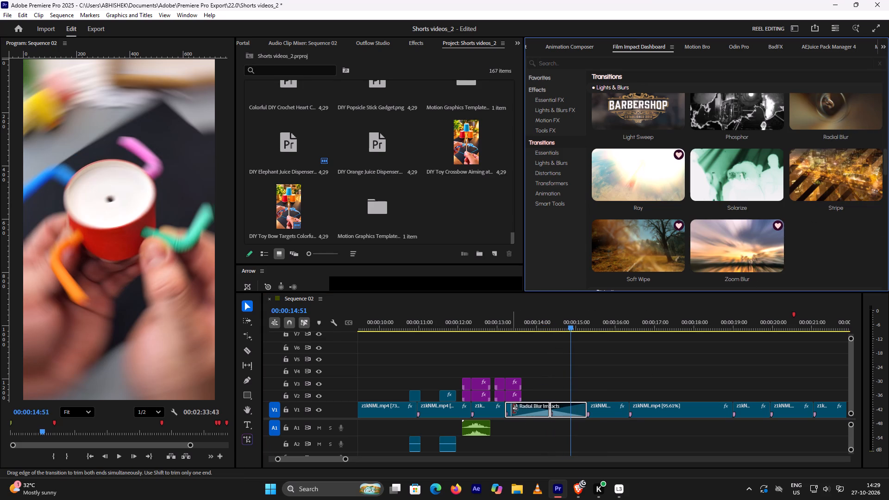
left_click_drag(512, 408, 536, 411)
Play back the Radial Blur transition repeatedly from before the cut and on to about 15:53 to examine it.
left_click(525, 319)
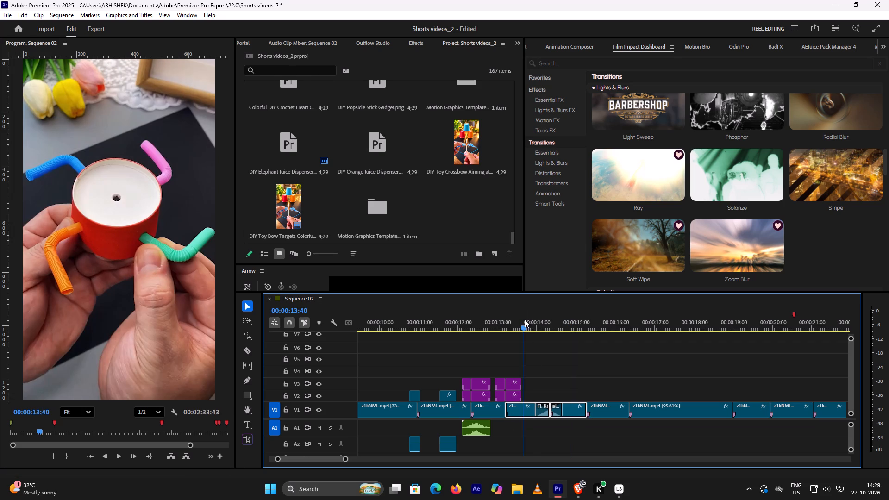
key("space")
key("space")
left_click(525, 320)
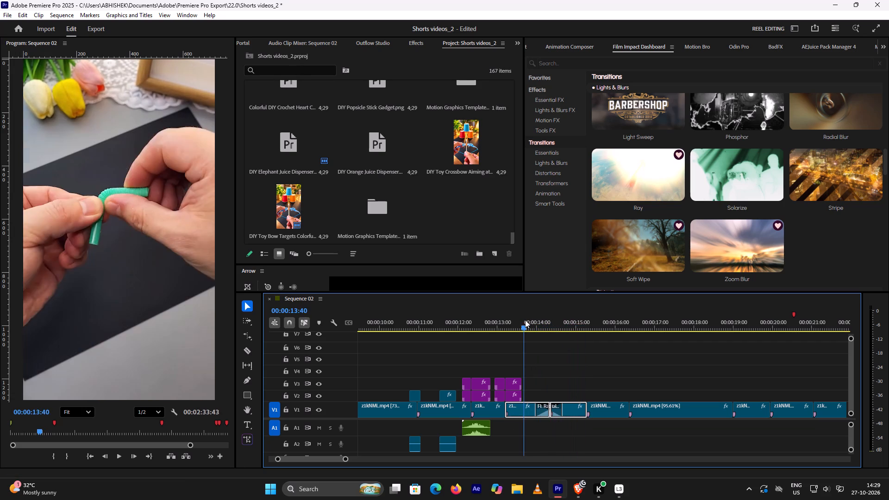
key("space")
key("space")
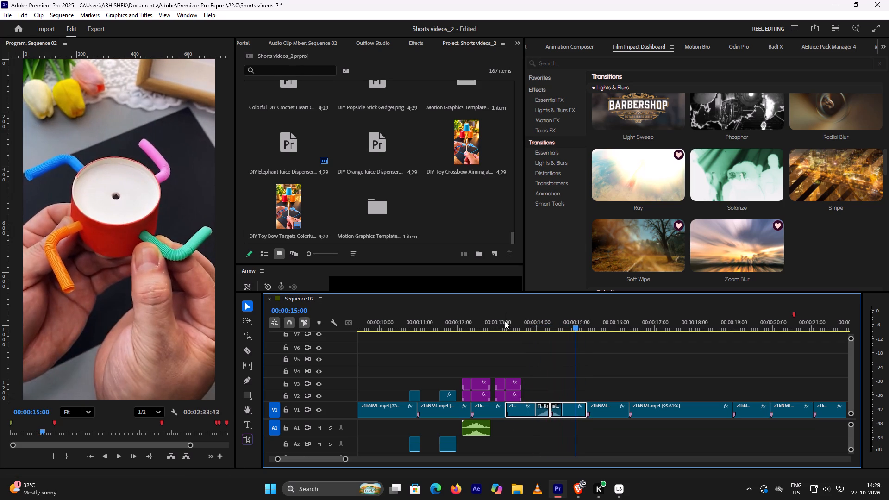
left_click(503, 319)
key("space")
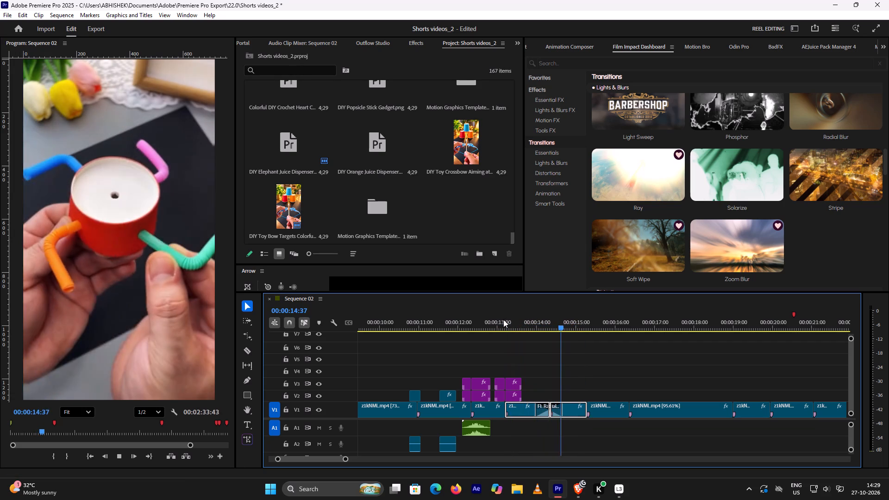
key("space")
key("space")
key("space")
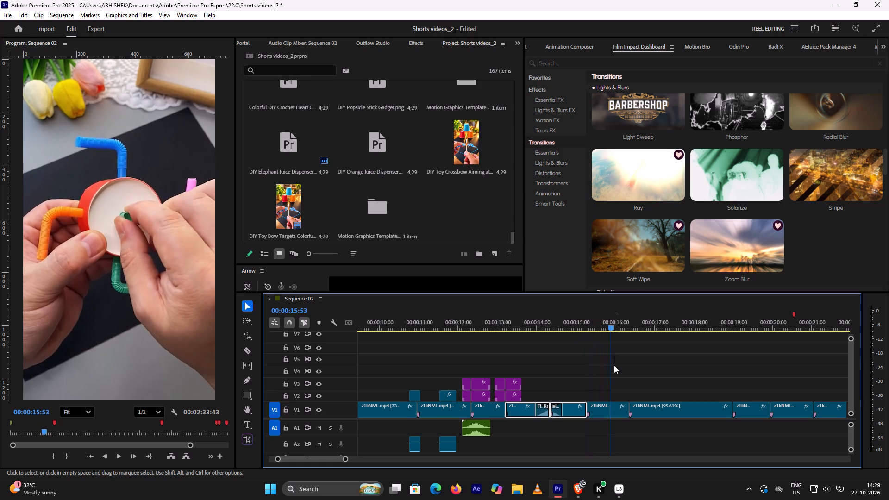
Copy the purple transition clips near 2:00 on V2 and V3 onto the cup-and-straw cut, spanning about 15:09 to 15:38 on the same tracks.
left_click(597, 386)
left_click_drag(612, 330, 597, 330)
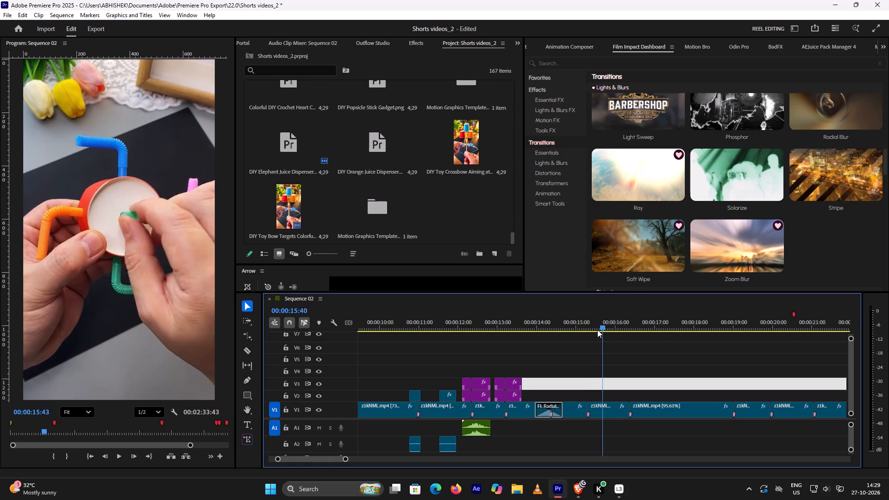
left_click_drag(597, 330, 589, 331)
scroll(549, 348, "down", 4, "alt")
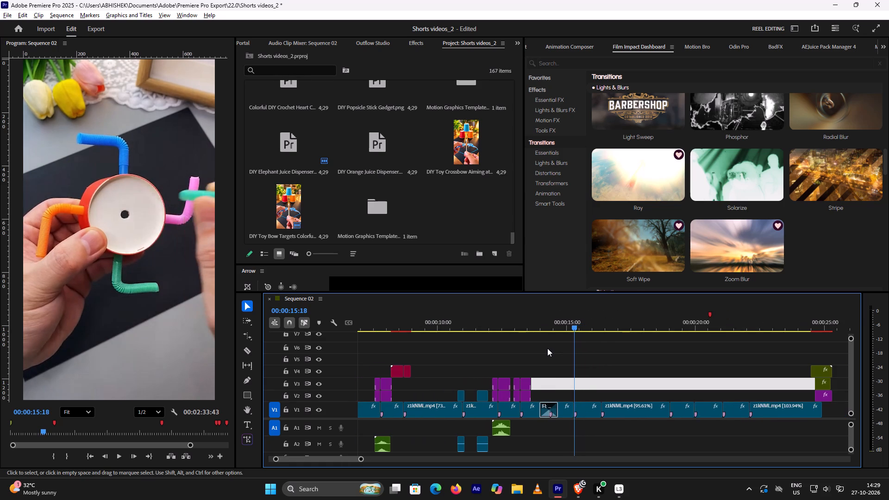
scroll(545, 352, "down", 5, "alt")
scroll(488, 356, "down", 4, "alt")
left_click(361, 327)
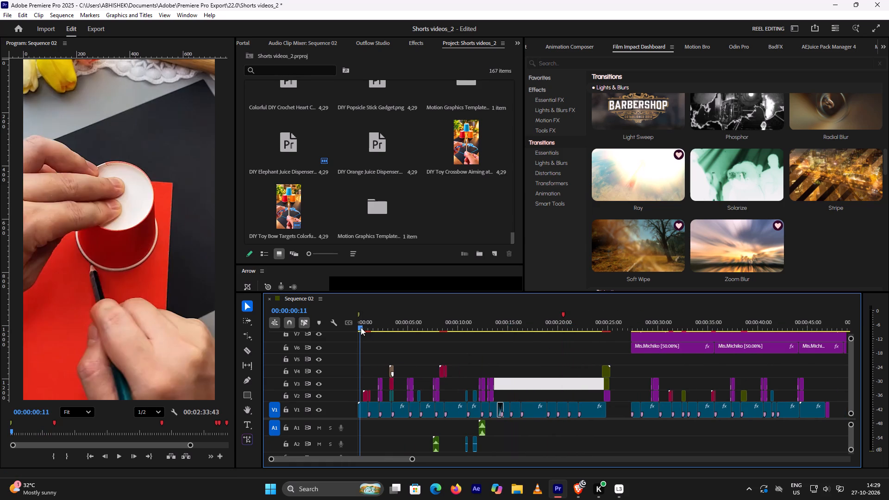
key("space")
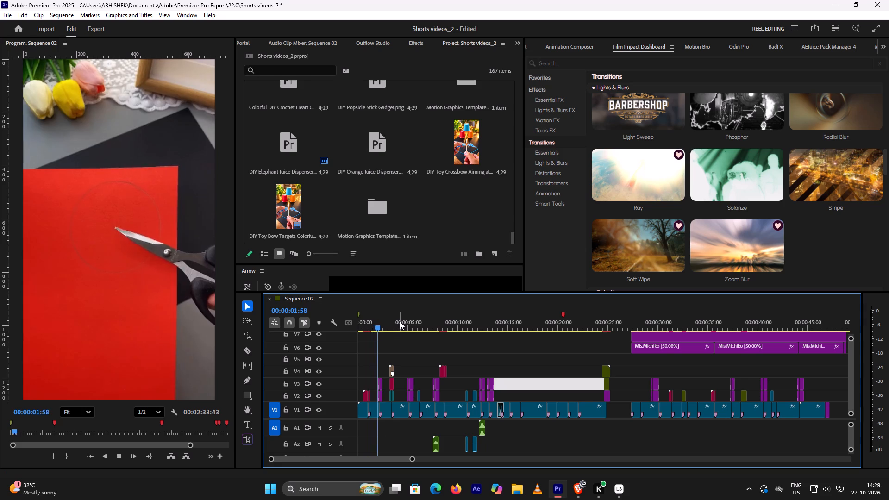
key("space")
scroll(382, 362, "up", 5, "alt")
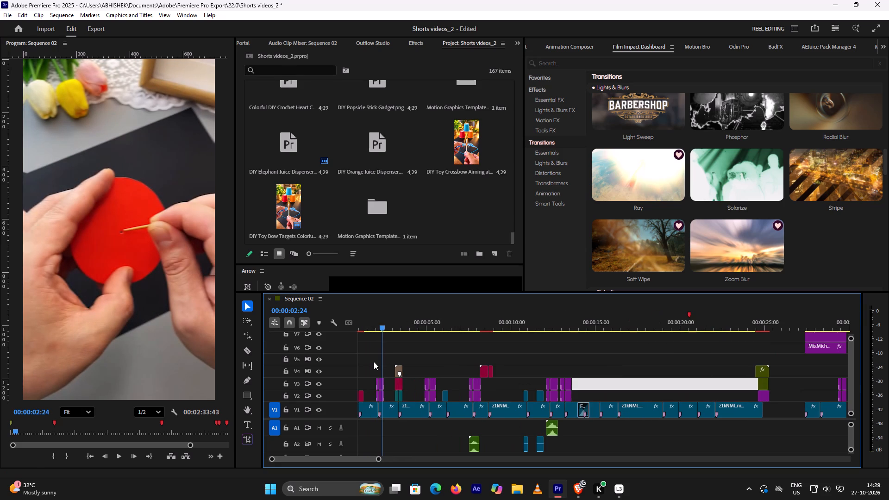
left_click_drag(371, 362, 386, 393)
left_click_drag(381, 383, 425, 355, "alt")
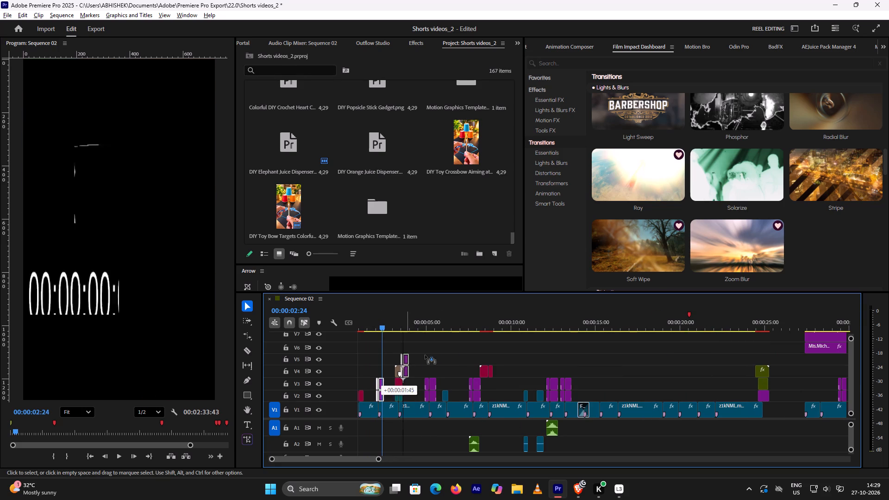
left_click_drag(425, 355, 603, 374, "alt")
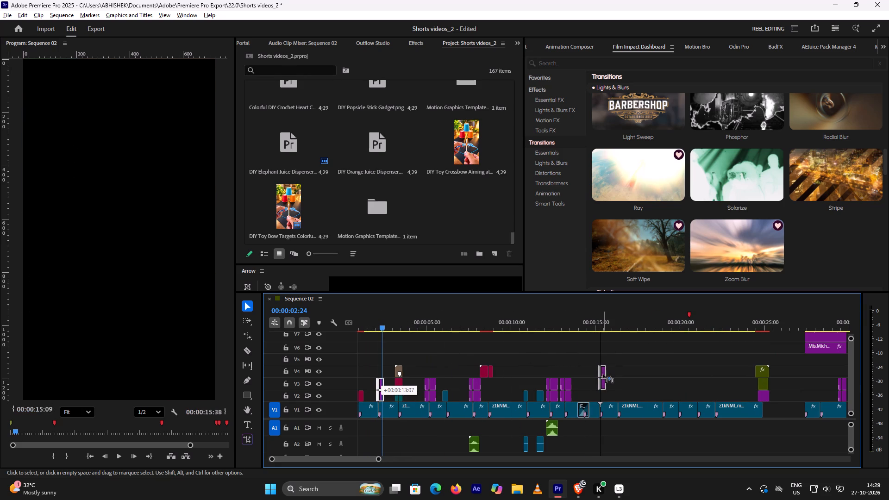
left_click_drag(603, 374, 602, 383, "alt")
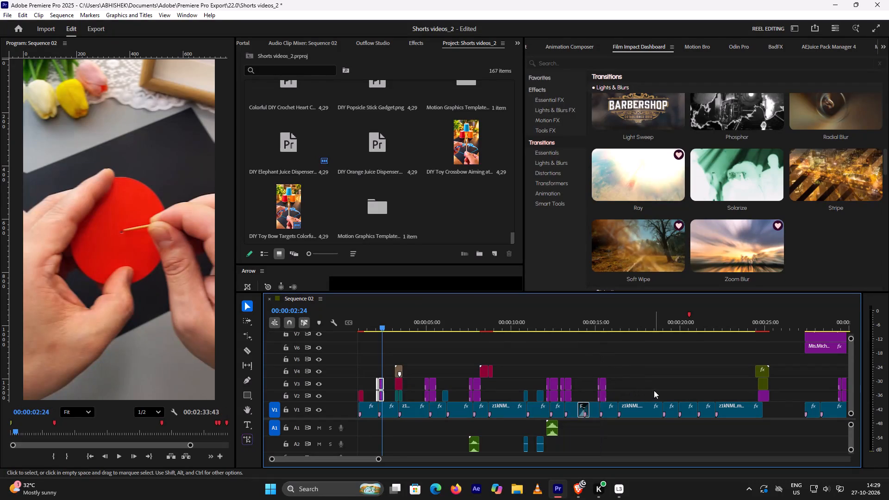
Play back the copied transition repeatedly from about 15:00 to examine how it works at the cup-and-straw cut.
left_click(593, 322)
key("space")
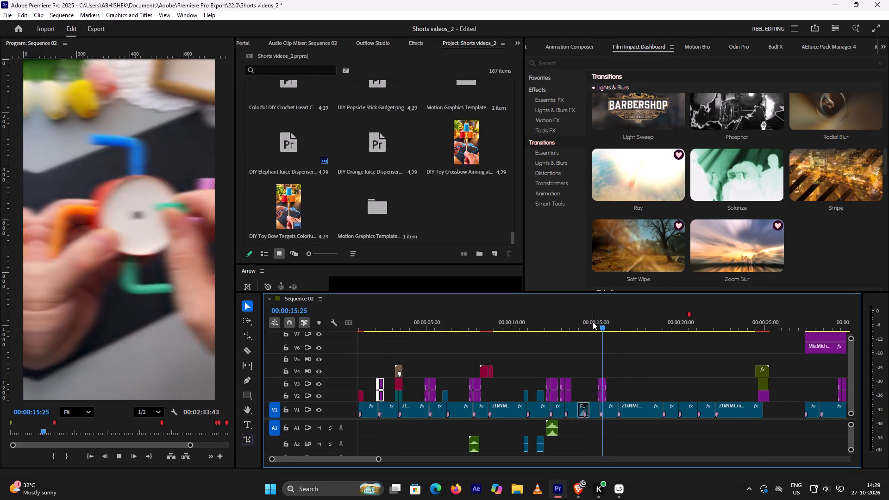
key("space")
scroll(614, 356, "up", 9, "alt")
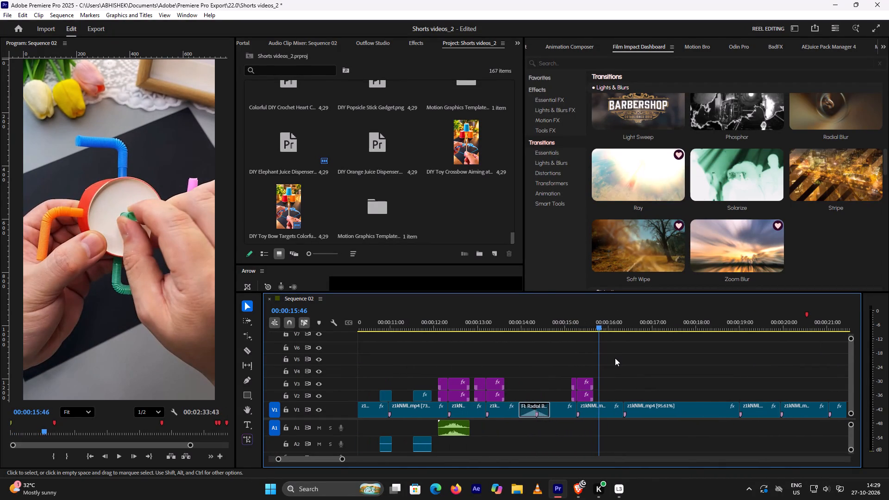
left_click(572, 325)
key("space")
key("space")
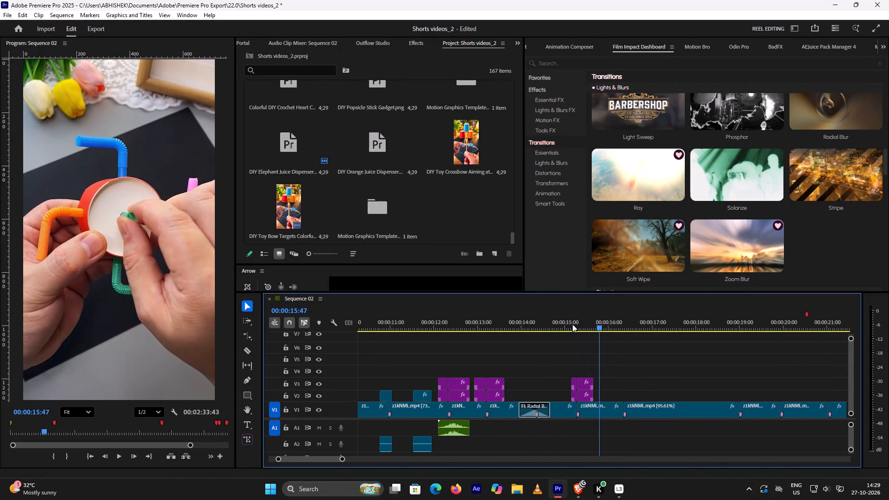
scroll(572, 325, "down", 3, "alt")
key("space")
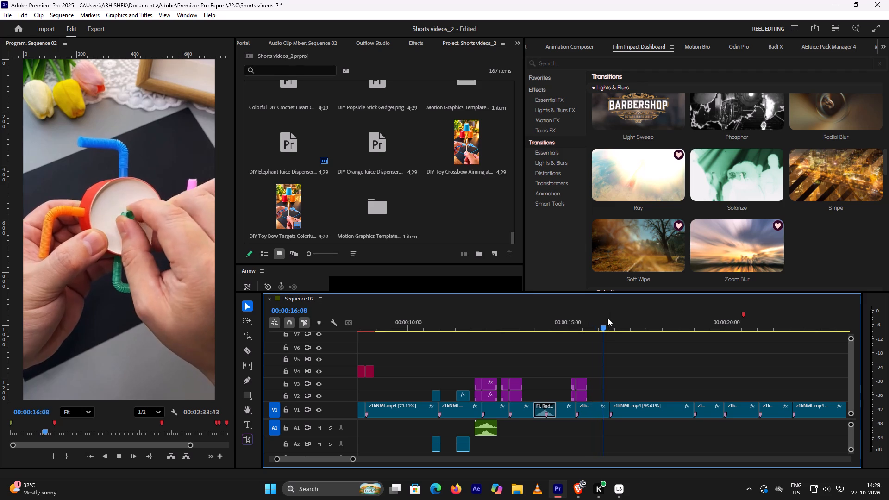
key("space")
left_click(569, 325)
key("space")
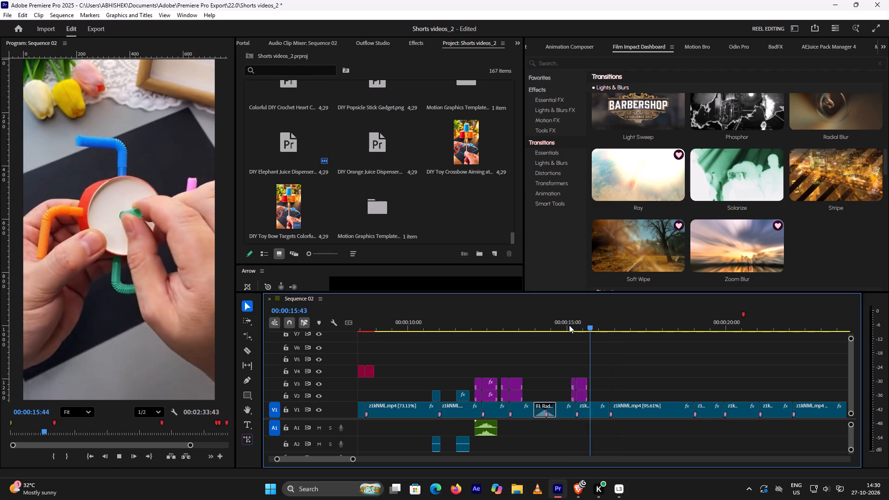
key("space")
left_click(569, 325)
key("space")
key("space")
left_click(569, 325)
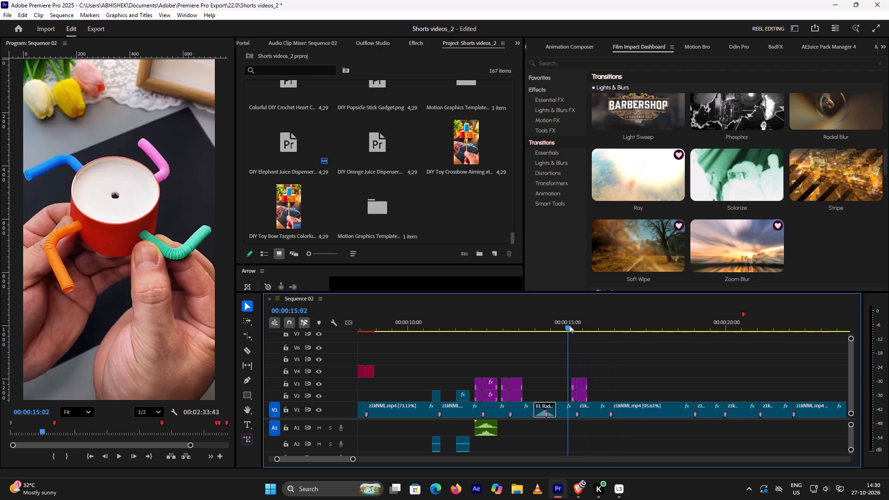
key("space")
key("space")
left_click(569, 325)
key("space")
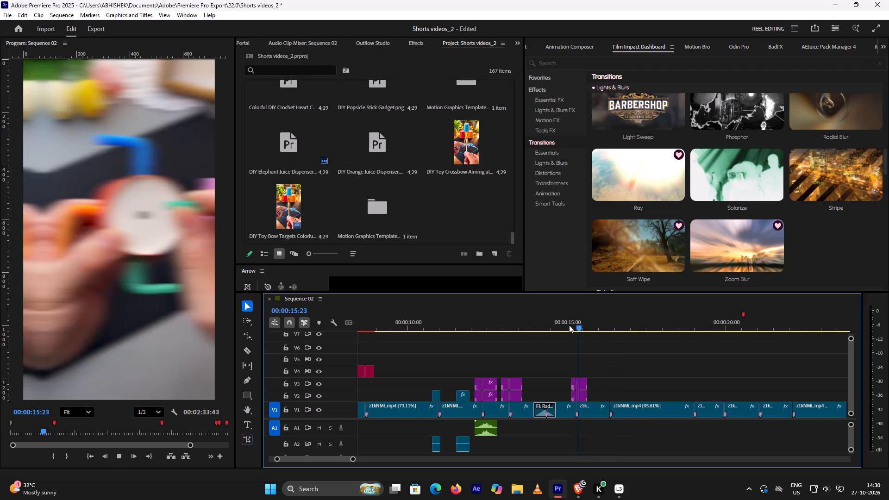
key("space")
left_click(574, 327)
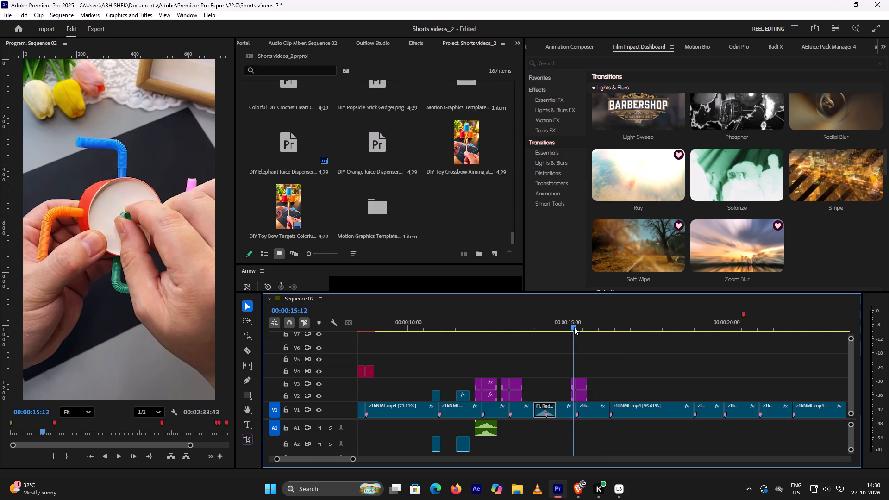
key("space")
key("space")
Play back repeatedly from about 14:57 through 16:45 to examine the copied purple transition and the following cut near 16:21.
key("space")
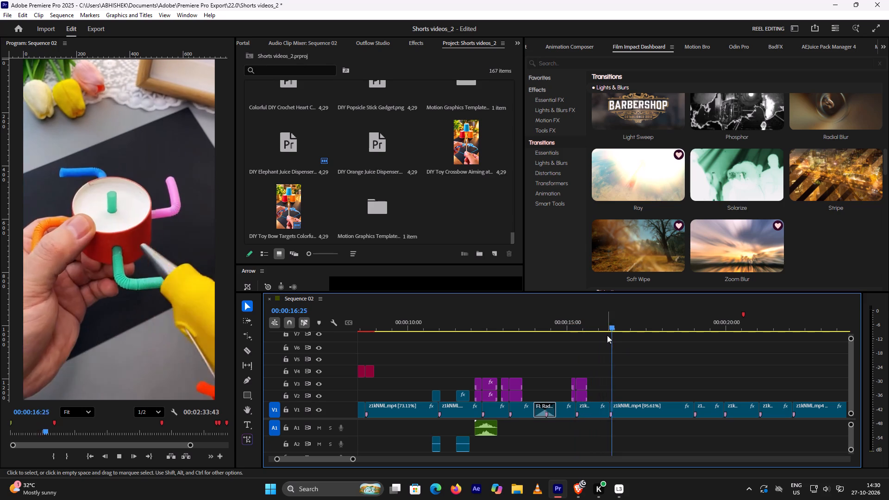
key("space")
left_click(601, 326)
key("space")
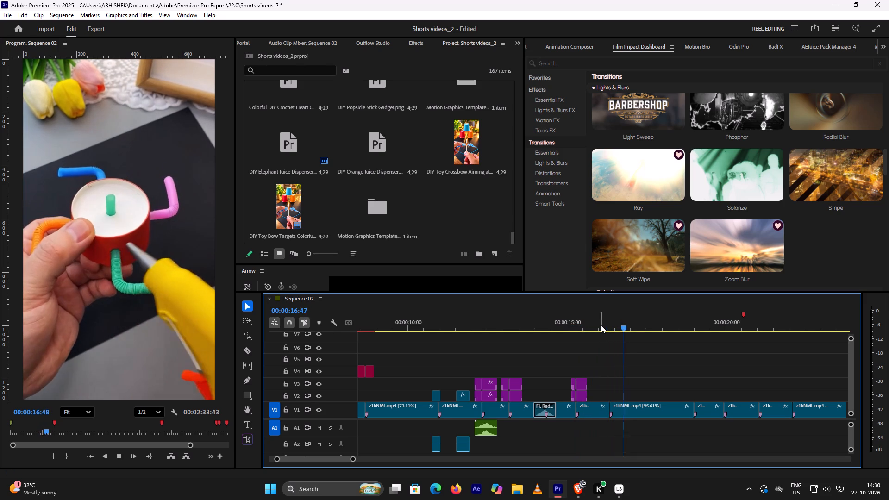
key("space")
left_click(565, 326)
key("space")
key("space")
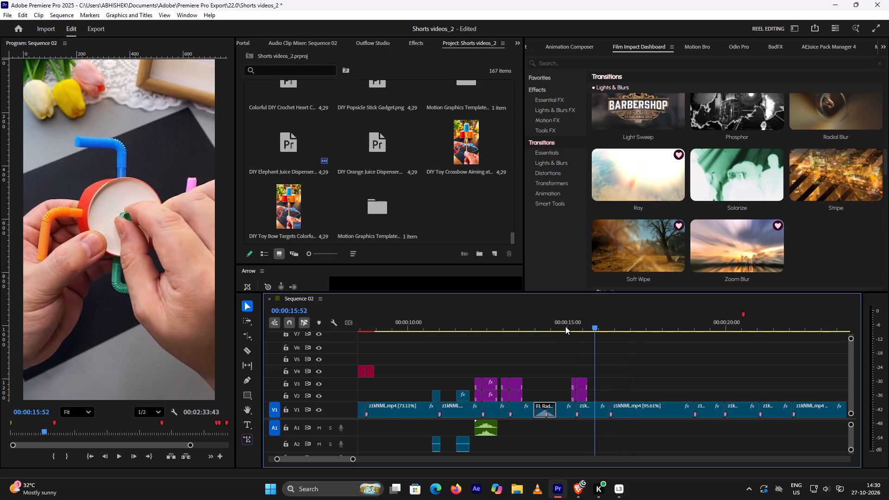
key("space")
key("space")
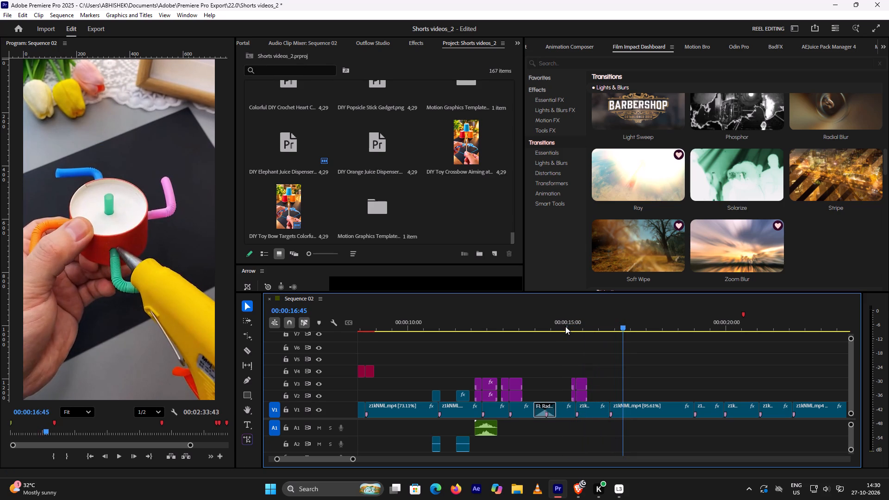
left_click(565, 326)
key("space")
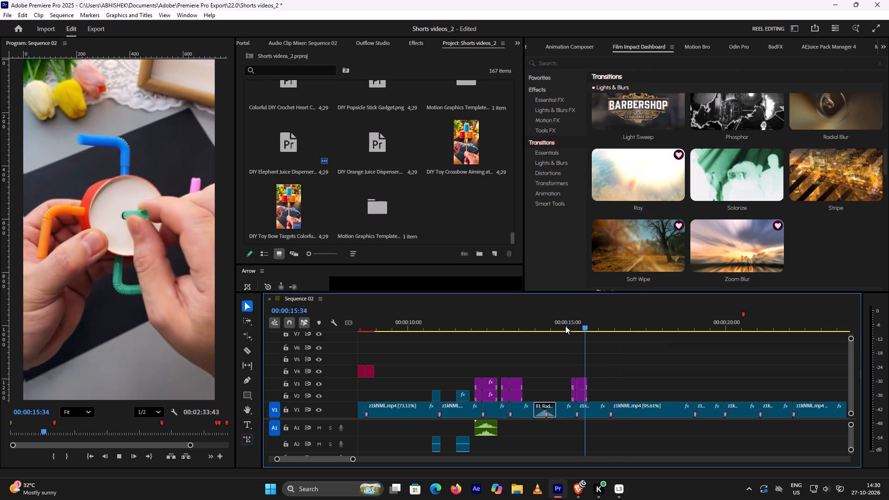
key("space")
left_click(567, 325)
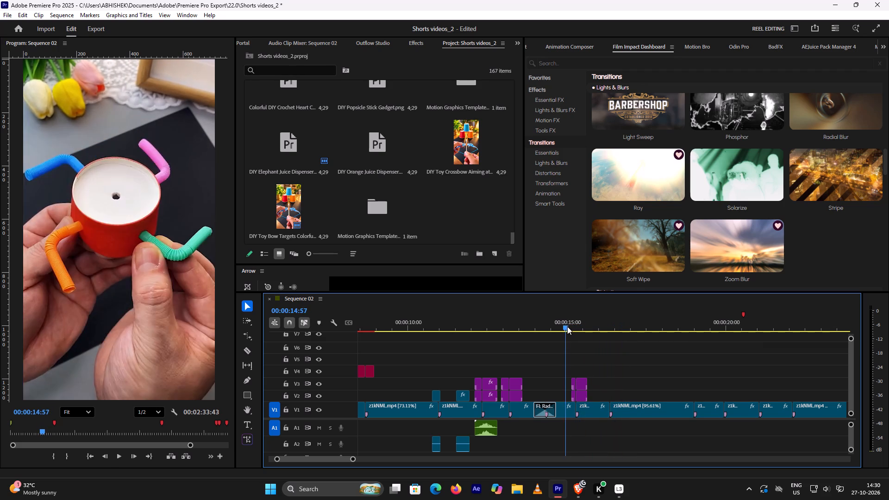
key("space")
key("space")
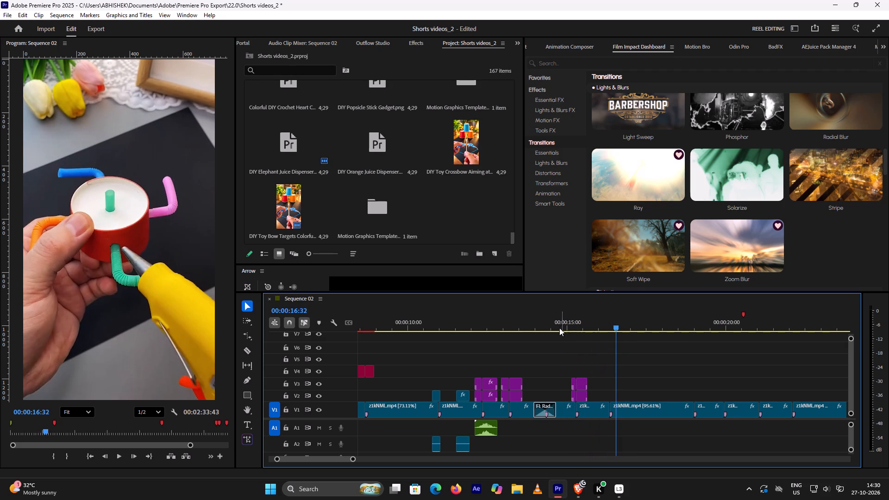
left_click(567, 328)
key("space")
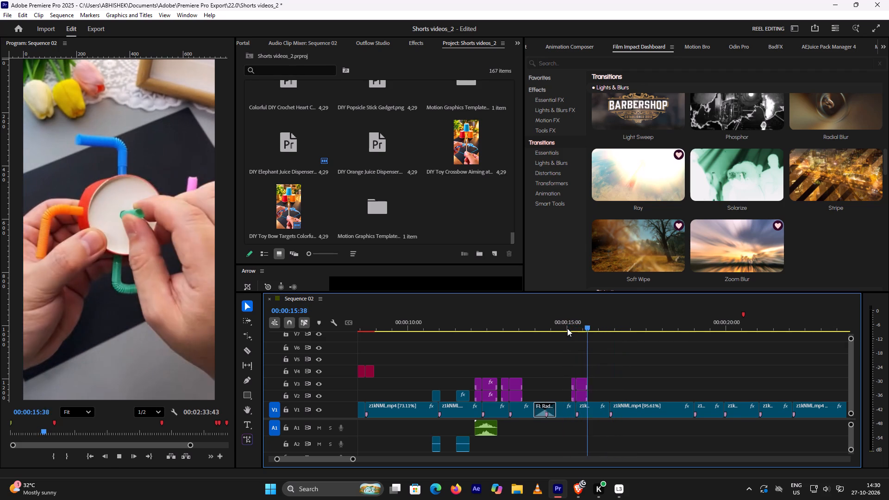
key("space")
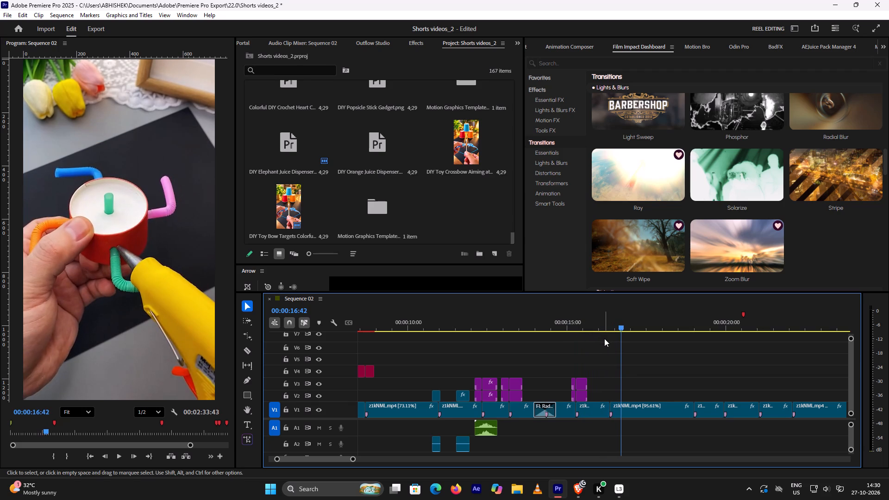
left_click(598, 325)
key("space")
key("space")
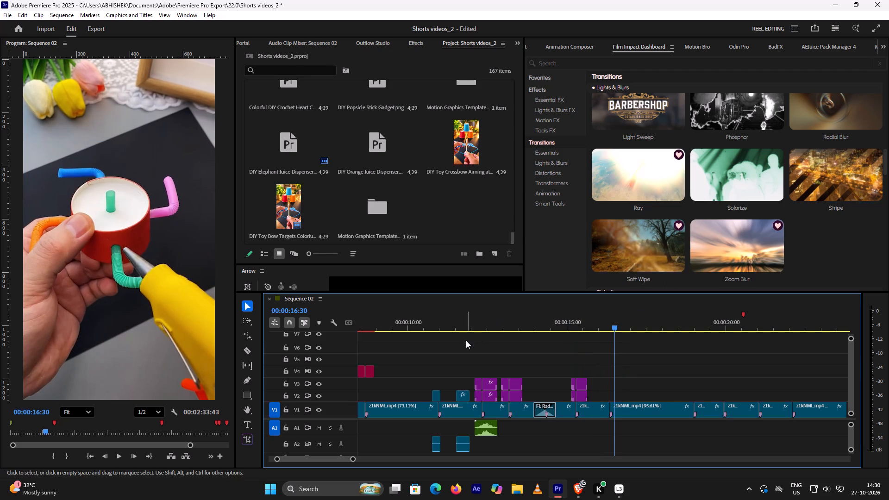
Move the blue clip near 11:31 on V2, with its A2 audio, onto the cut near 16:21, starting at about 16:10, and play it back.
left_click(456, 322)
key("space")
key("space")
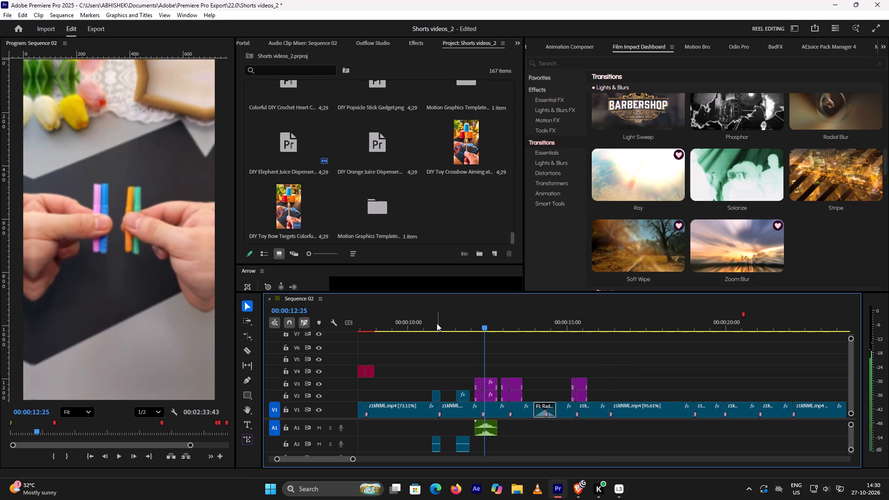
left_click(429, 321)
key("space")
key("space")
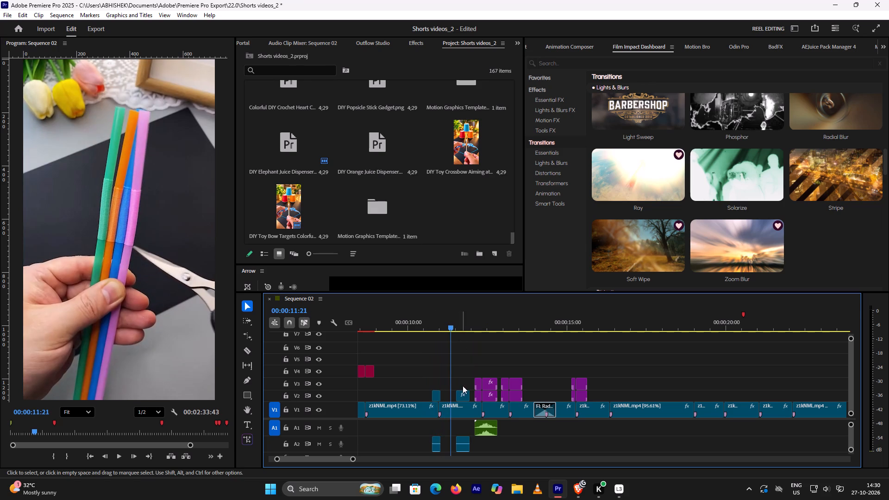
left_click_drag(464, 394, 608, 391)
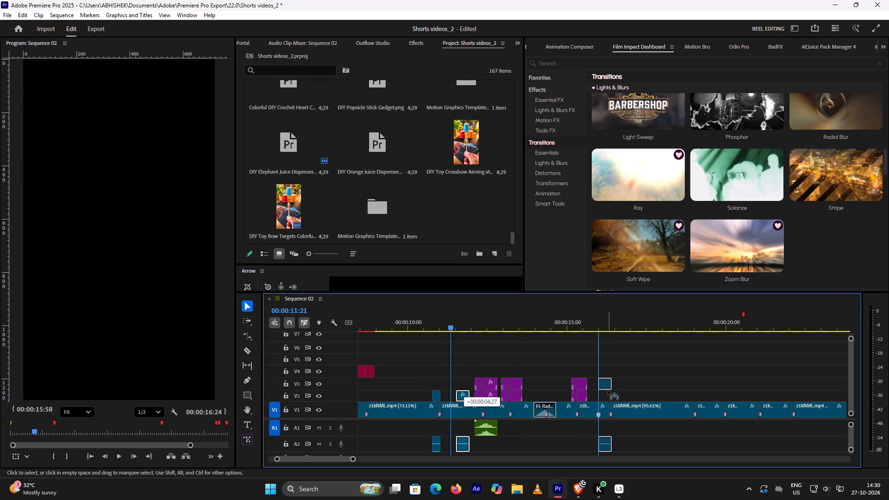
left_click_drag(608, 391, 612, 396)
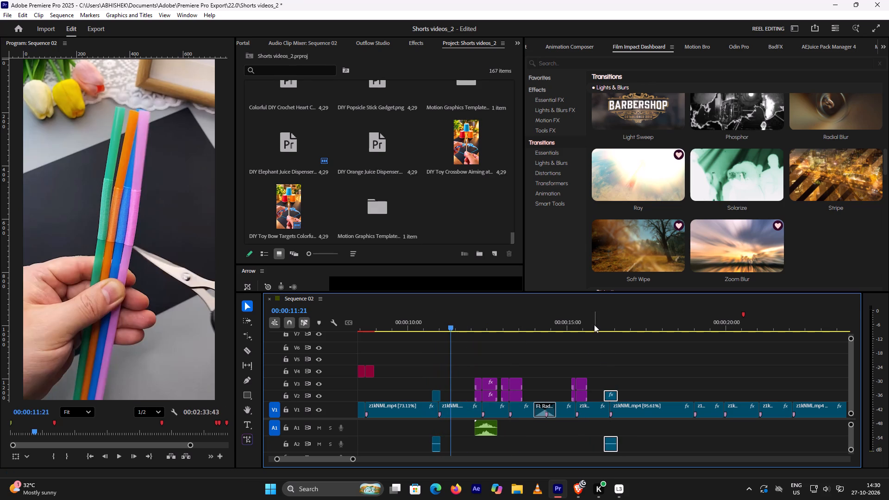
left_click(595, 320)
key("space")
key("space")
left_click(595, 320)
key("space")
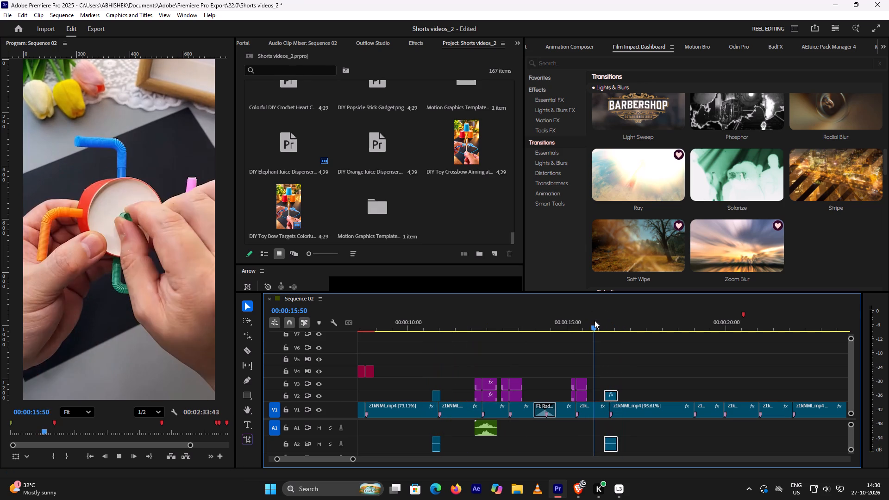
key("space")
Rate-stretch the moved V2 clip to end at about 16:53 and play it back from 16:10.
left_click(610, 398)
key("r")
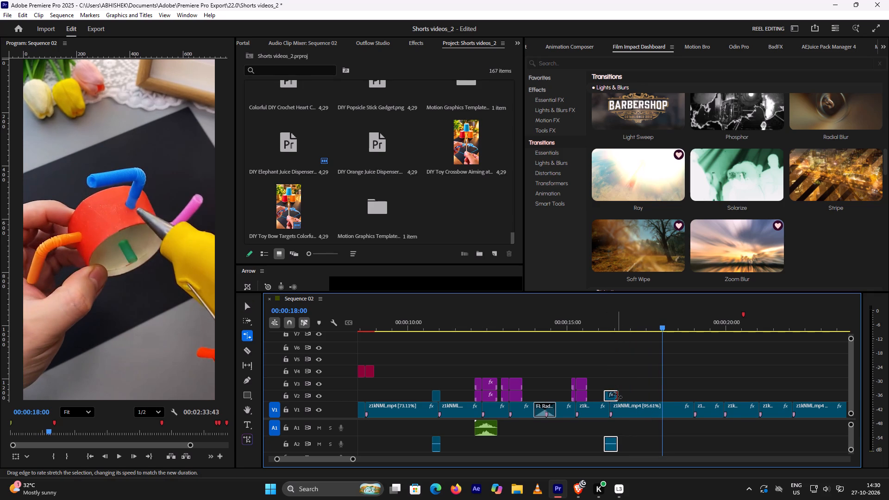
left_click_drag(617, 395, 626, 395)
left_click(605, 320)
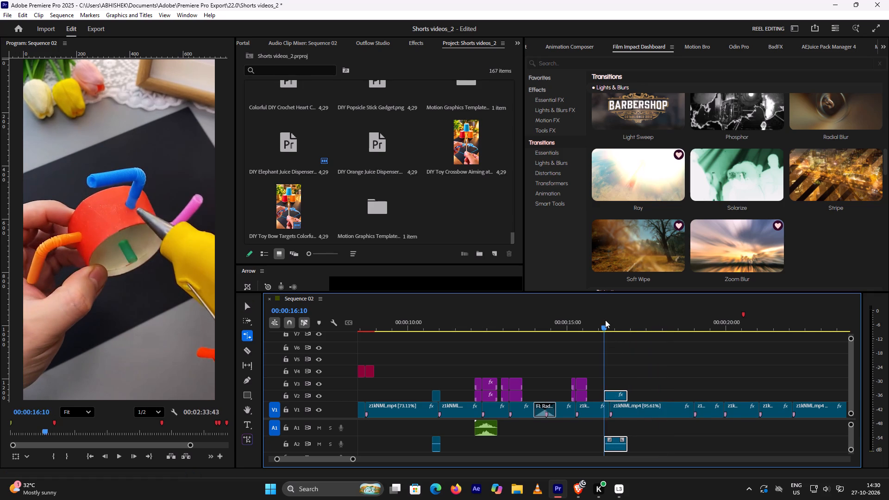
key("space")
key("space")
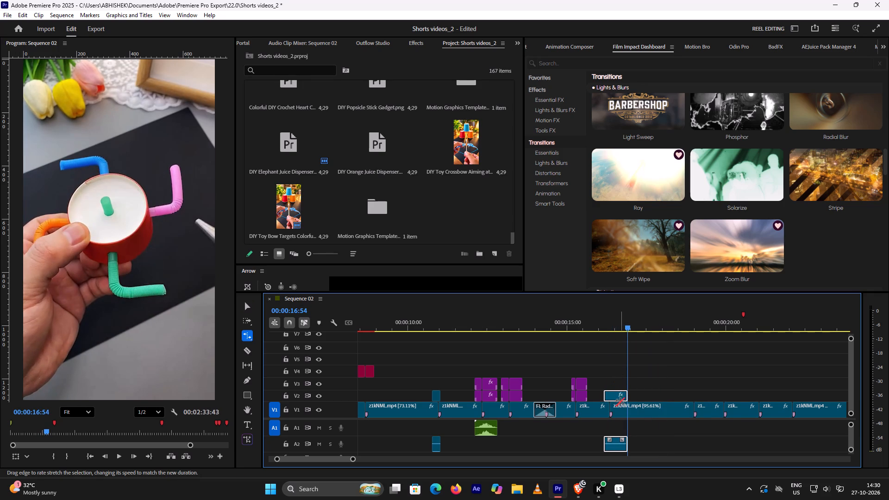
Delete the blue clip on V2 over the 16:21 cut together with its A2 audio.
left_click(620, 397)
key("Delete")
Play back the sequence from before the purple transitions near 12:20 through about 16:53 to examine the successive transitions.
scroll(473, 355, "up", 2)
scroll(473, 355, "down", 4, "alt")
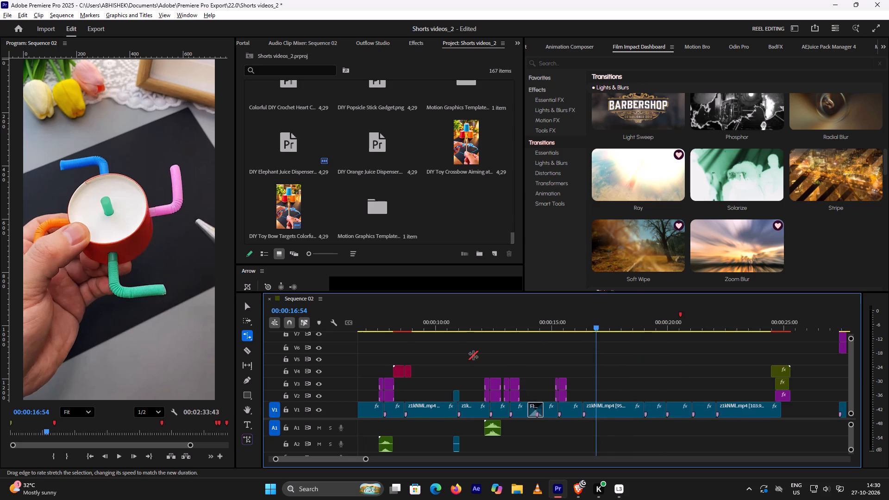
scroll(473, 355, "down", 4, "alt")
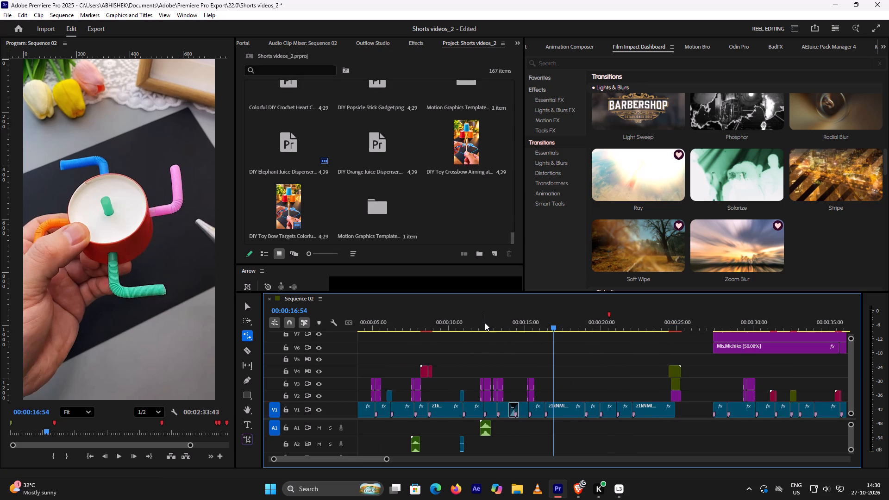
key("v")
left_click(484, 323)
key("space")
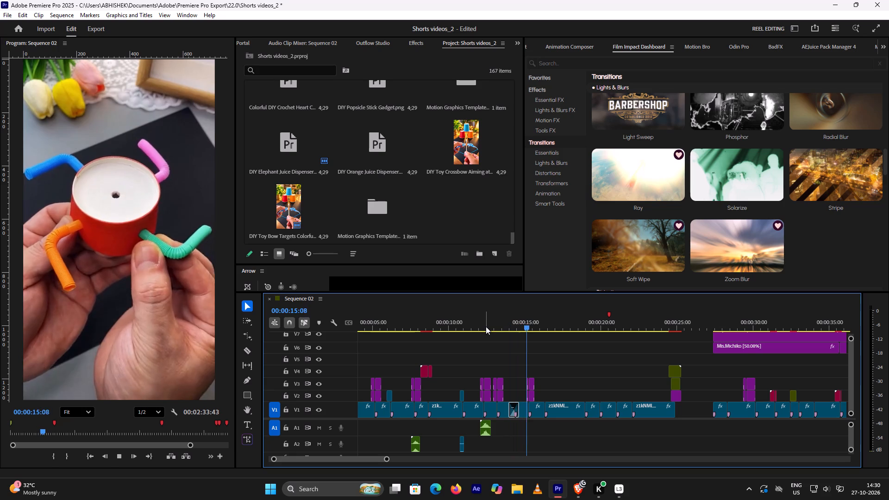
key("space")
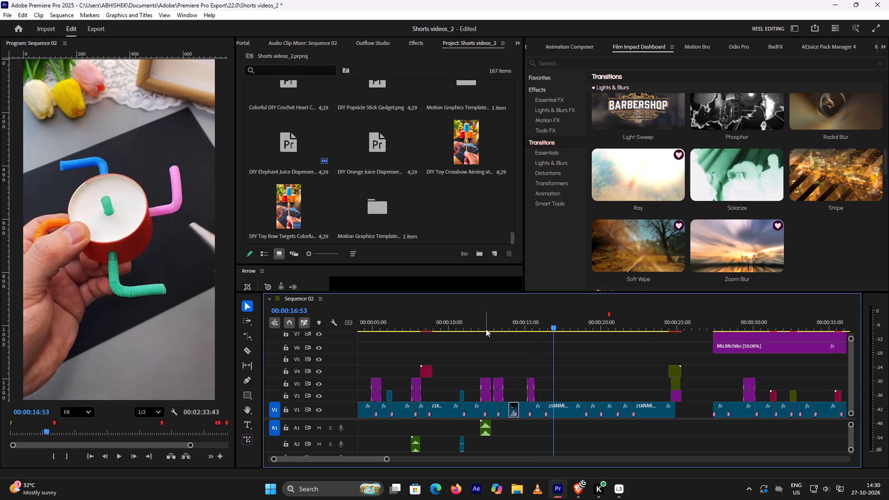
Apply the 6x preset from Motion Bro's Simple Transform category to the two V1 clips meeting at the 16:21 cut.
left_click_drag(551, 326, 551, 327)
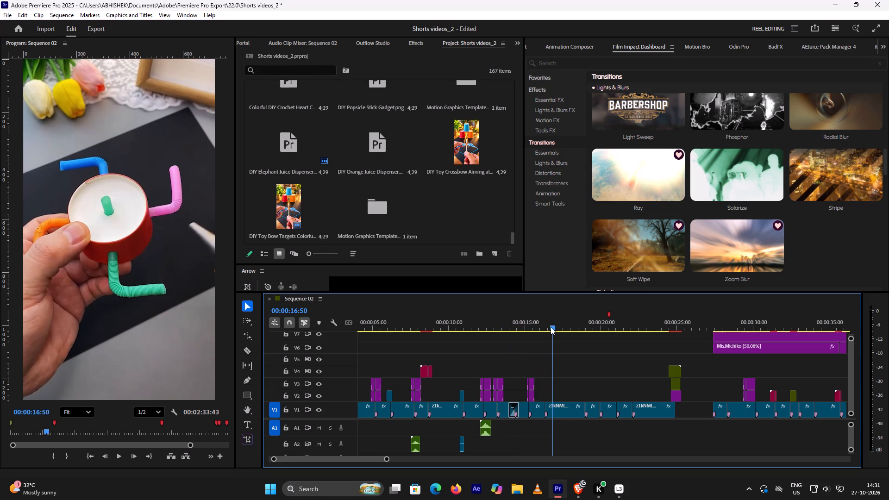
left_click_drag(551, 327, 545, 332)
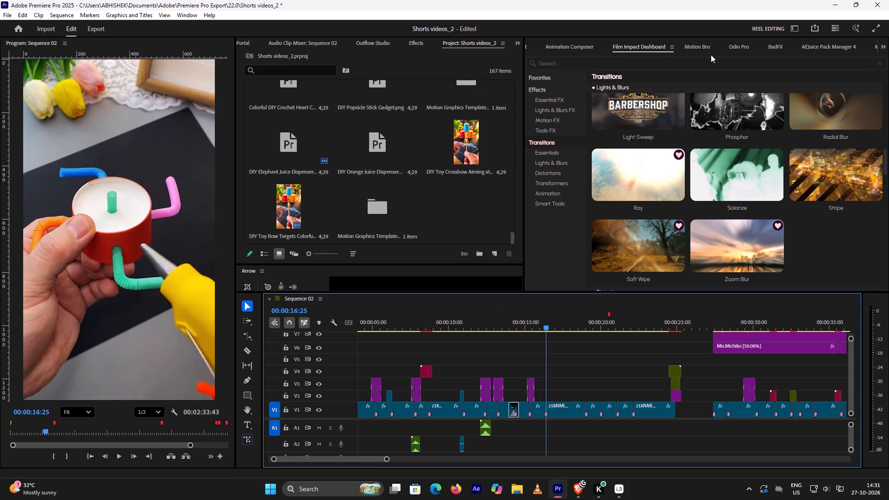
left_click(701, 45)
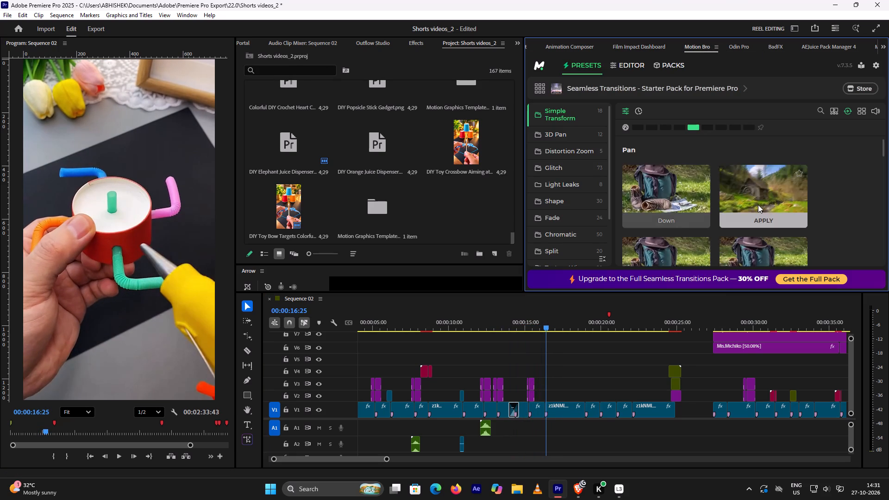
scroll(755, 208, "down", 10)
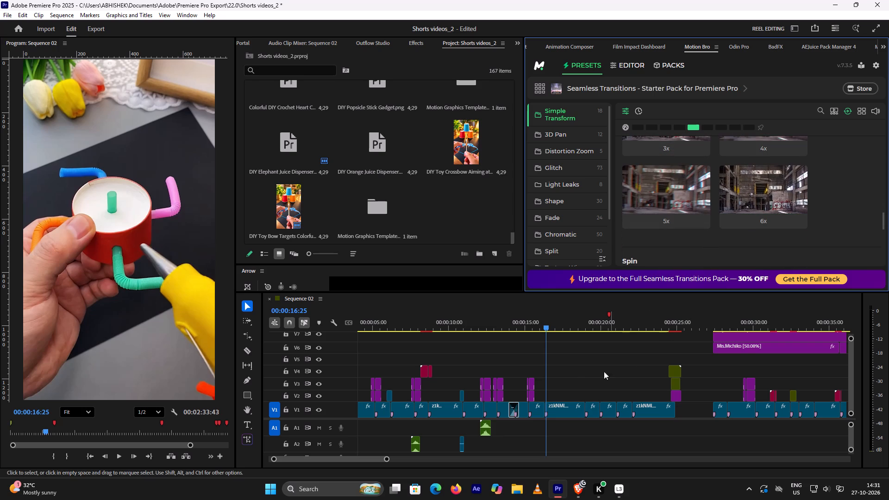
left_click_drag(537, 381, 561, 419)
key("ctrl+z")
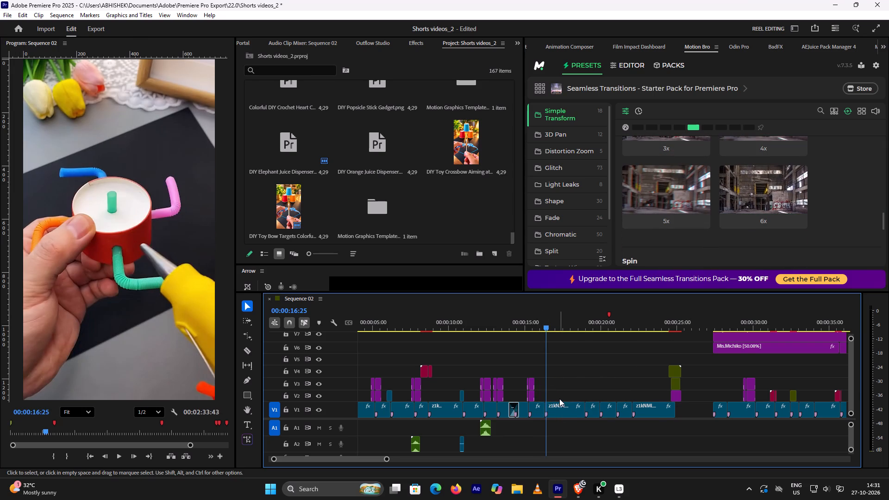
scroll(558, 397, "up", 9, "alt")
left_click_drag(512, 385, 535, 426)
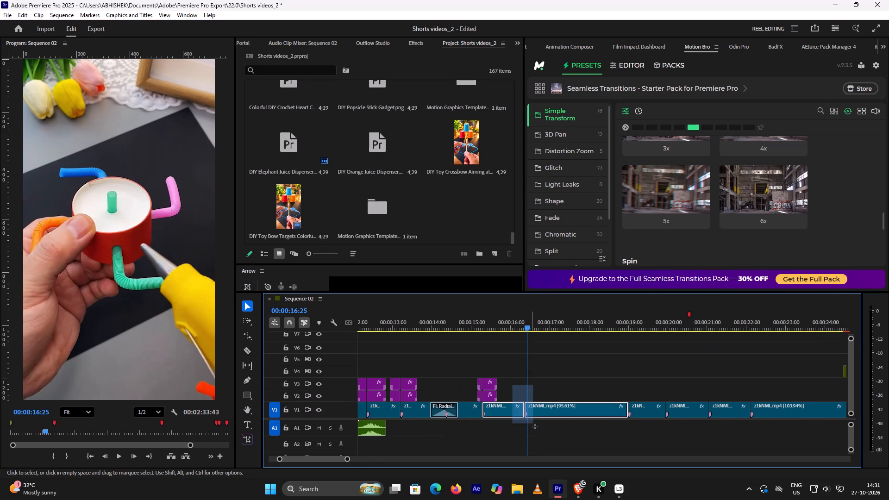
left_click_drag(535, 426, 539, 431)
key("Up")
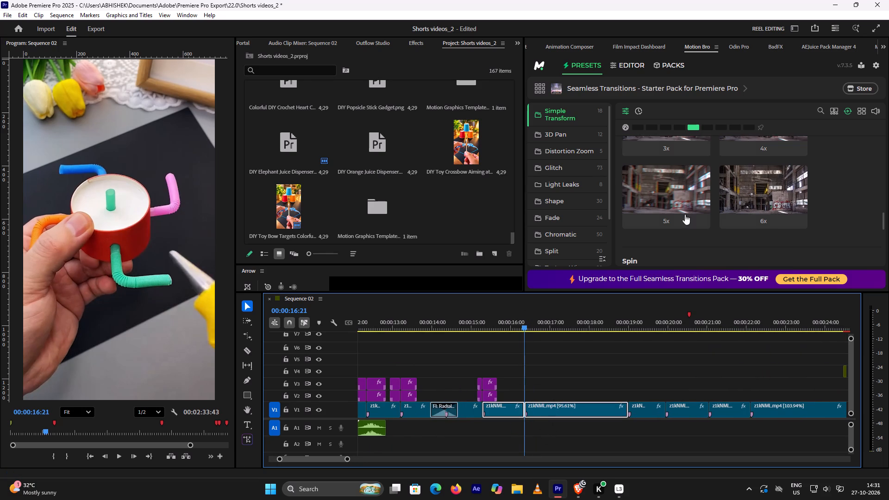
left_click(745, 222)
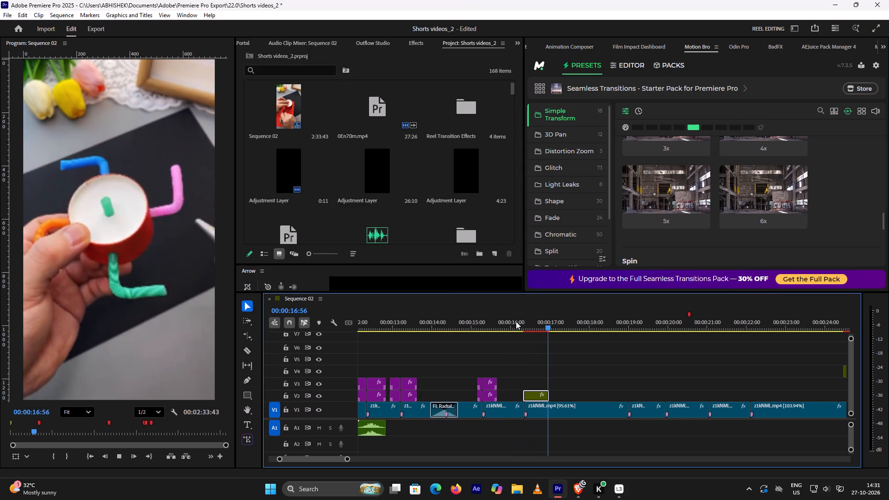
key("space")
left_click(516, 321)
key("space")
key("space")
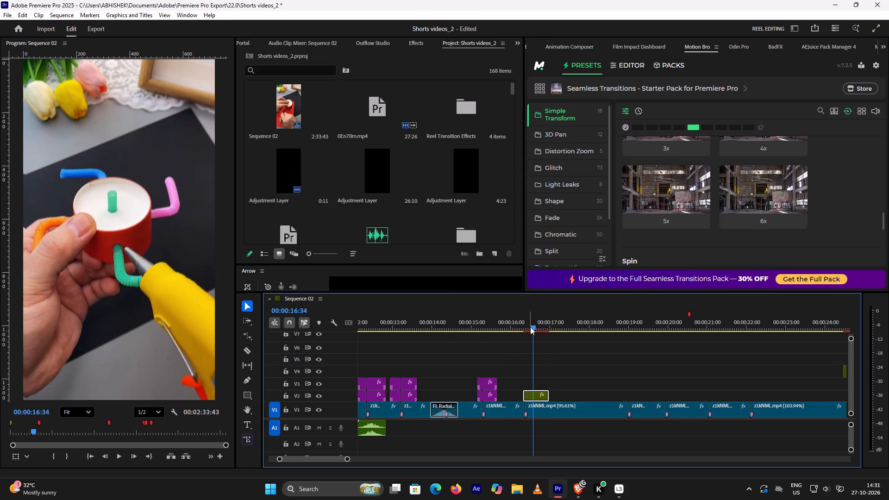
left_click_drag(530, 327, 517, 341)
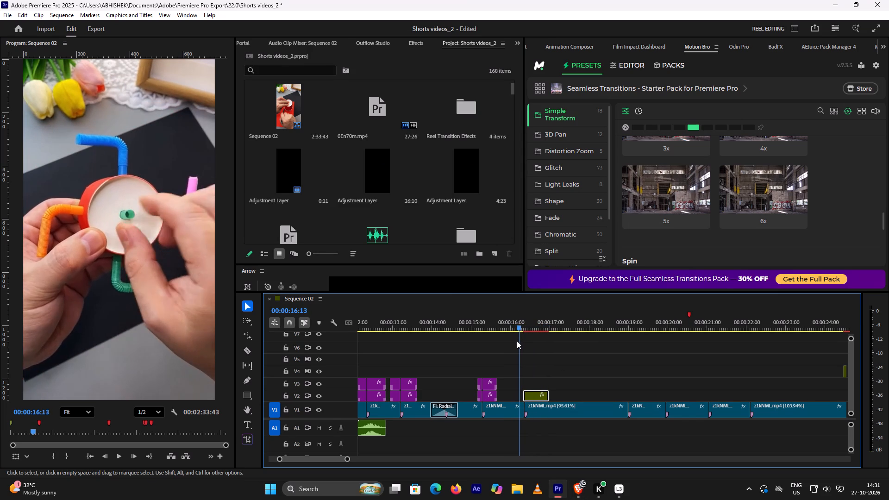
left_click_drag(517, 341, 526, 343)
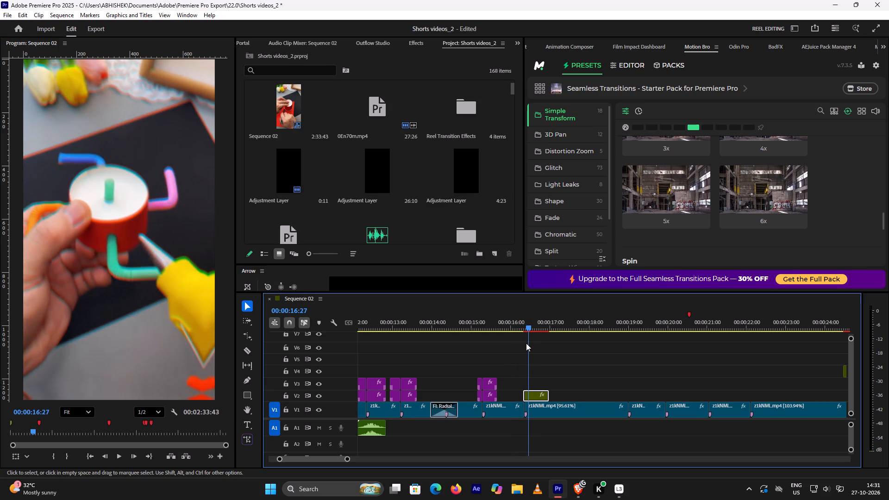
left_click_drag(526, 343, 518, 348)
key("space")
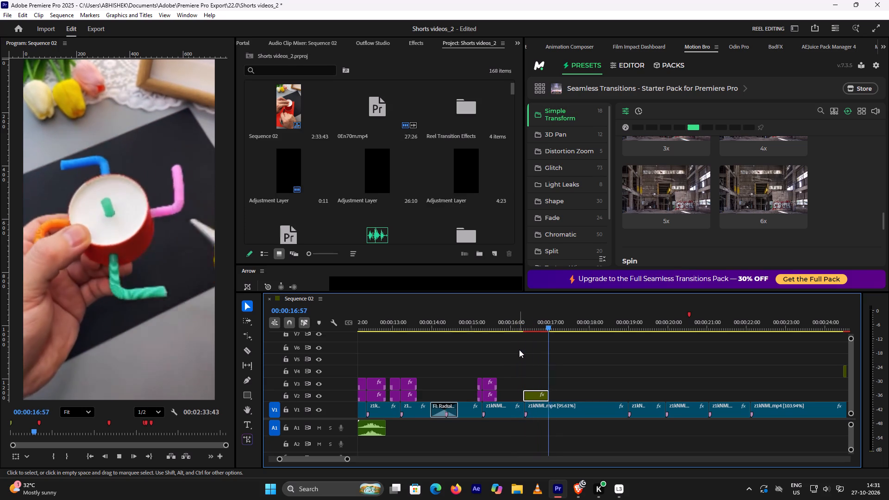
key("space")
left_click(508, 319)
key("space")
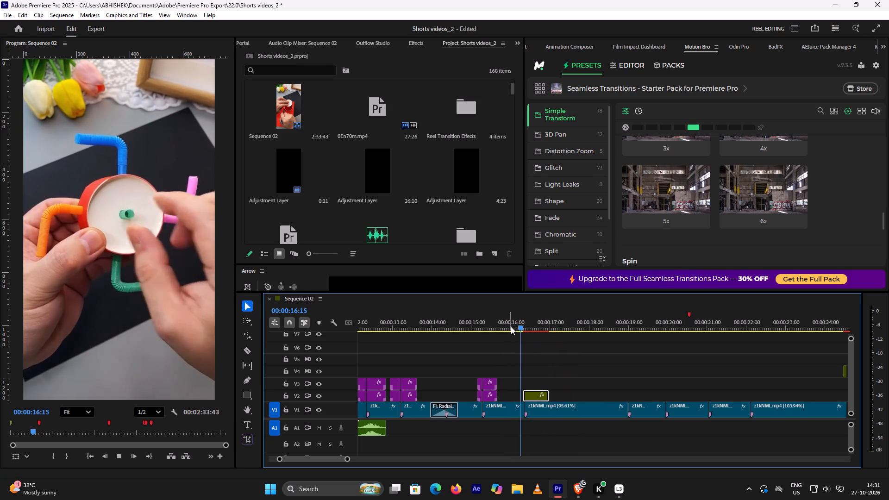
key("space")
Play on to the cut near 19:00 and replay it repeatedly from about 18:46 to examine the change of shot.
key("space")
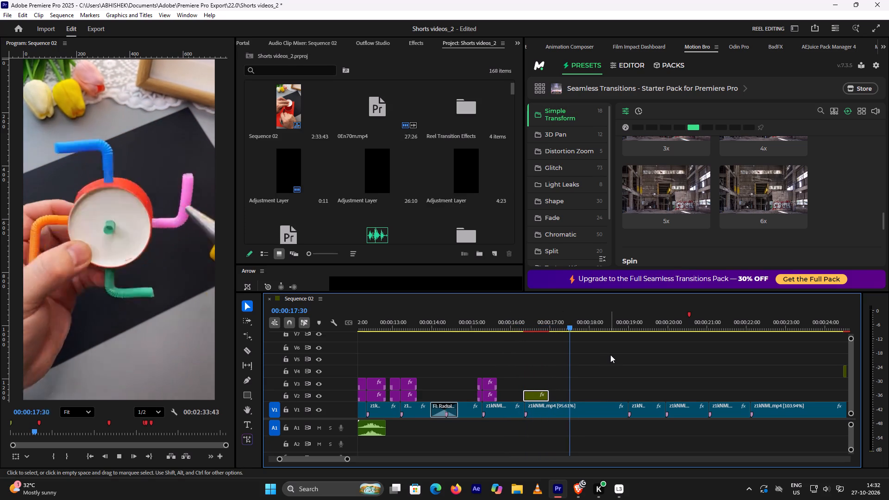
key("space")
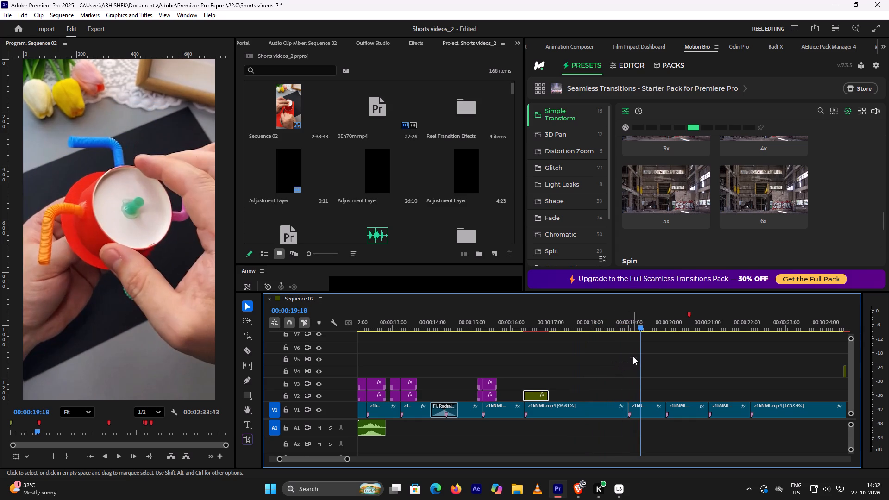
left_click(621, 319)
key("space")
key("space")
left_click(621, 318)
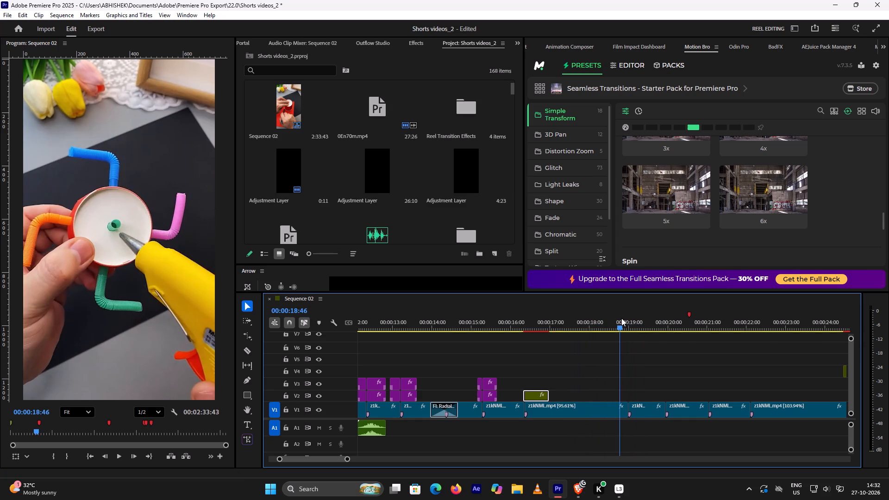
key("space")
key("space")
left_click(621, 318)
key("space")
key("space")
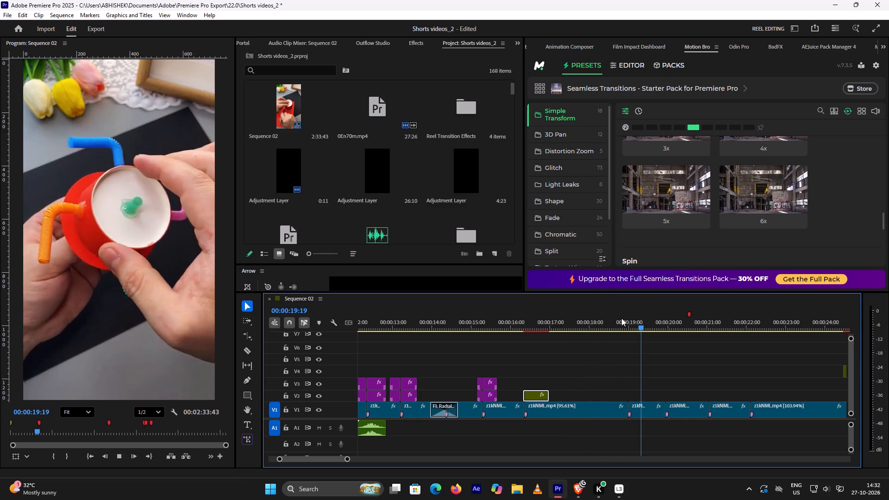
left_click(621, 318)
key("space")
key("space")
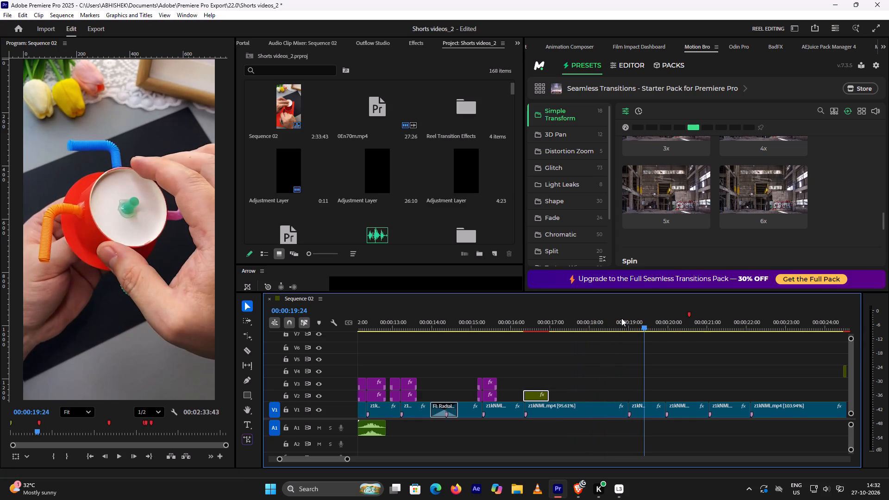
left_click(621, 318)
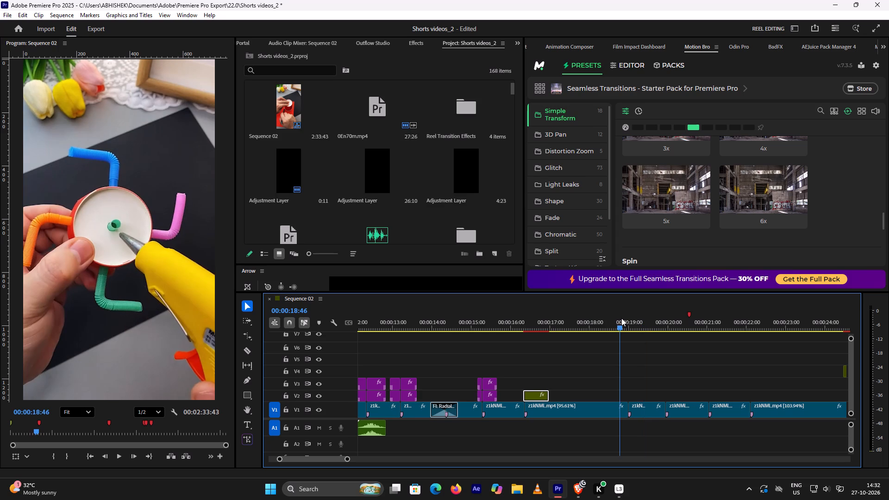
key("space")
key("space")
left_click(621, 318)
key("space")
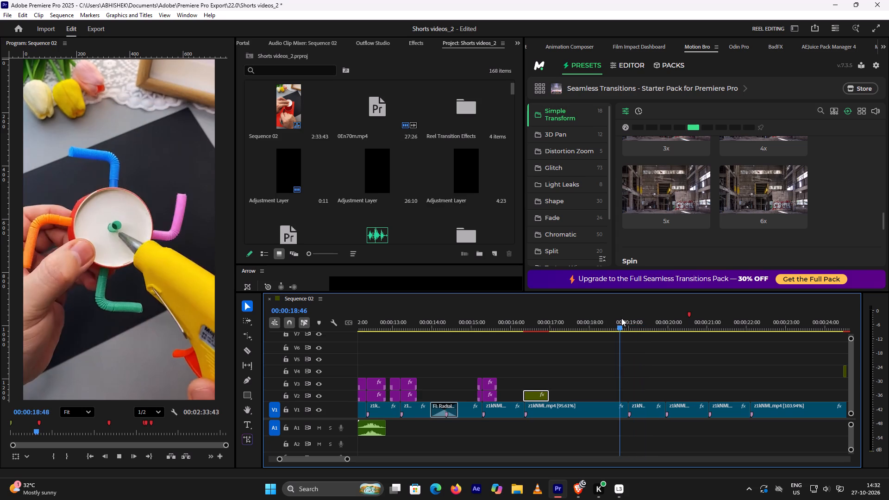
key("space")
left_click(621, 318)
key("space")
key("space")
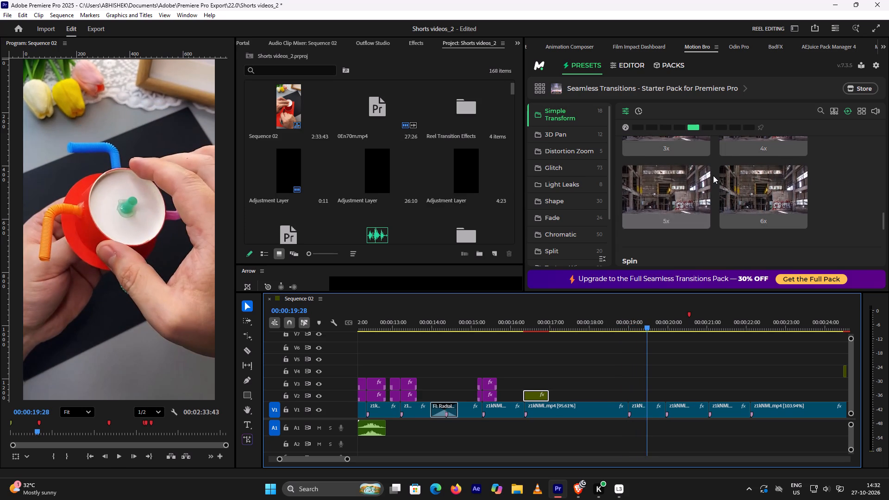
Browse the Motion Bro and Animation Composer transition presets and preview the Bottom-Left variant of Pan.
scroll(713, 175, "down", 5)
scroll(711, 175, "up", 3)
scroll(711, 175, "down", 3)
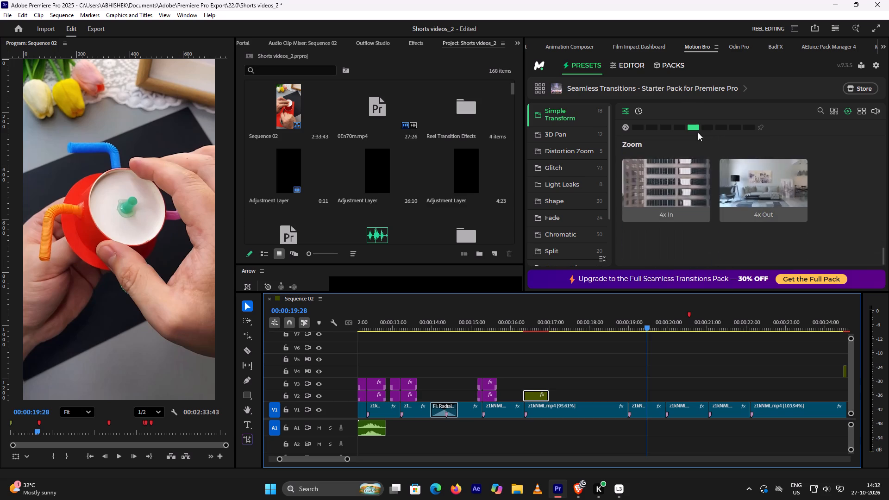
left_click(557, 46)
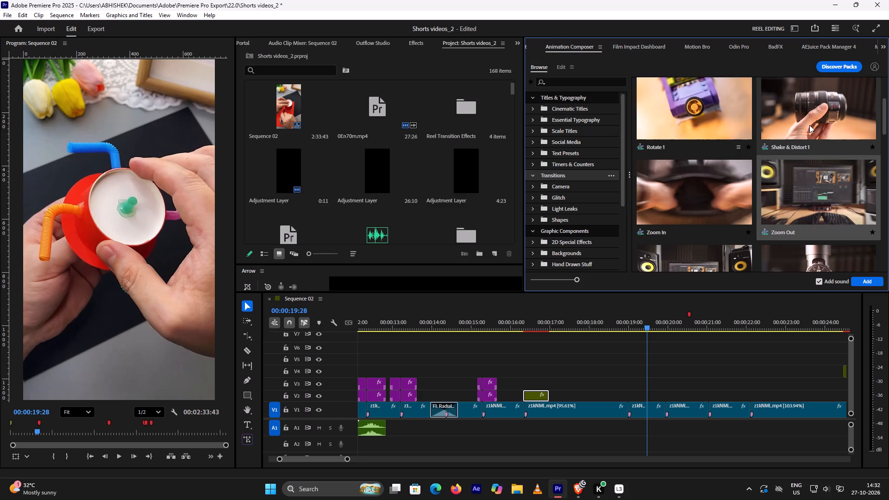
left_click(809, 125)
left_click(703, 113)
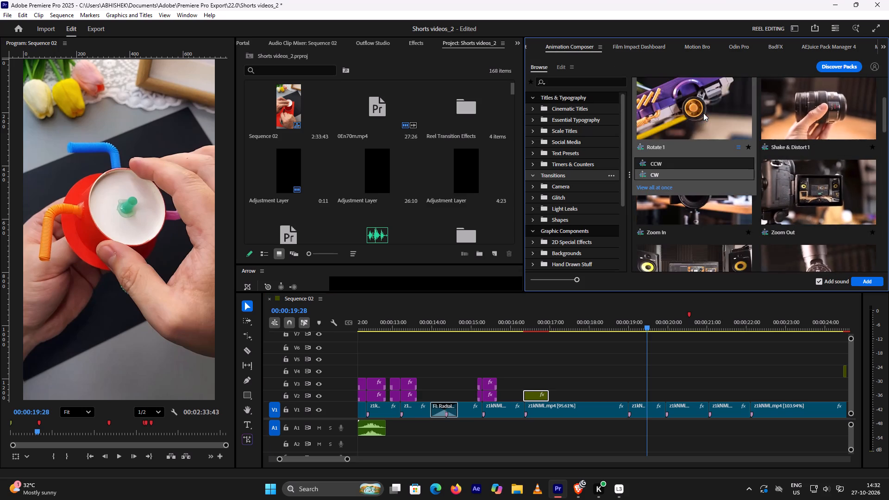
scroll(777, 115, "up", 3)
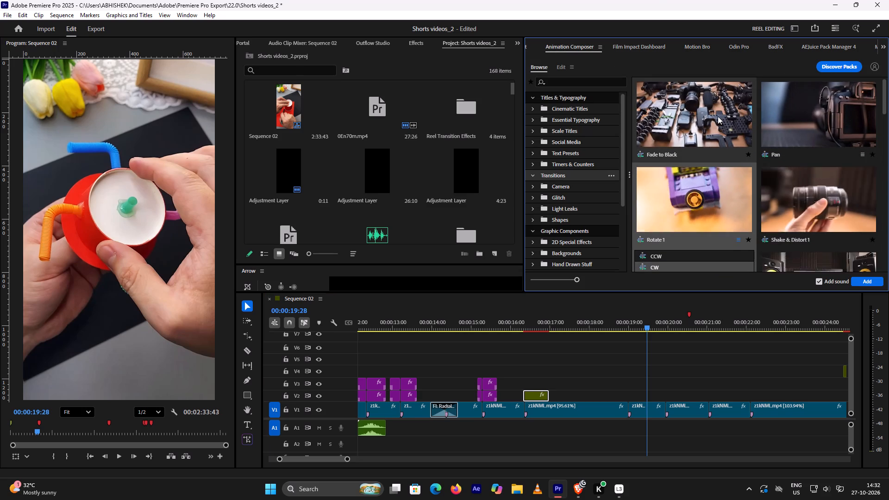
left_click(861, 154)
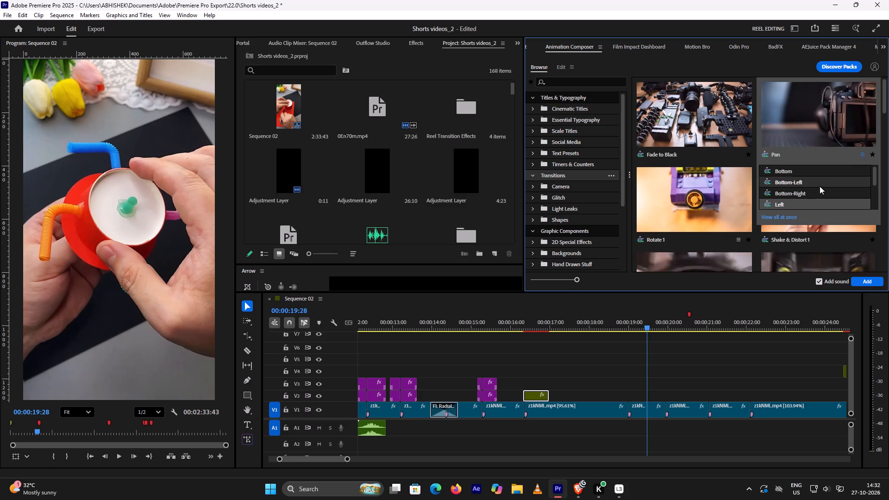
left_click(802, 181)
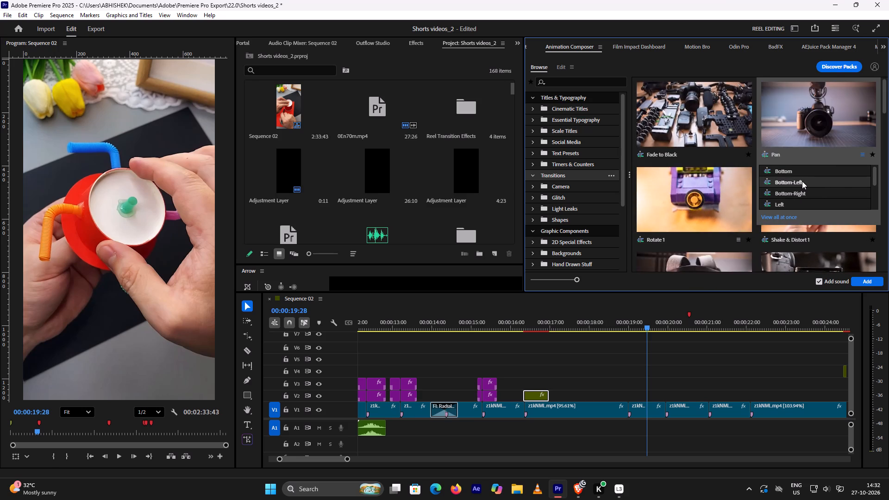
Play back the sequence from about 14:44 to 19:30 to review the transitions leading up to the 19:00 cut.
left_click(477, 325)
key("space")
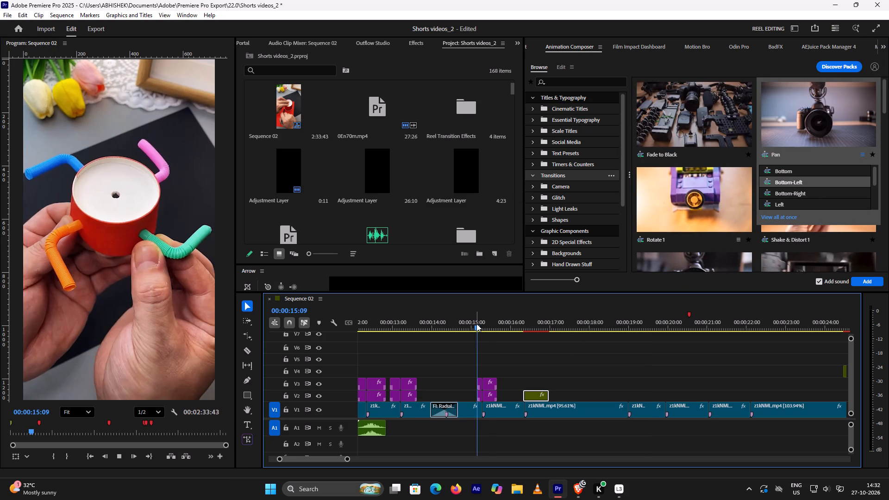
key("space")
key("space")
key("space")
left_click(462, 324)
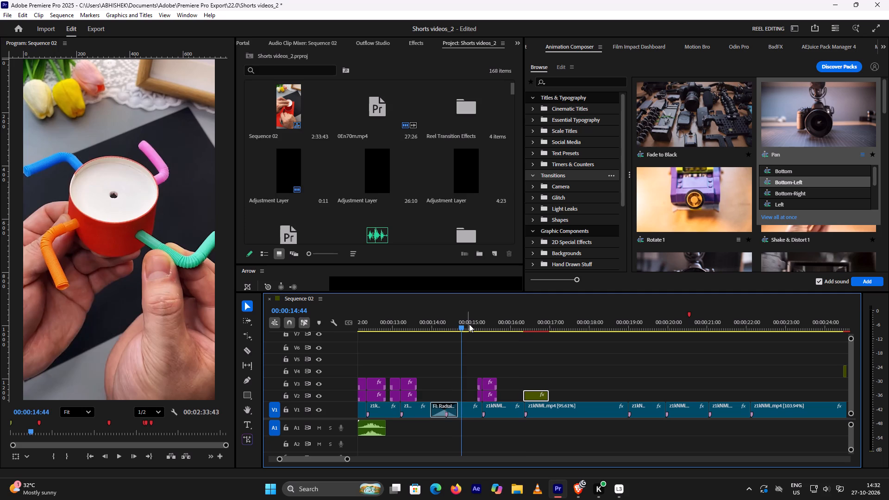
key("space")
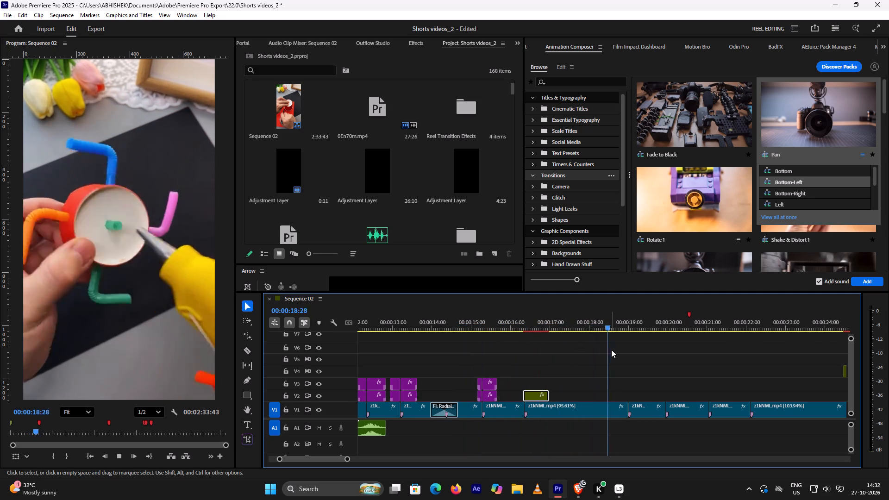
key("space")
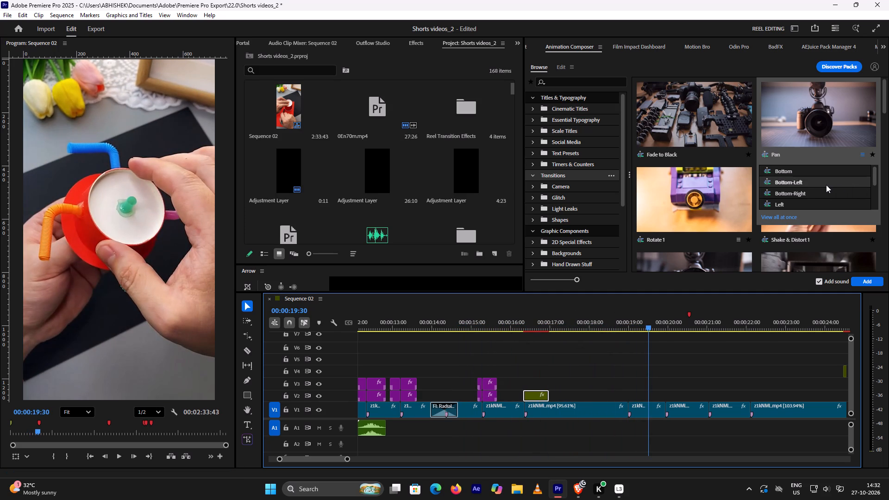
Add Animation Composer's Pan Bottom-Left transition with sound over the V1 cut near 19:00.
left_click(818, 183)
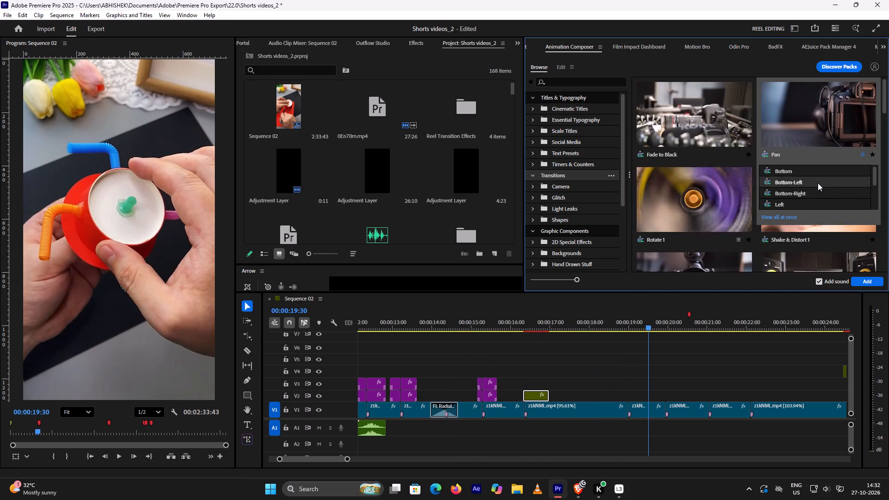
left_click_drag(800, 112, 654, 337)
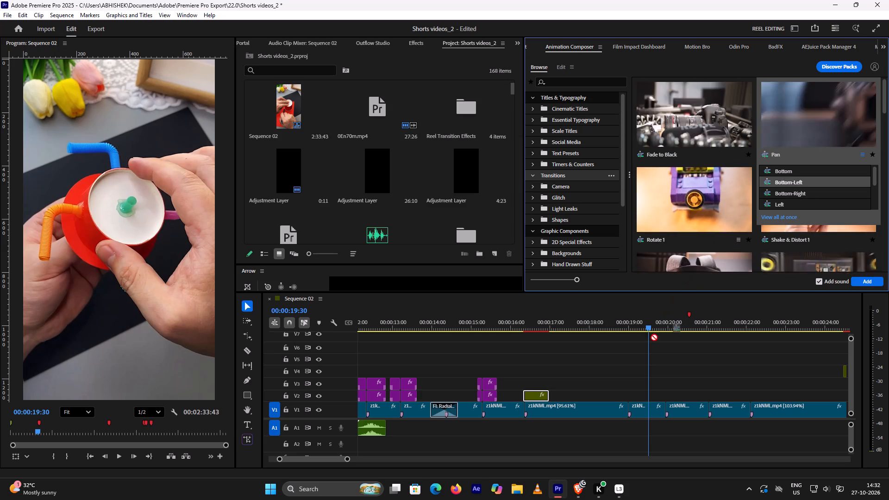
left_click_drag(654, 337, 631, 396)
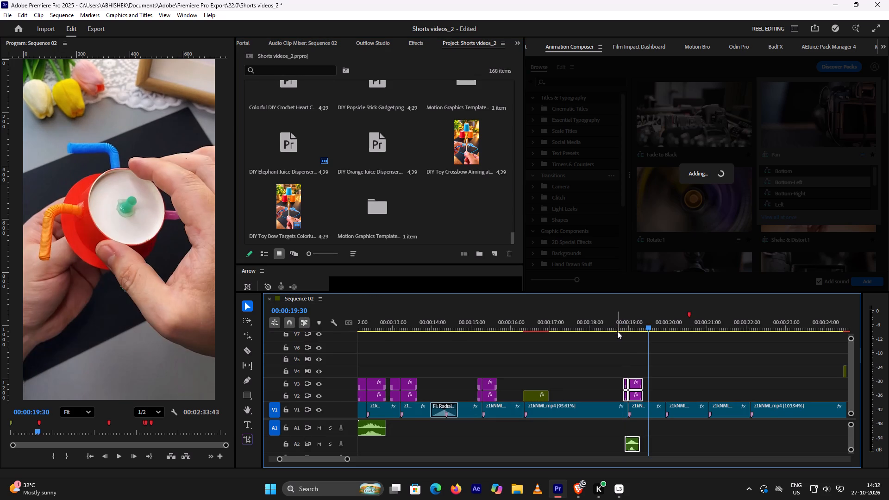
Play back the sequence from just before 19:00 to examine the Pan Bottom-Left transition and the following shots.
left_click(620, 327)
key("space")
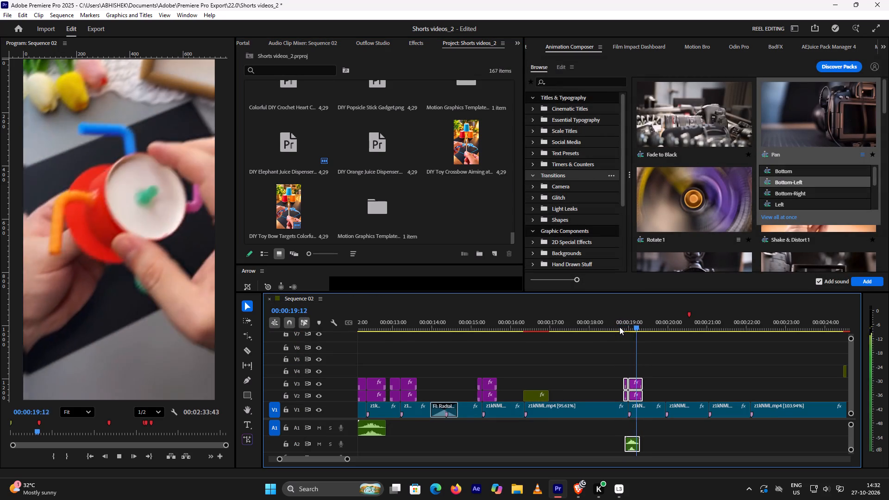
key("space")
left_click(620, 327)
key("space")
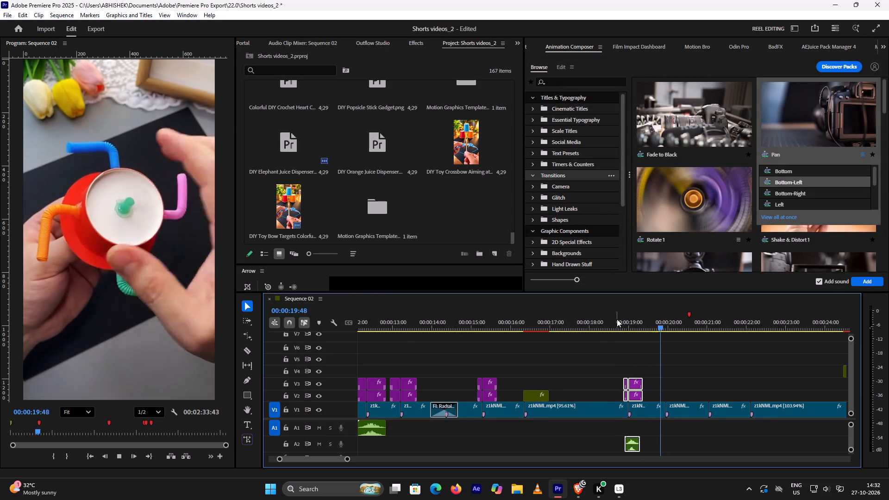
key("space")
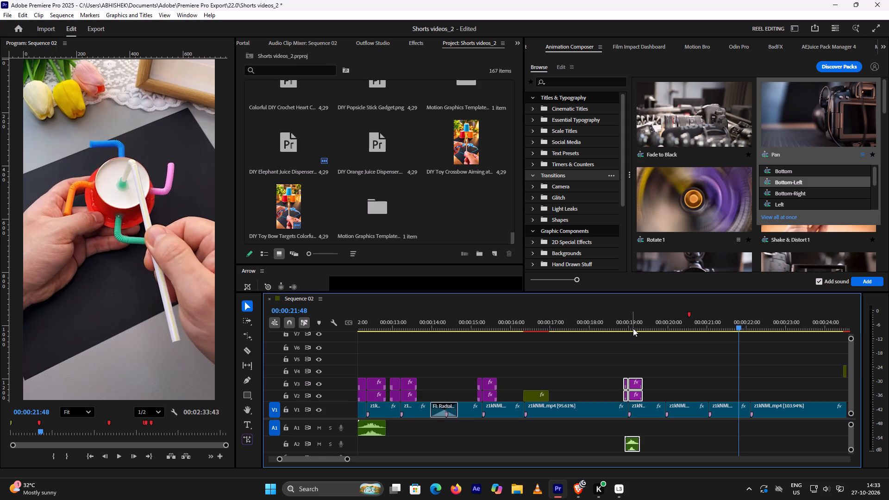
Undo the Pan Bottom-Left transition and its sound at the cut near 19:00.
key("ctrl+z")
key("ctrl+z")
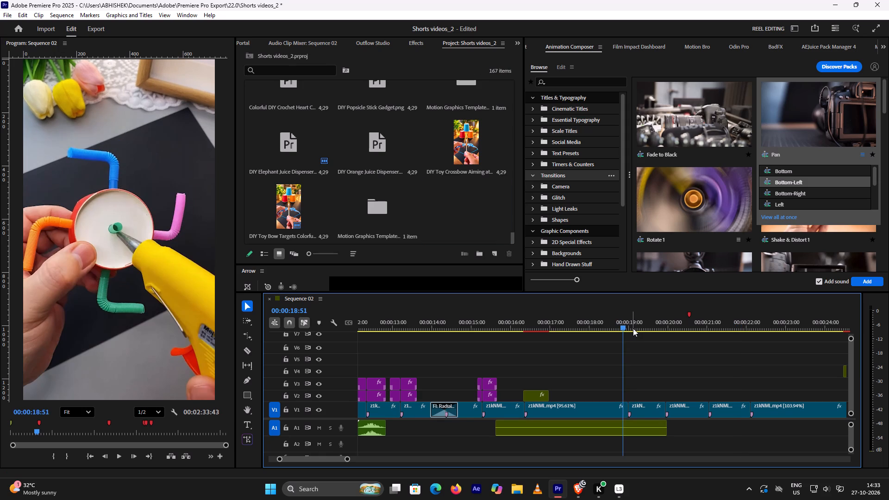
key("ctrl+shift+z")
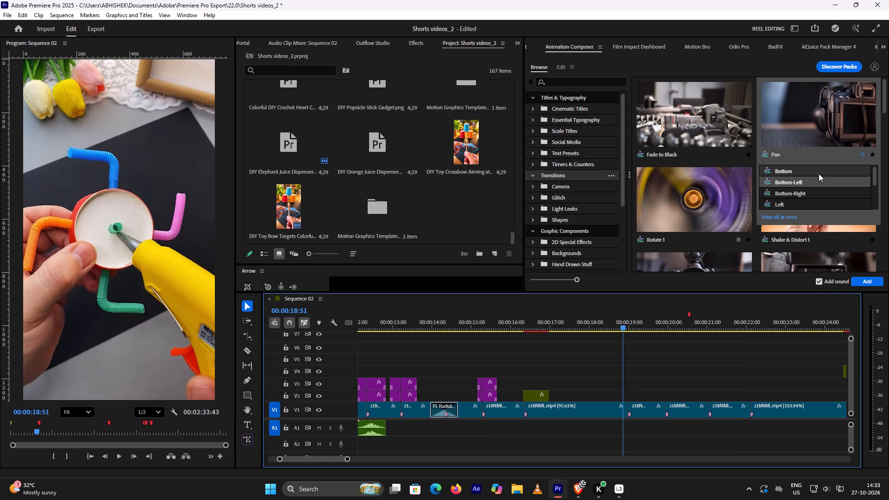
Add Animation Composer's Generated Light Leak 4 transition on V2 and centre it over the V1 cut at about 18:51.
scroll(749, 149, "down", 12)
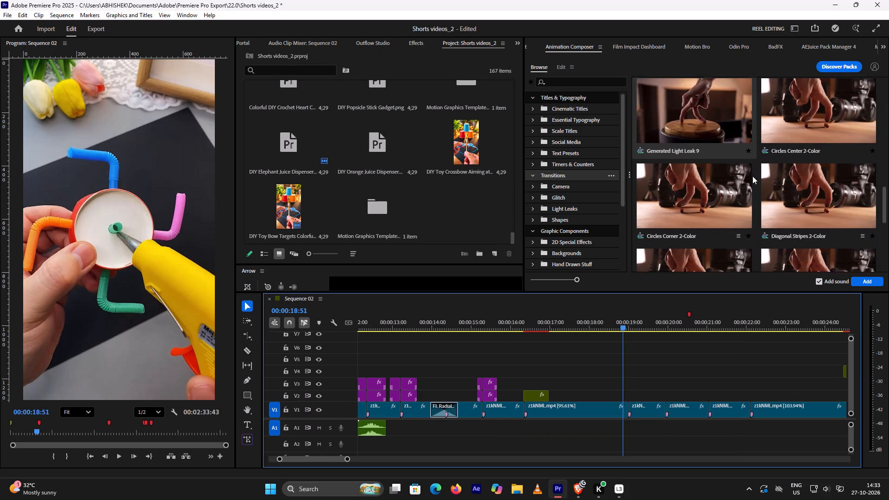
left_click(806, 169)
scroll(734, 162, "up", 3)
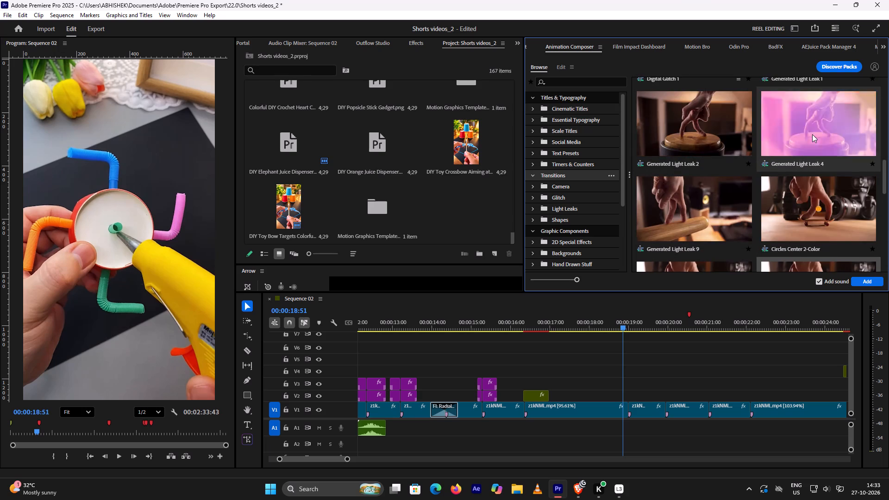
double_click(813, 134)
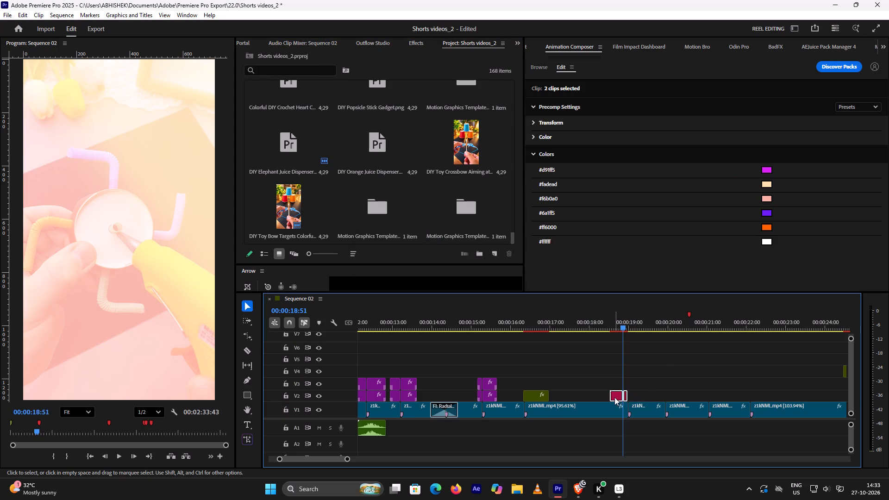
left_click_drag(614, 397, 620, 397)
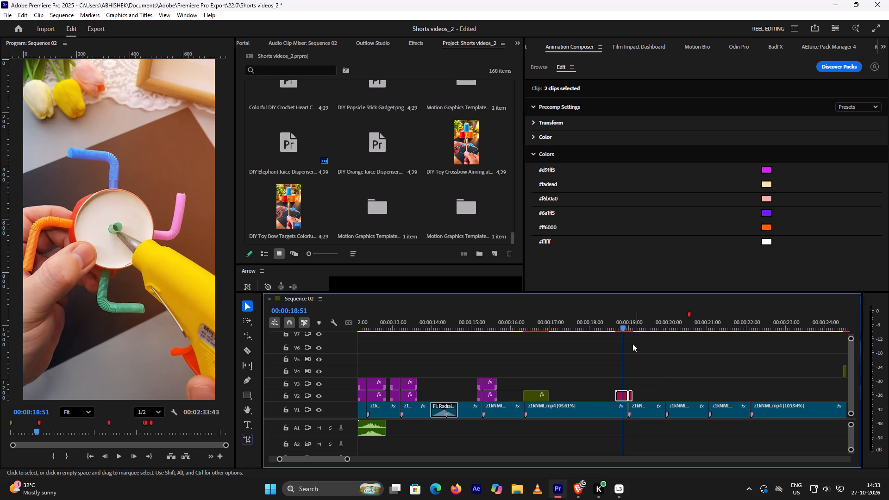
Play back the sequence from about 18:30 to 20:32 to review the light leak transition and the following cut.
left_click(613, 322)
key("space")
key("space")
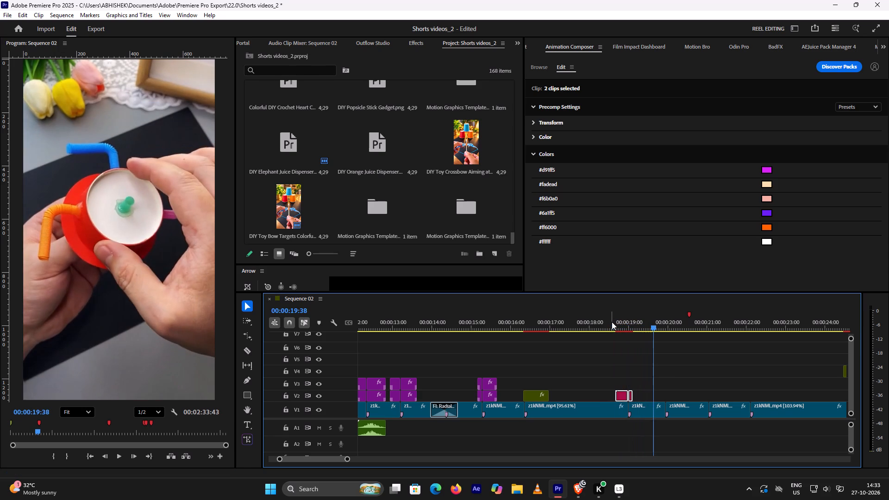
key("space")
key("space")
left_click(660, 324)
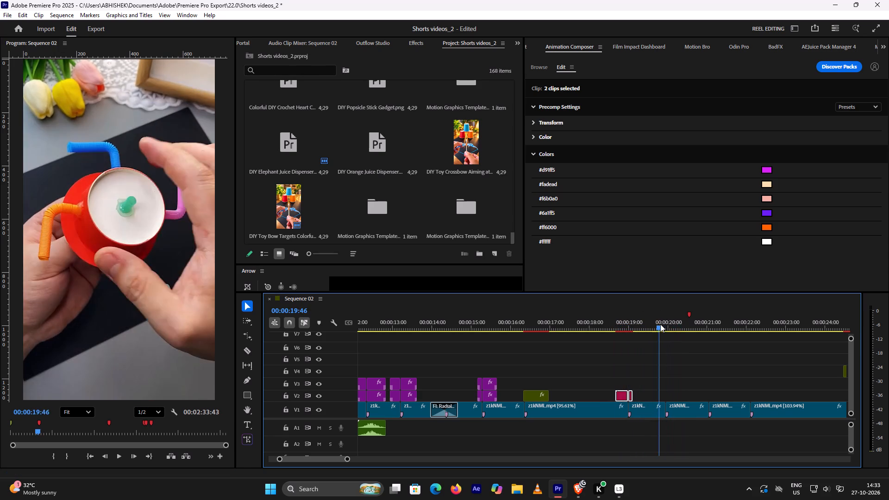
key("space")
key("space")
left_click(661, 324)
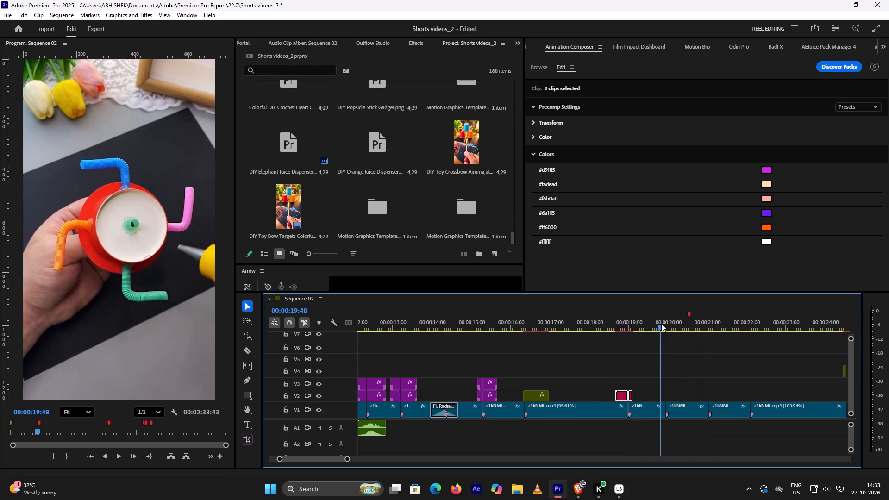
key("space")
key("space")
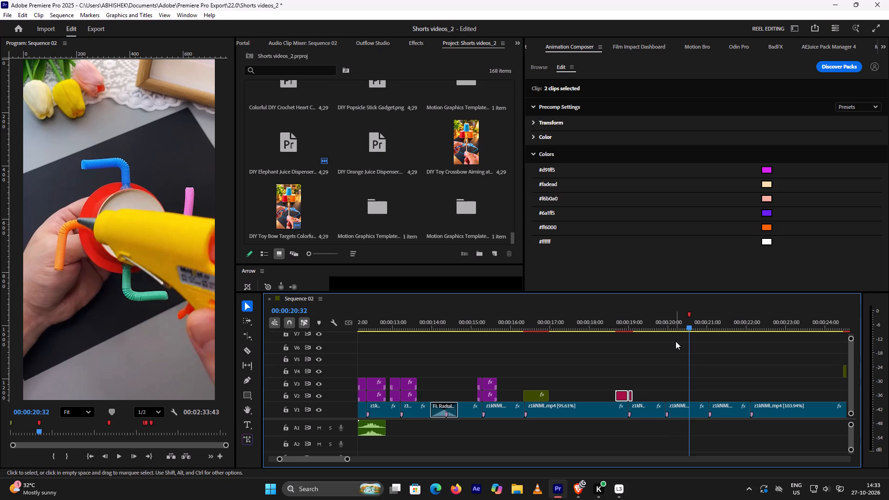
Examine the Rotate 1 variants for the cut at 19:56 and replay the existing radial transition around 14:00.
key("Up")
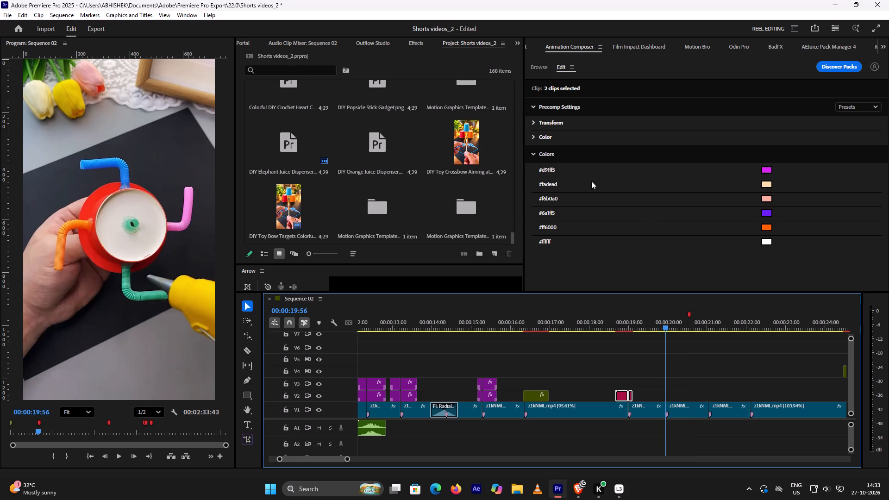
left_click(579, 44)
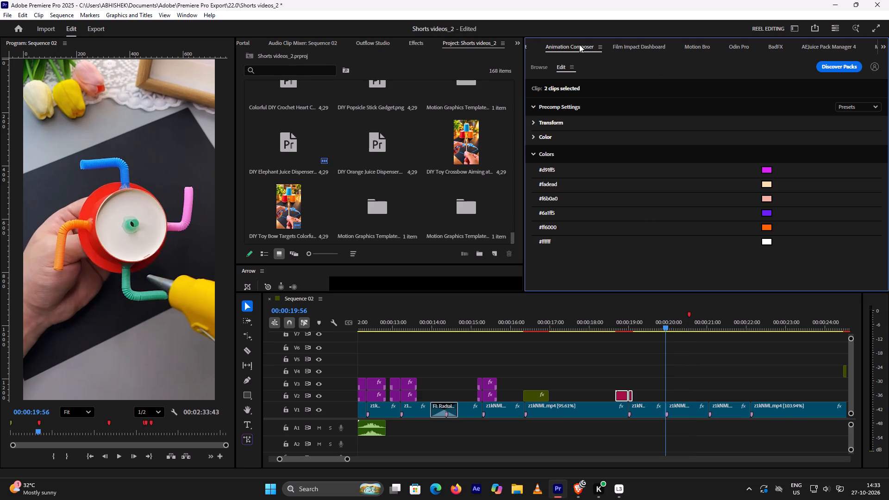
left_click(541, 69)
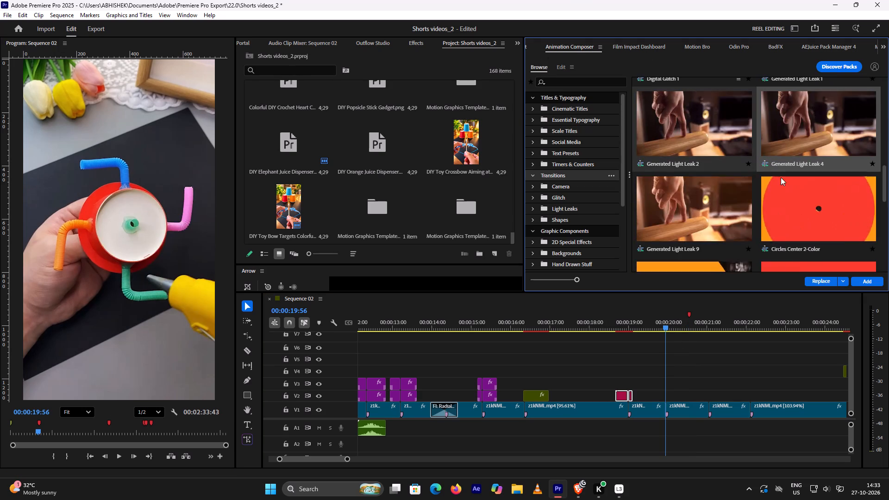
scroll(786, 186, "down", 4)
scroll(736, 178, "up", 12)
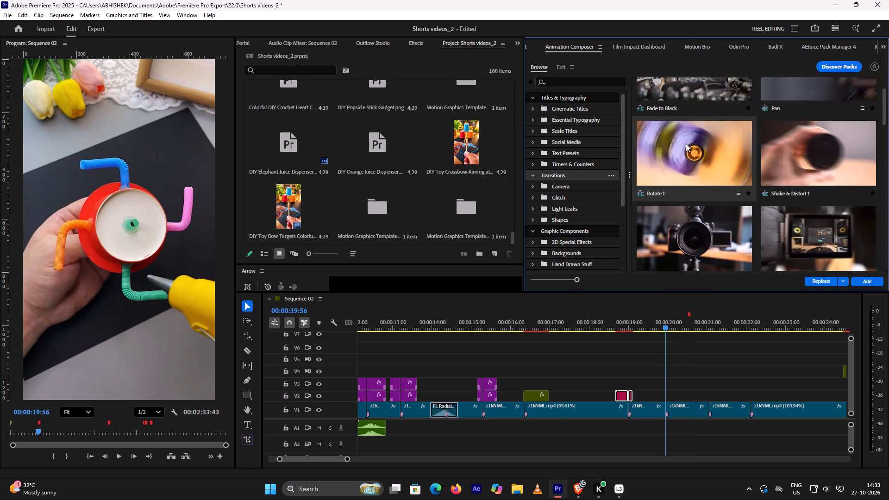
left_click(739, 193)
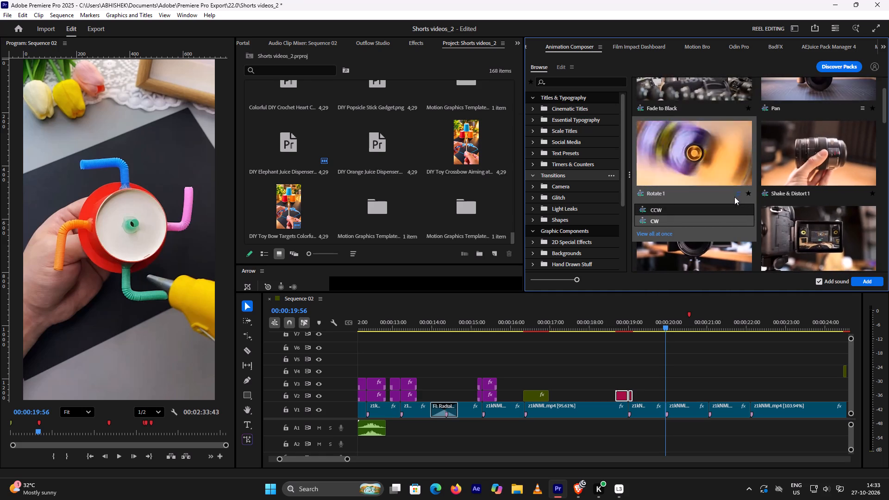
left_click(706, 218)
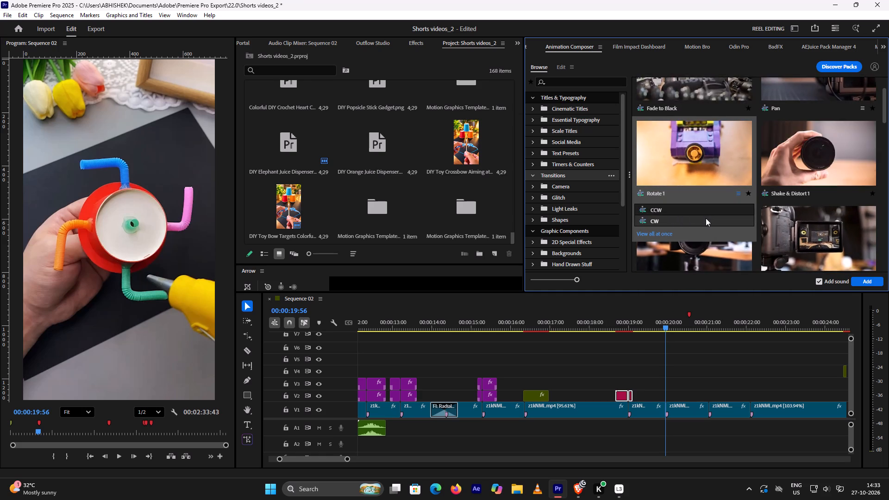
left_click(386, 328)
left_click(426, 330)
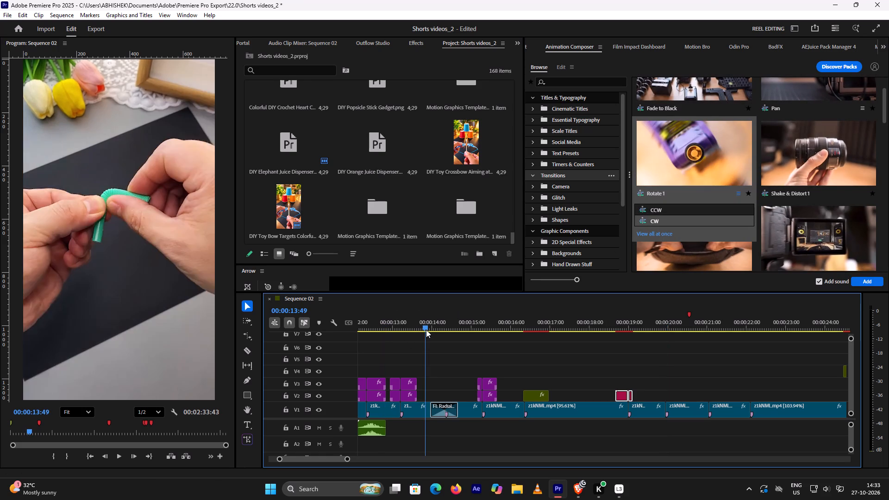
key("space")
key("space")
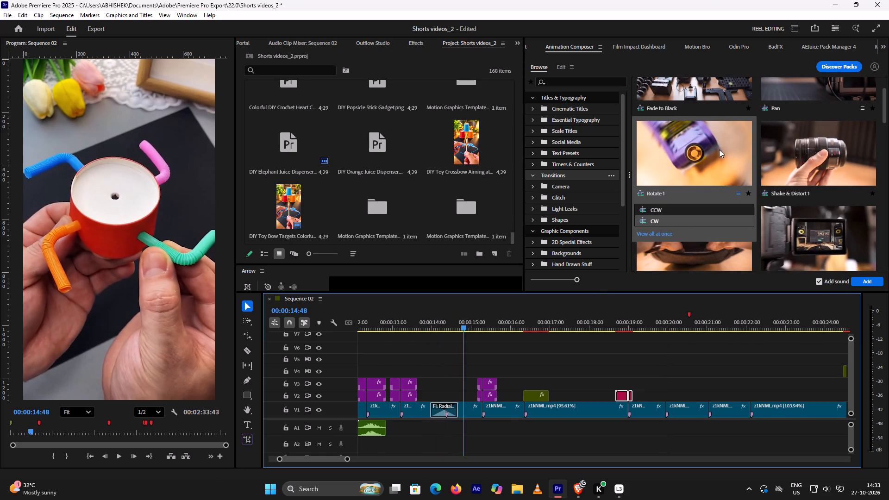
Add Animation Composer's Rotate 1 CCW transition with sound over the V1 cut at about 19:56.
left_click(680, 219)
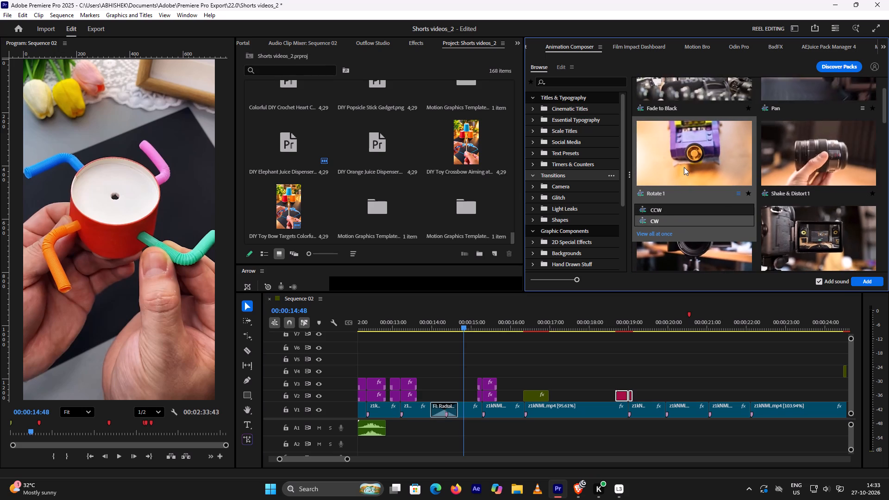
left_click(681, 210)
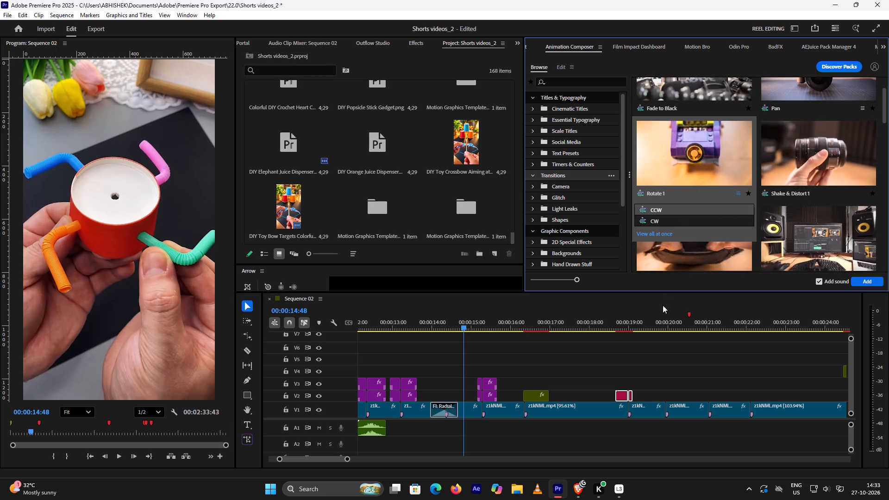
left_click(658, 321)
key("space")
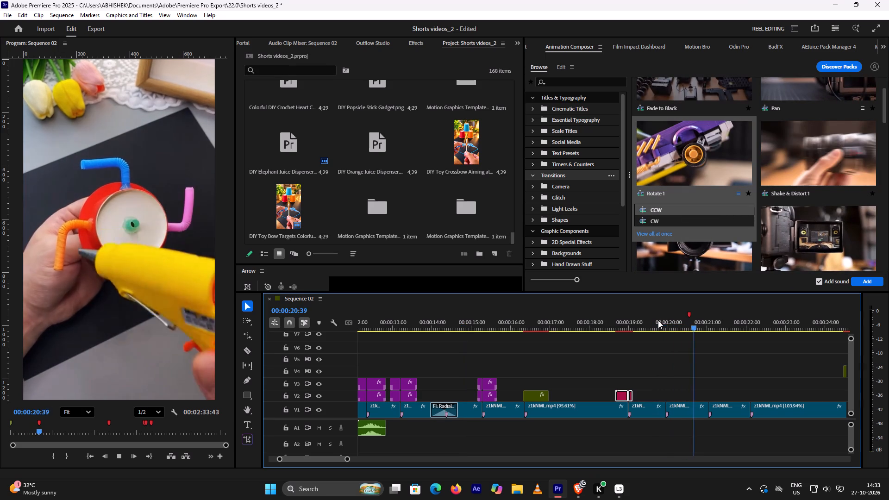
key("space")
left_click(706, 177)
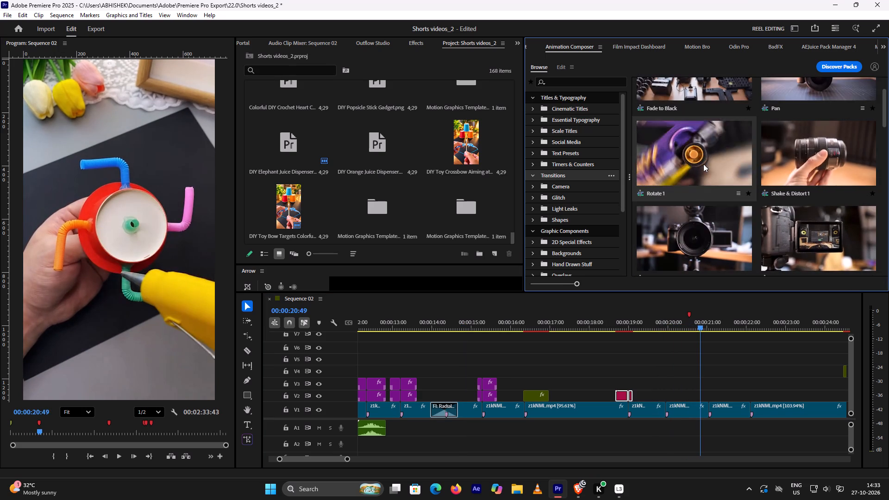
left_click_drag(703, 163, 654, 383)
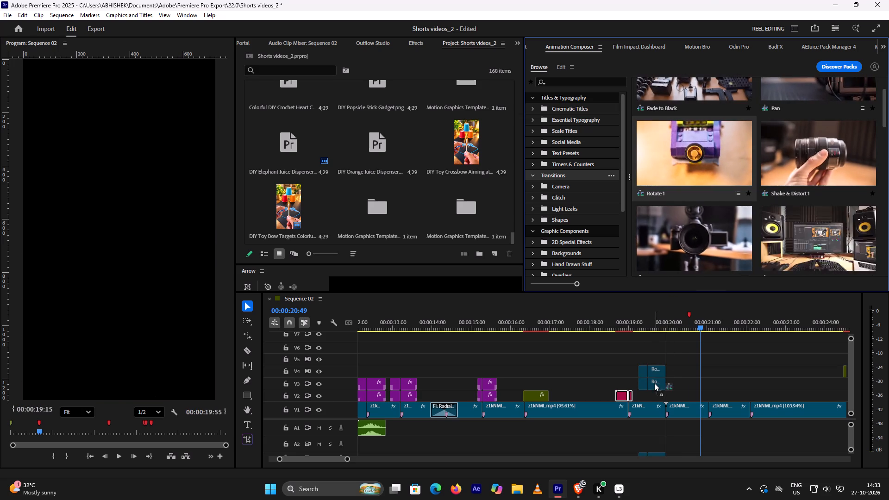
left_click_drag(654, 383, 670, 395)
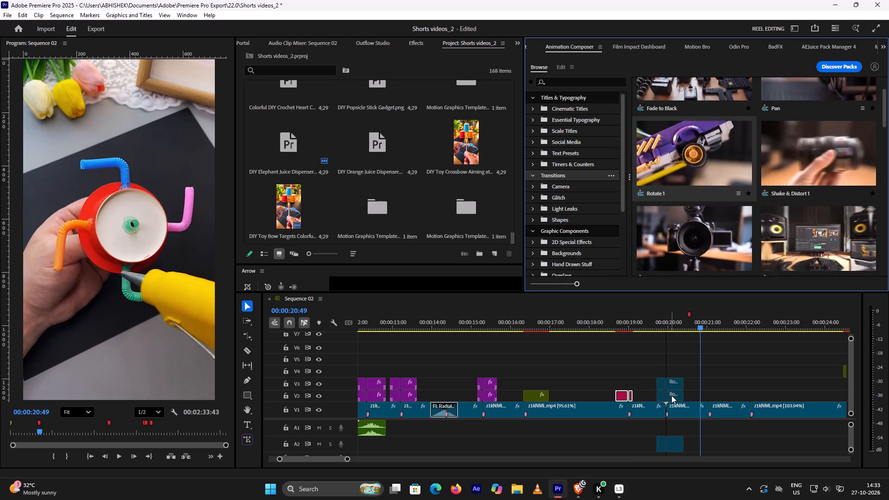
Play back the sequence from about 19:35 to examine the shots around the 19:56 cut.
left_click(653, 324)
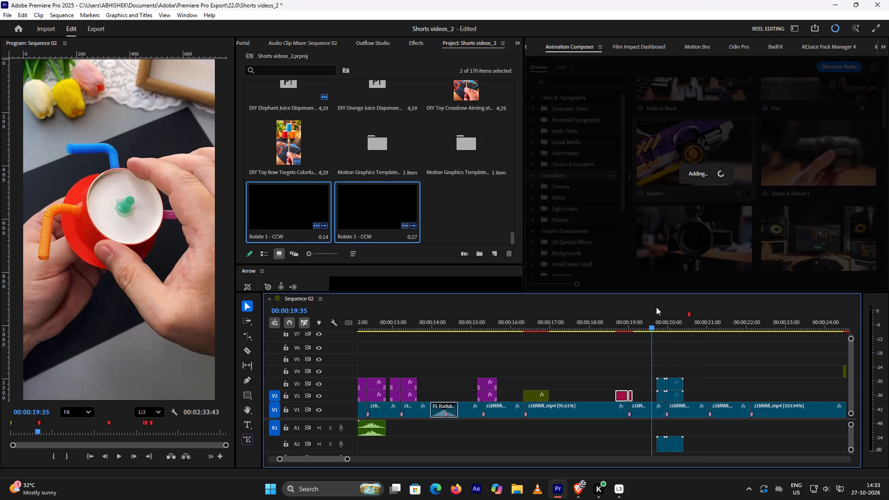
key("space")
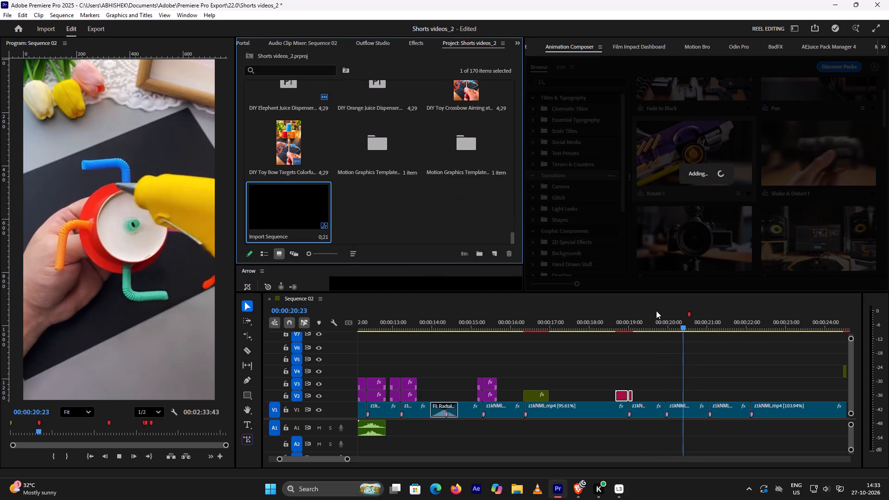
key("space")
key("space")
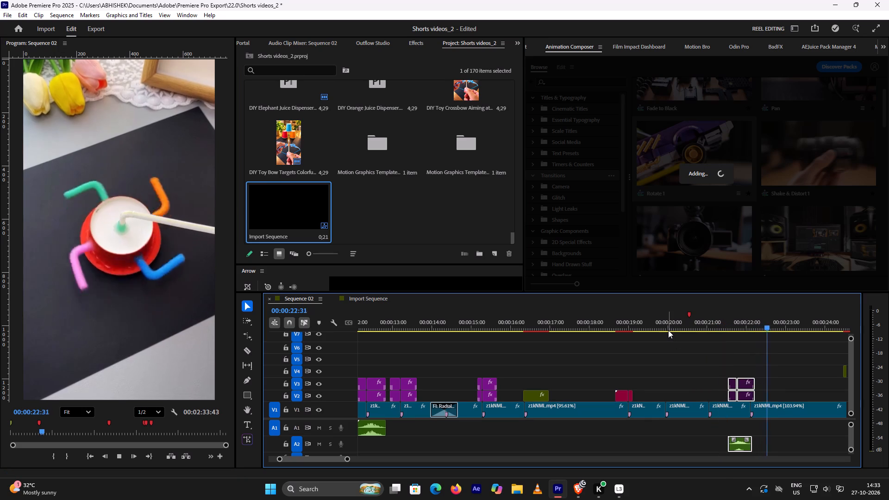
key("space")
key("space")
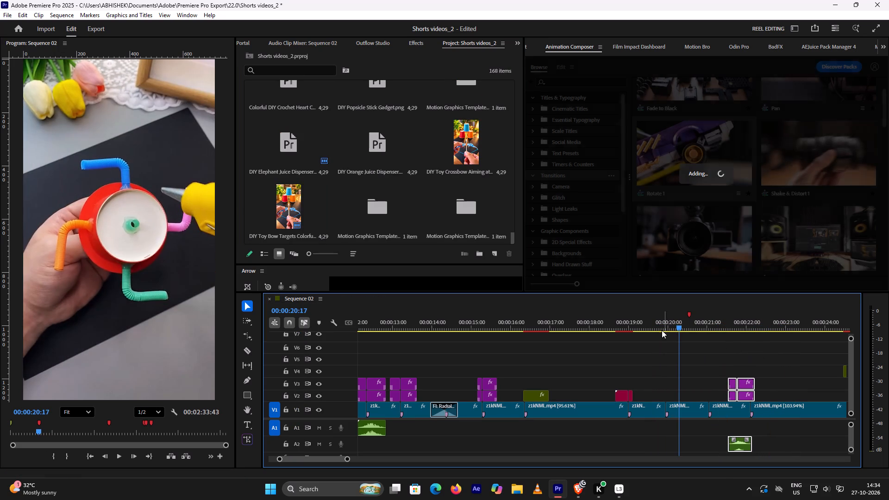
left_click(657, 325)
key("space")
key("space")
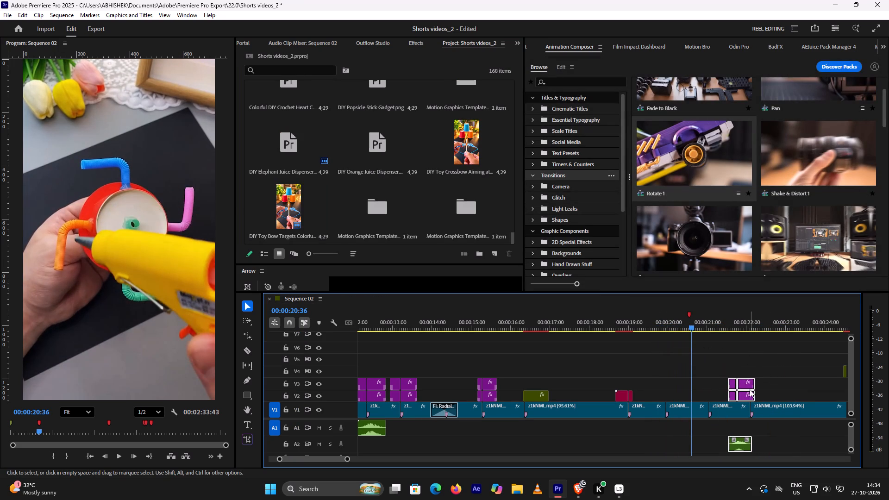
Move the Rotate 1 CCW transition clips and their sound about 1:48 earlier, over the V1 cut at about 19:56.
left_click_drag(743, 384, 676, 389)
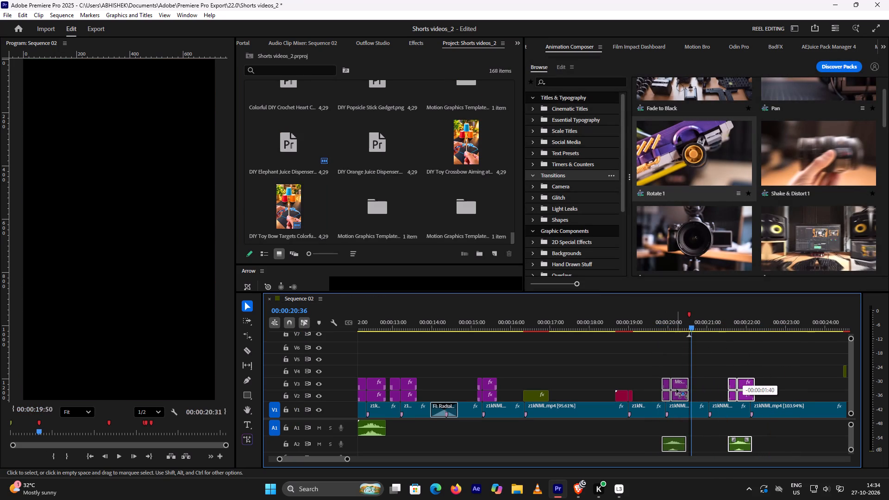
left_click_drag(676, 389, 673, 387)
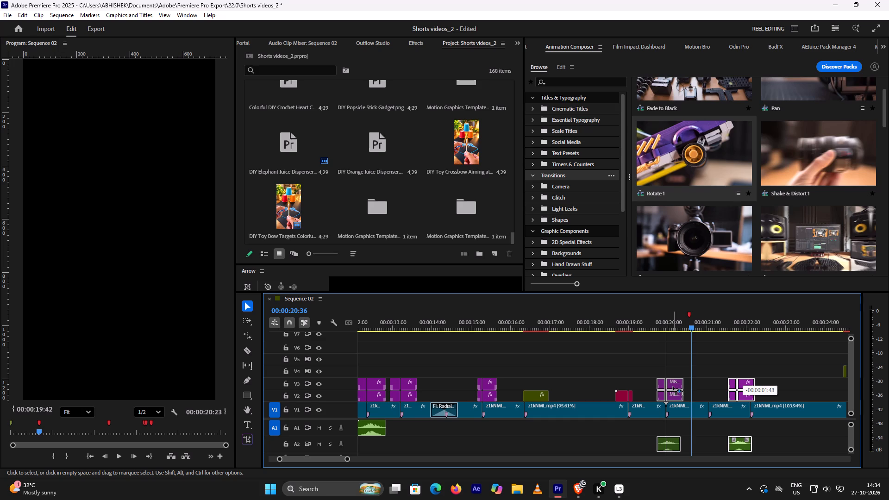
left_click_drag(673, 387, 672, 387)
Play back the sequence between about 18:30 and 21:19 to review the light leak and Rotate 1 CCW transitions.
left_click(660, 319)
key("space")
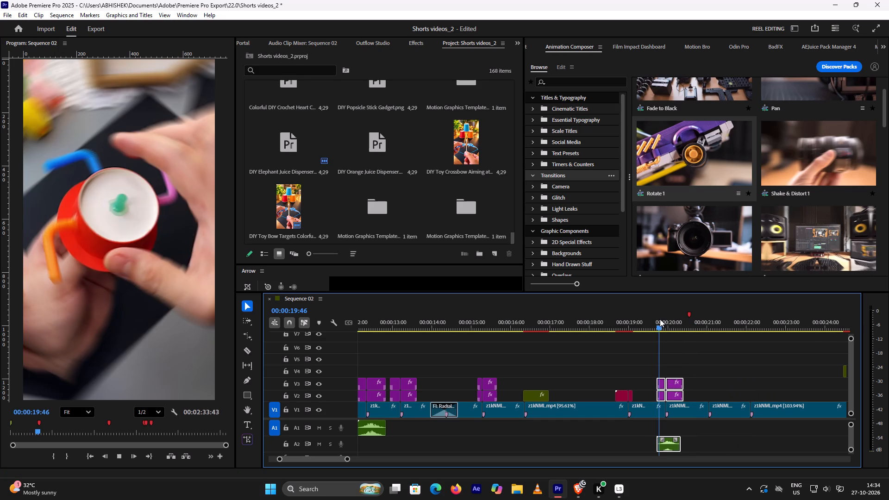
key("space")
left_click(653, 325)
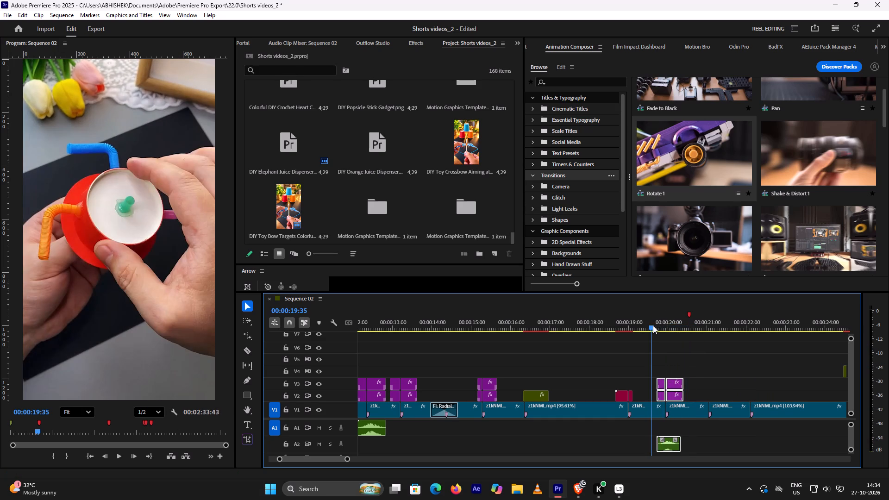
key("space")
left_click(653, 325)
key("space")
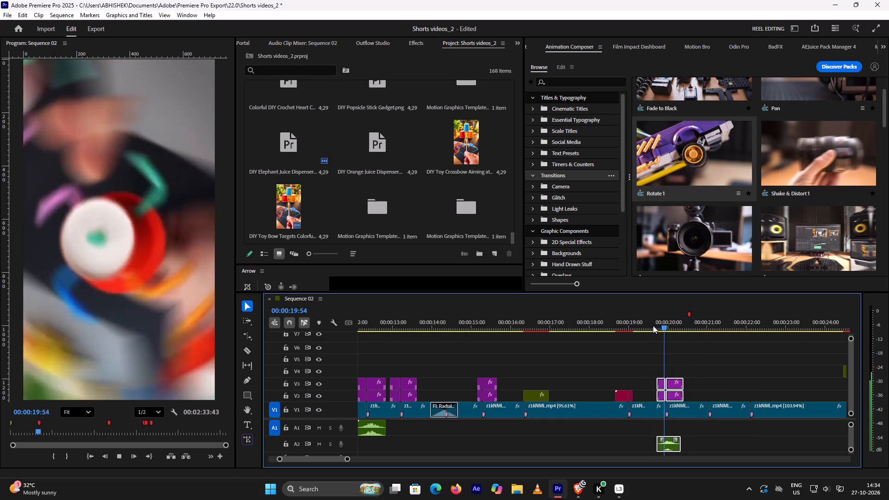
key("space")
left_click(611, 327)
key("space")
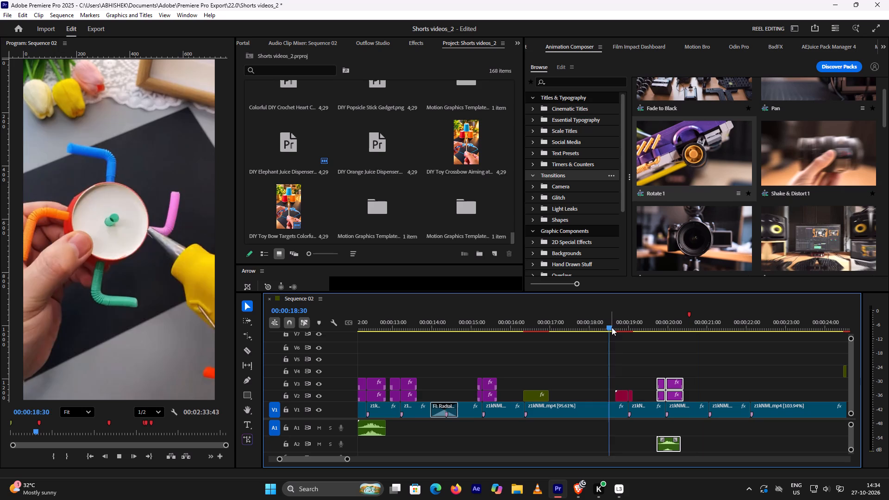
key("space")
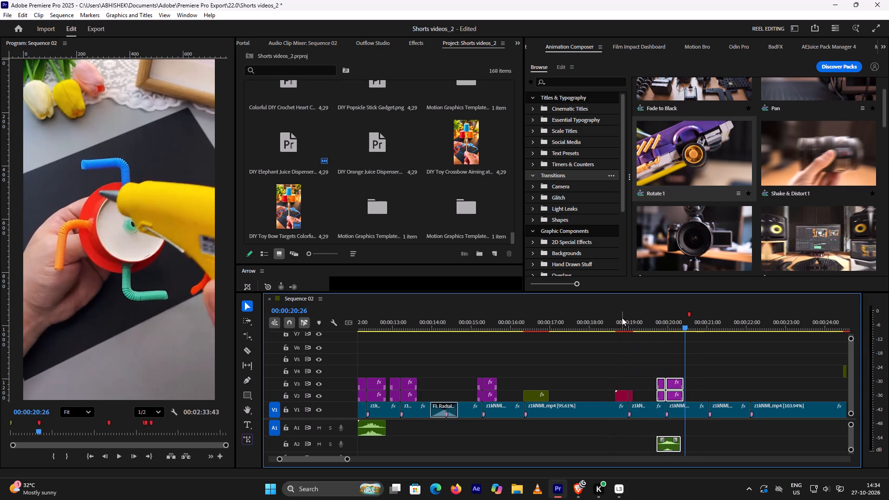
key("space")
key("space")
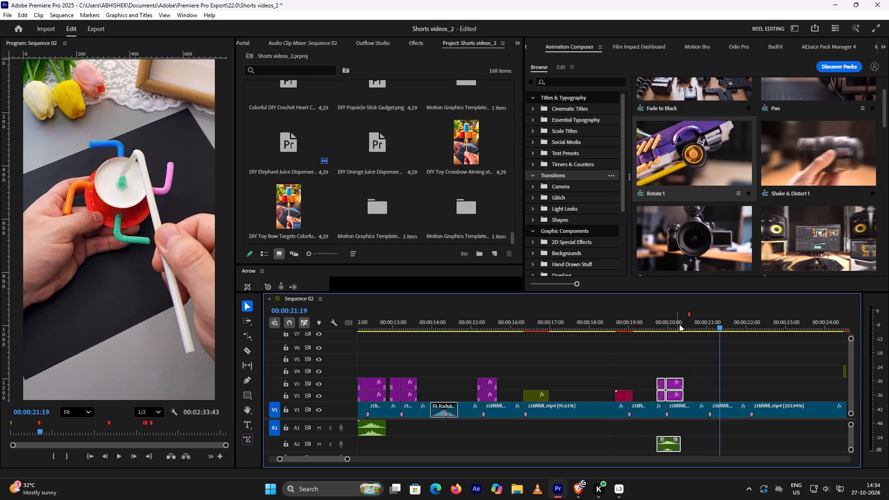
Play back the sequence between about 20:30 and 21:28 to examine the shots around the V1 cut near 21:03.
left_click(693, 325)
key("space")
key("space")
left_click(693, 325)
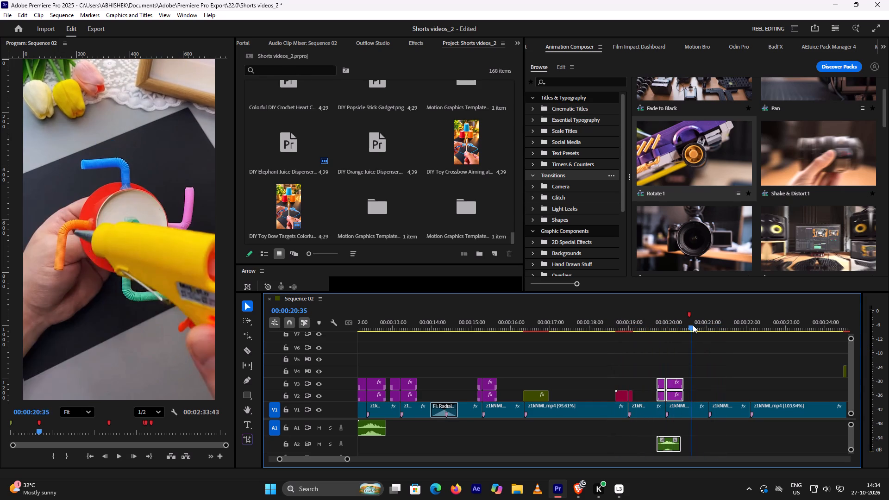
key("space")
key("space")
left_click(698, 326)
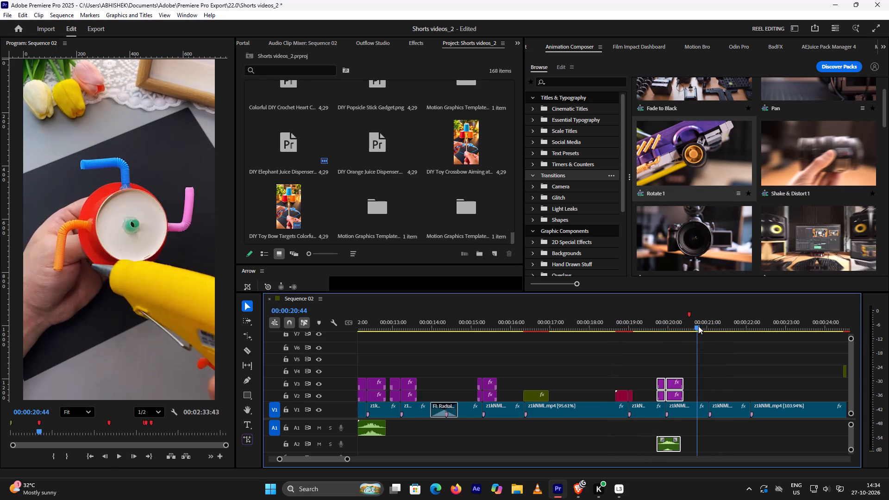
key("space")
key("space")
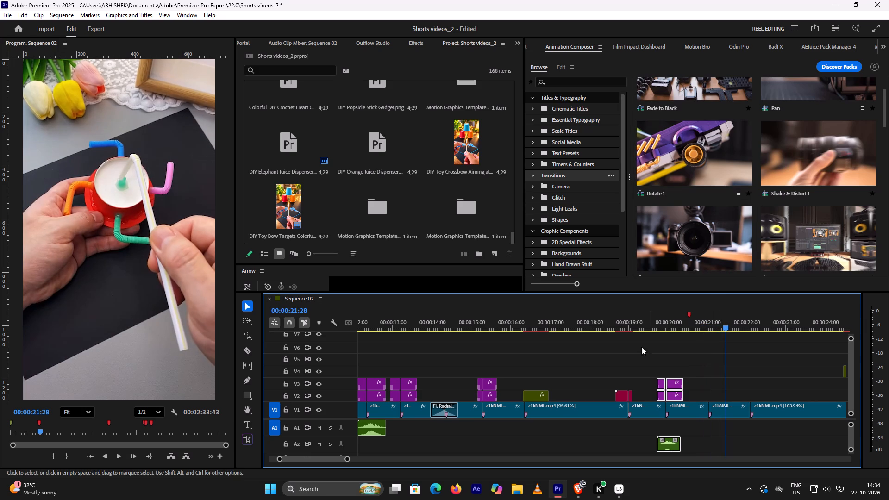
Play back the sequence from about 2:00 to 21:35 to review the transitions applied at the successive cuts.
scroll(504, 323, "down", 4, "alt")
scroll(448, 331, "up", 3)
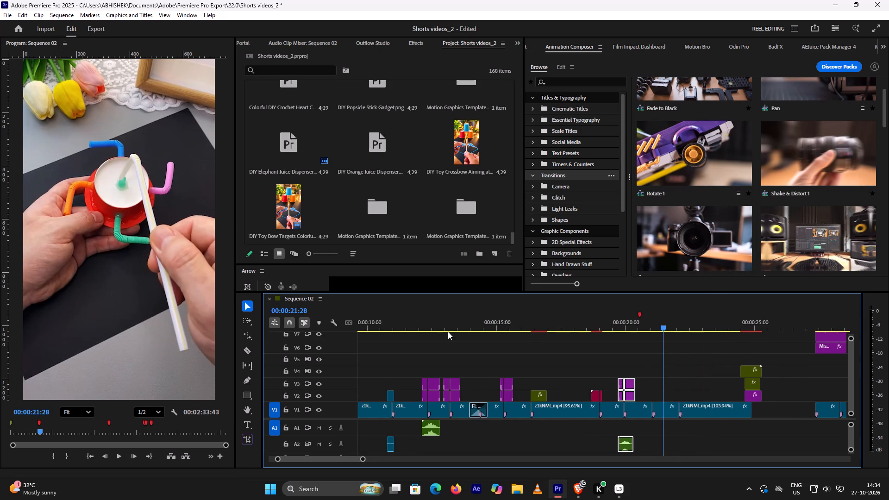
scroll(448, 331, "up", 19)
left_click(408, 318)
key("space")
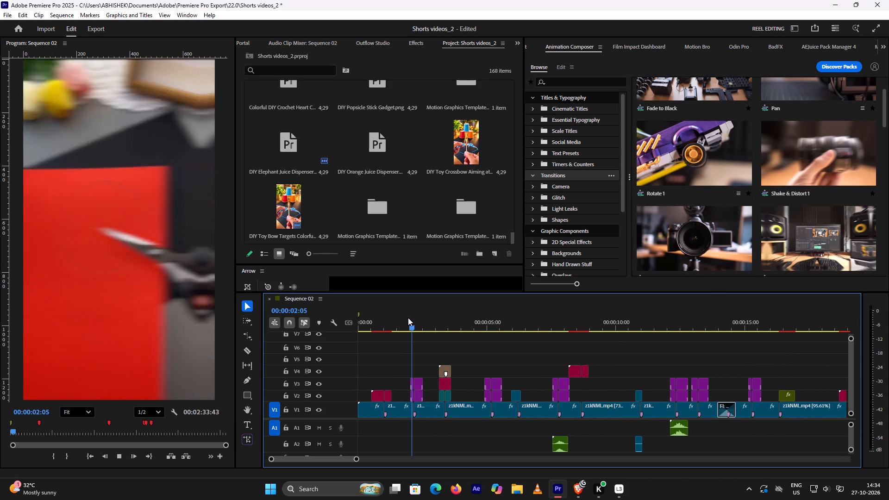
key("space")
left_click(435, 322)
key("space")
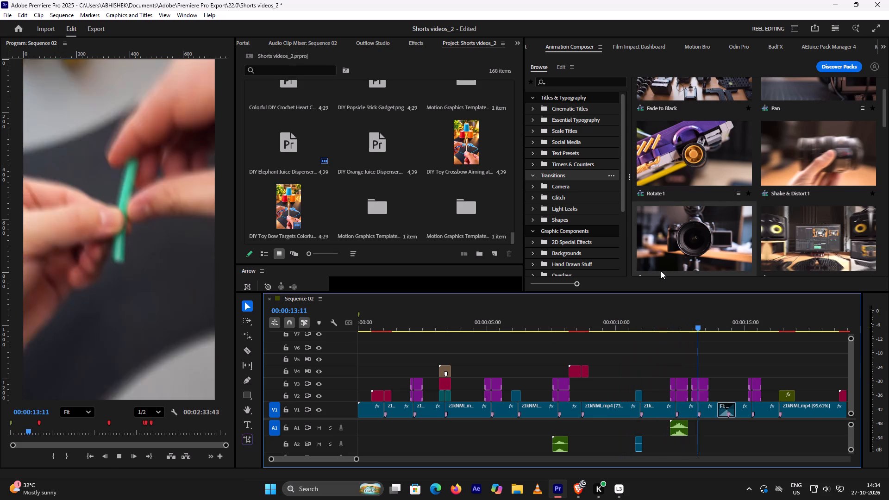
key("space")
key("space")
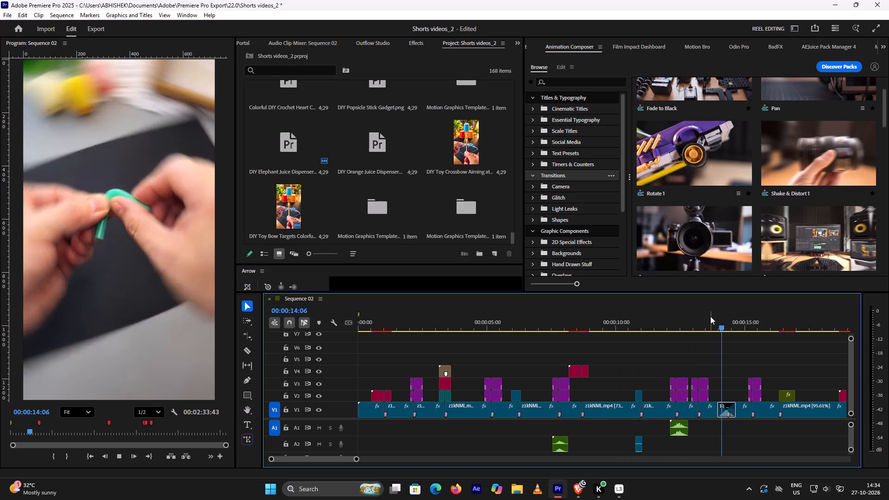
key("space")
scroll(765, 339, "down", 8)
key("space")
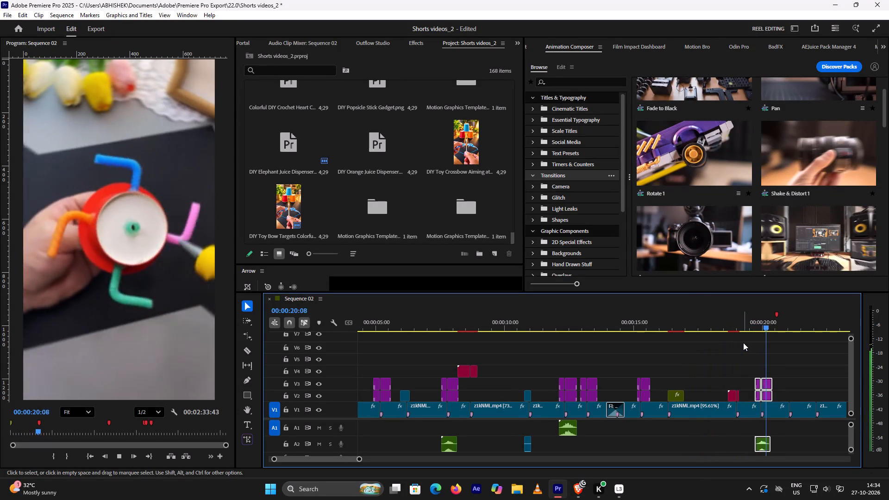
key("space")
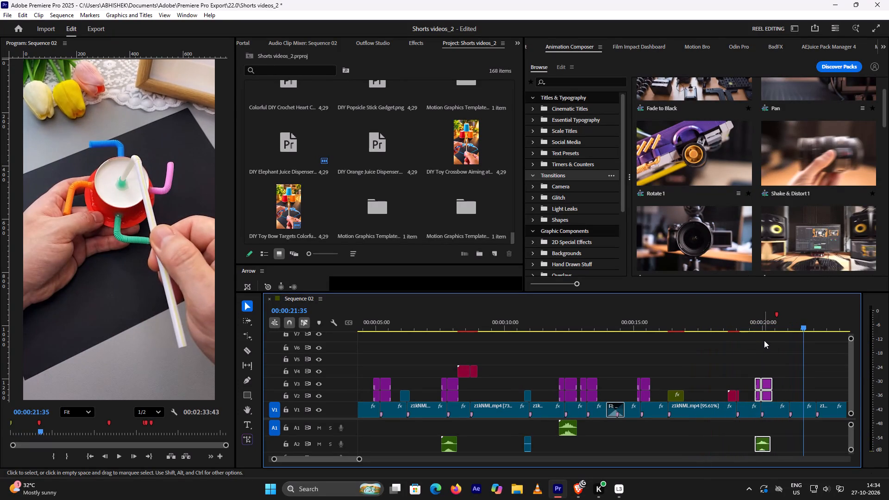
Browse the Animation Composer transitions and replay those near 15:00, 8:00 and 13:00 to find one suited to the next cut.
left_click(709, 162)
scroll(706, 161, "up", 4)
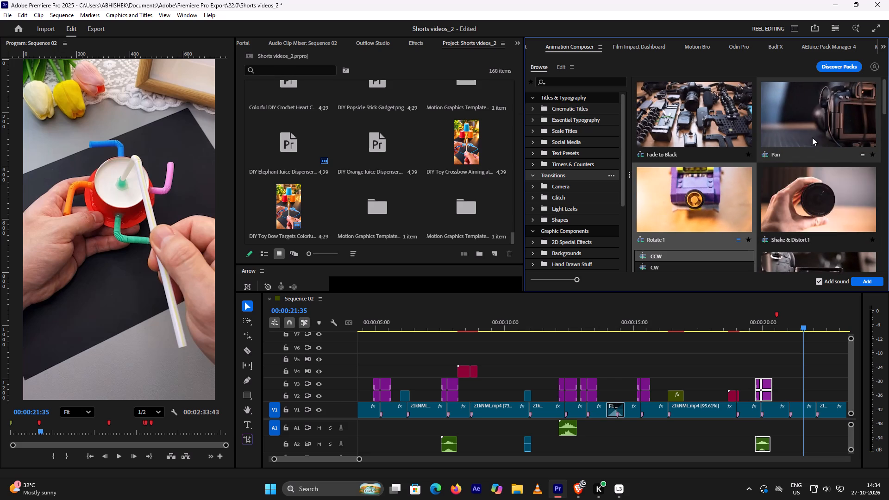
scroll(826, 221, "down", 2)
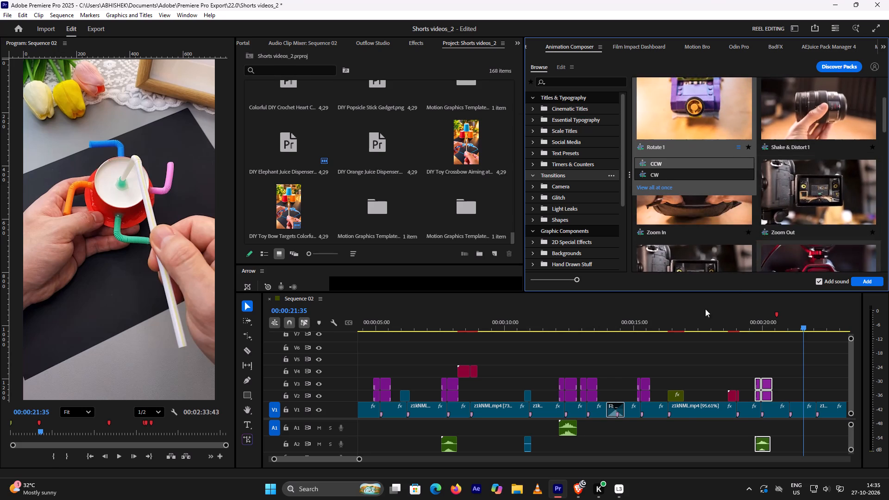
left_click(632, 319)
key("space")
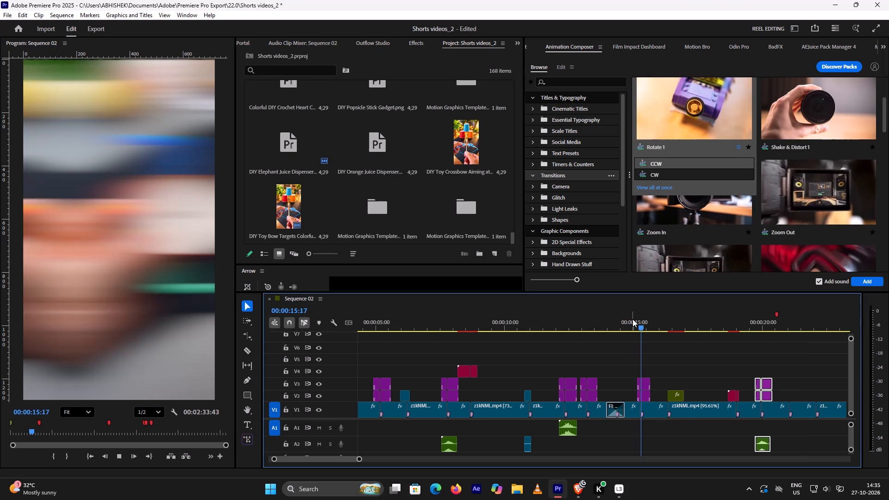
key("space")
left_click(632, 319)
key("space")
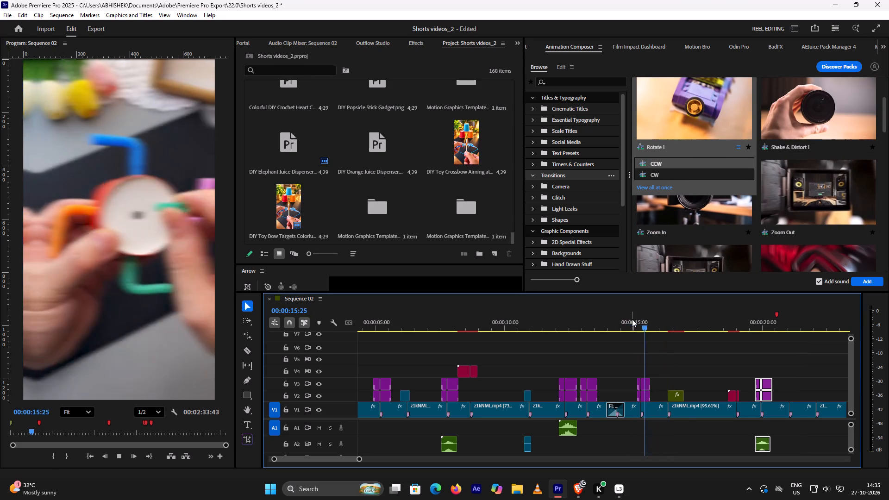
key("space")
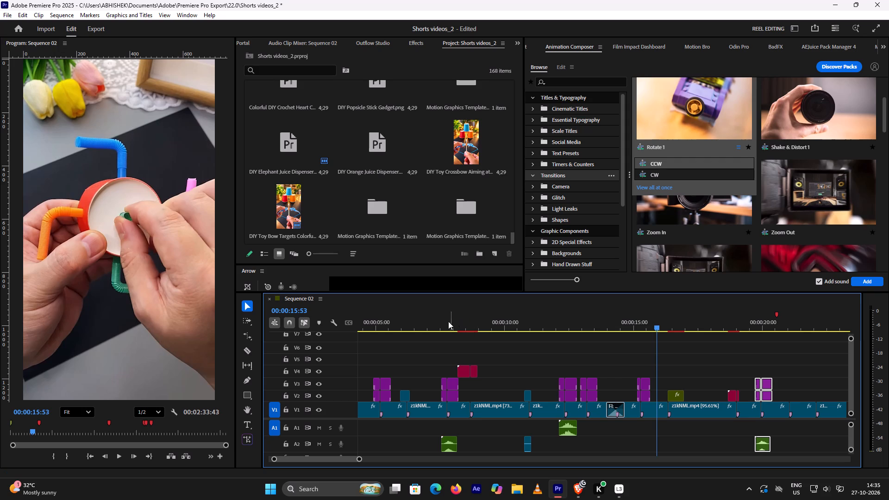
left_click(445, 323)
key("space")
key("space")
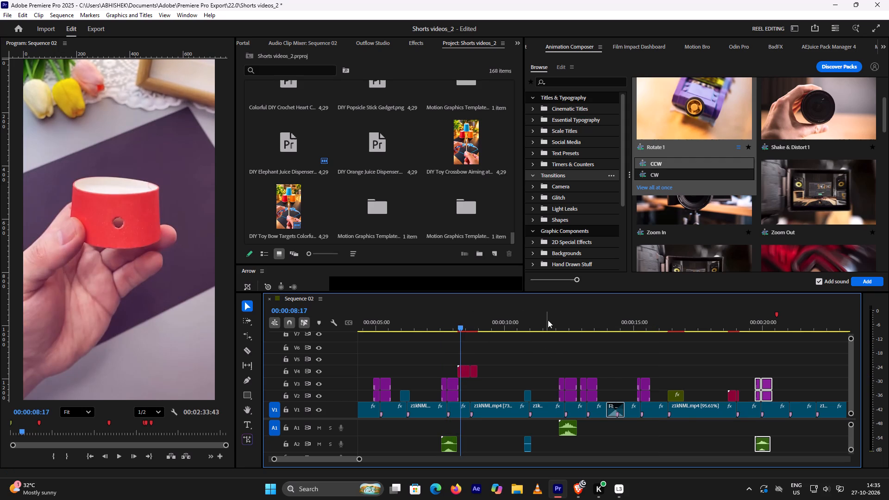
left_click(552, 319)
key("space")
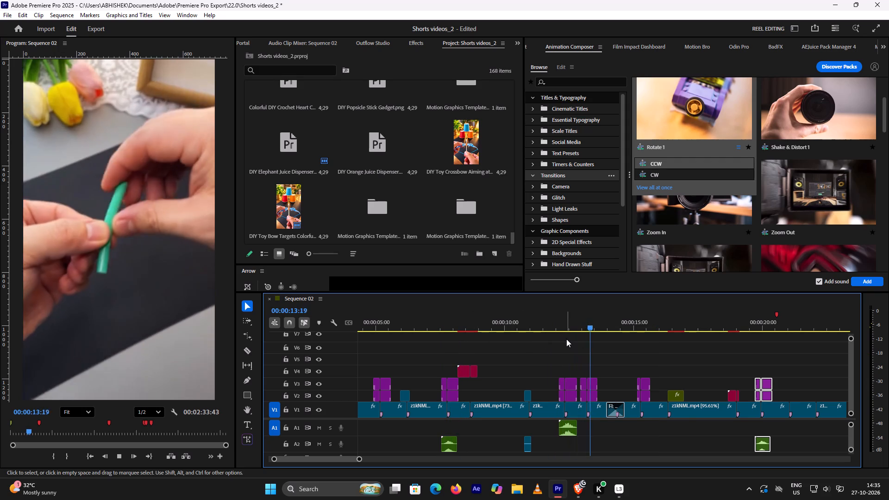
key("space")
Duplicate the V2 and V3 transition clips from about 13:00 over the V1 cut at about 21:03.
left_click_drag(581, 366, 599, 396)
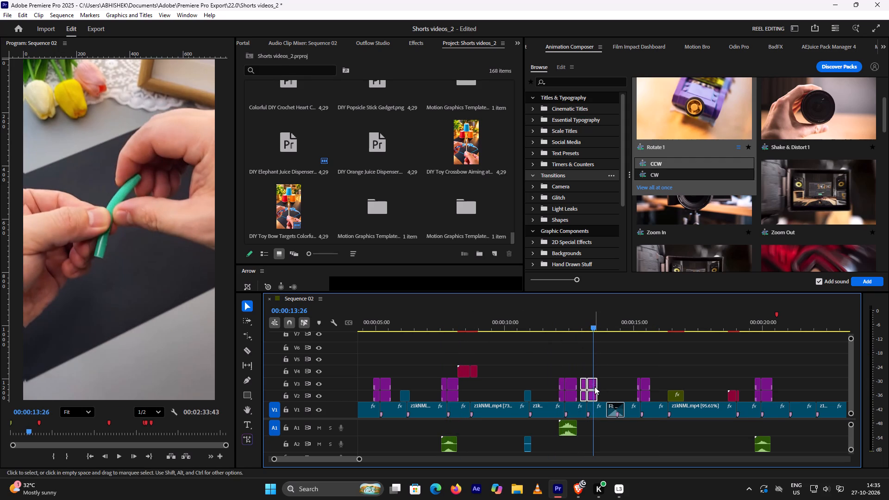
left_click(596, 384, "alt")
left_click_drag(578, 362, 598, 396)
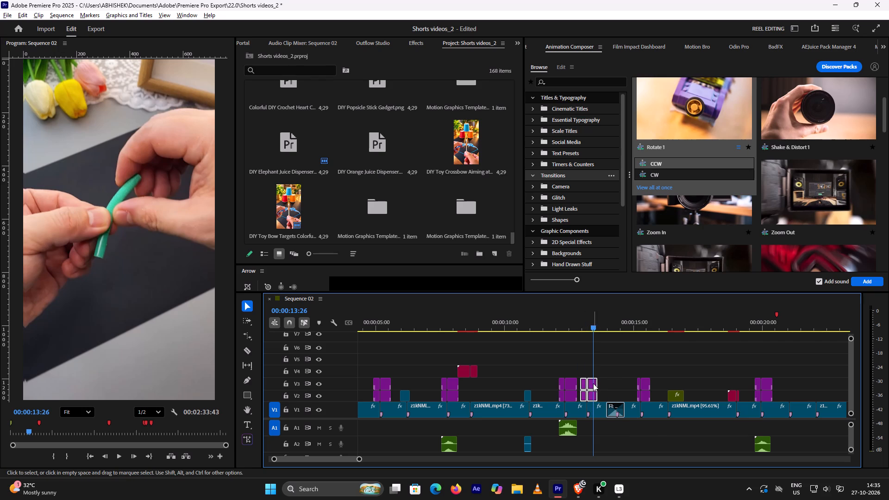
left_click_drag(593, 383, 797, 385, "alt")
Play back the sequence from about 20:30 to 21:31 to review the duplicated transition.
left_click(776, 321)
key("space")
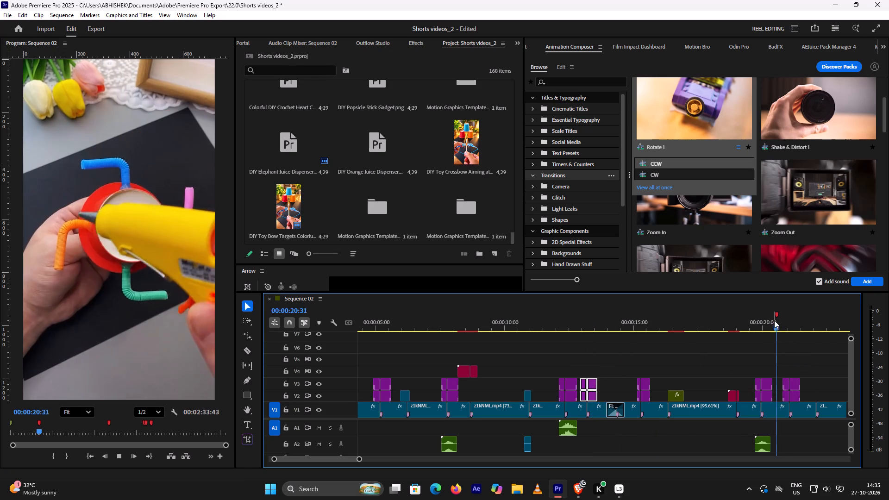
key("space")
left_click(774, 321)
key("space")
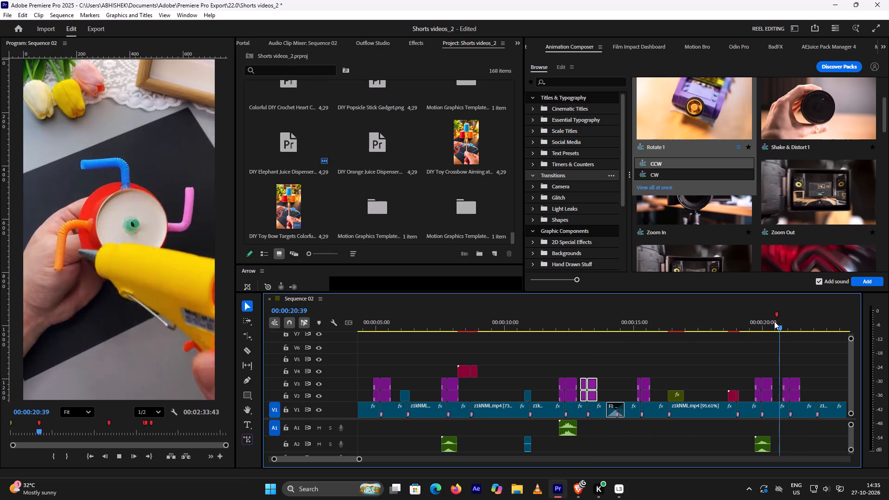
key("space")
Play back the sequence between about 21:31 and 22:30 to examine the shots around the V1 cut near 22:05.
scroll(774, 323, "down", 3)
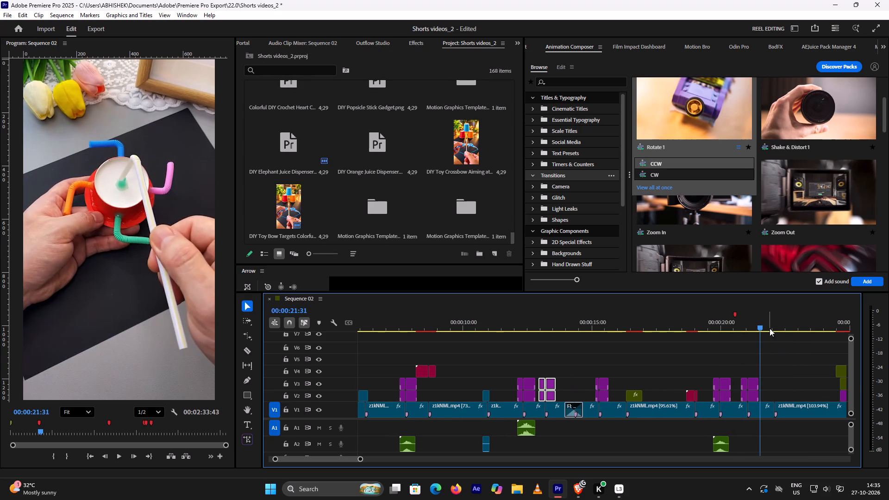
key("space")
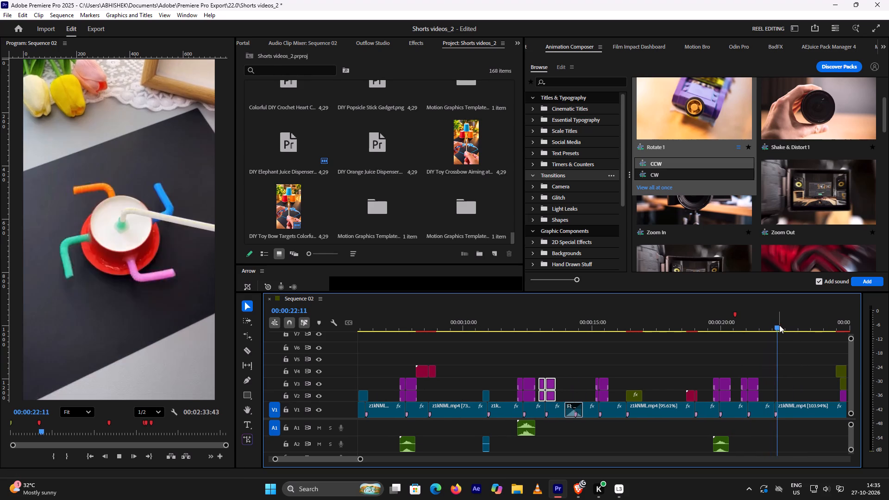
key("space")
scroll(770, 327, "down", 3)
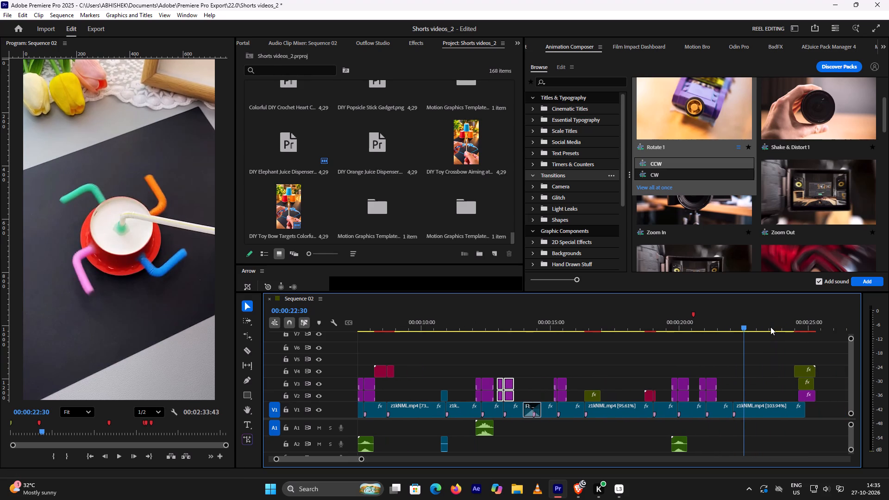
left_click(725, 322)
key("space")
key("space")
left_click(725, 322)
key("space")
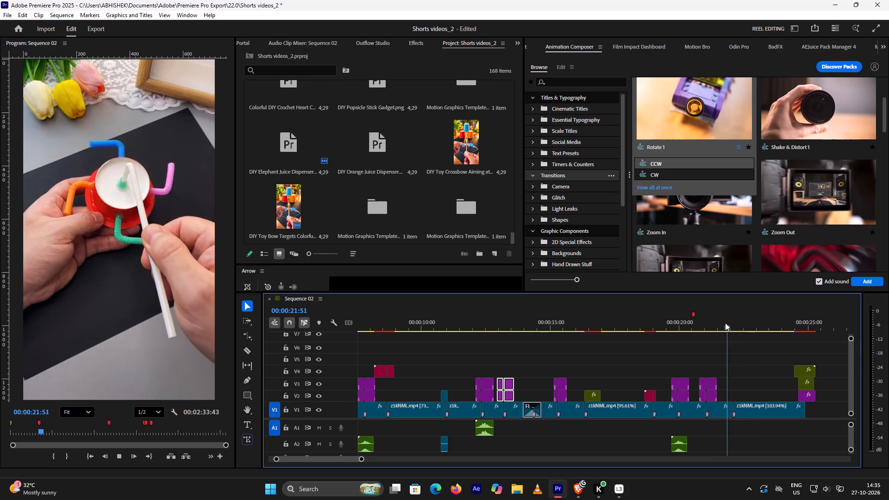
key("space")
left_click(725, 323)
key("space")
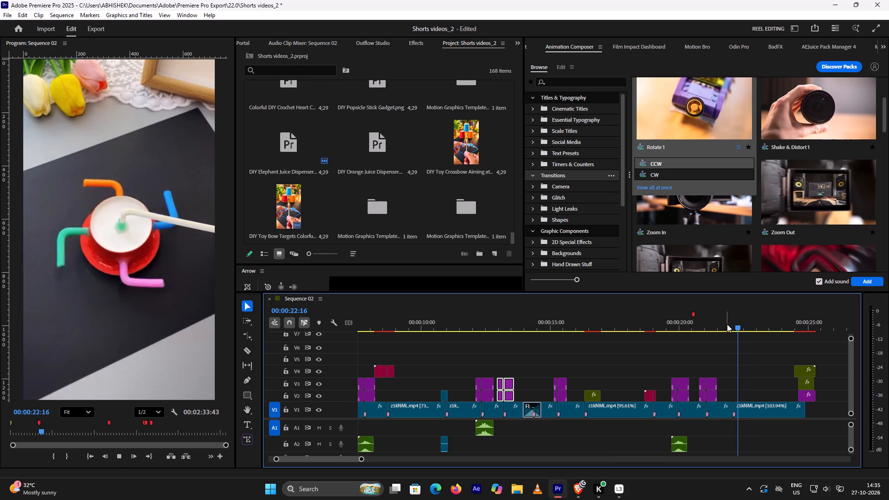
key("space")
Replay the cut near 21:03 and compare the Shake & Distort 1, Zoom Out and Zoom In transition previews.
left_click(699, 323)
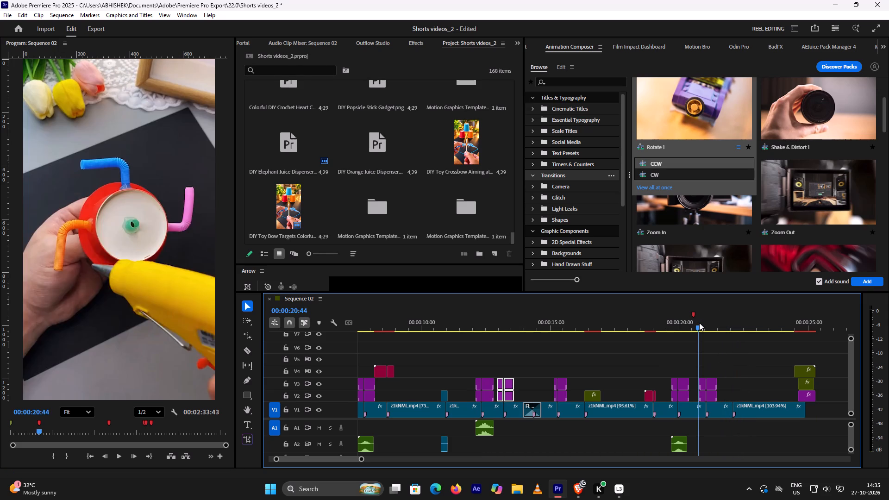
key("space")
key("space")
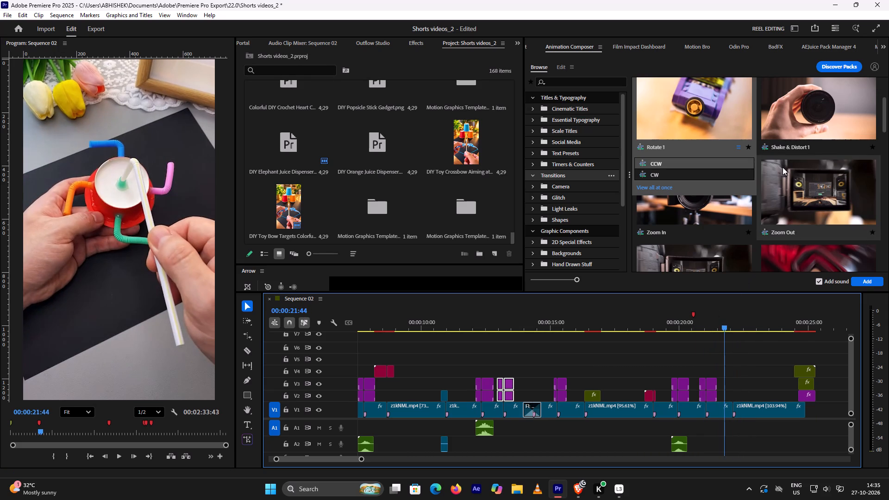
left_click(807, 95)
left_click(821, 197)
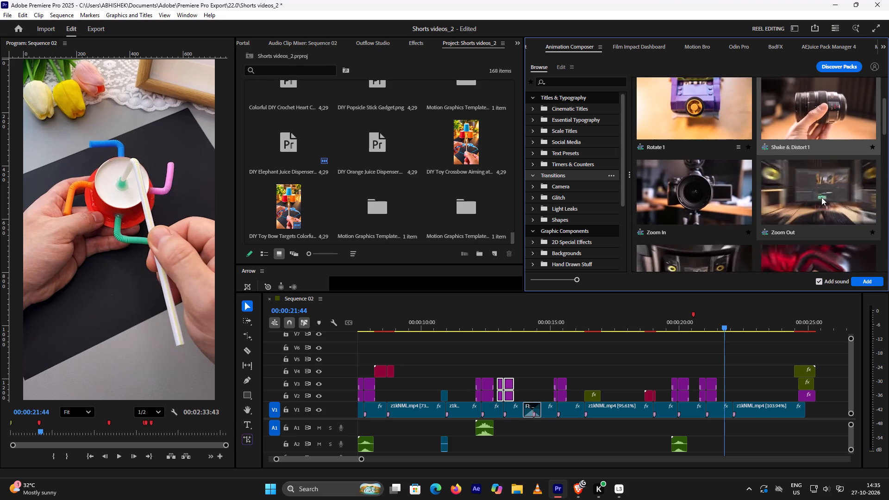
left_click(710, 204)
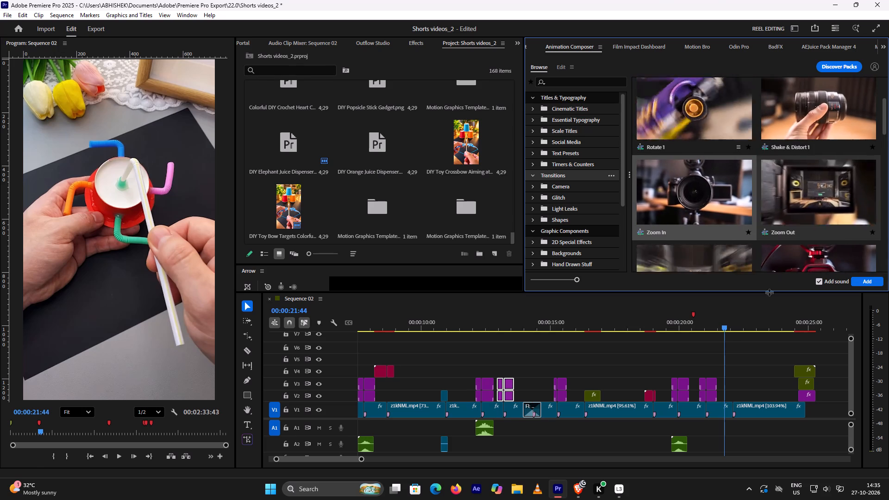
Move the duplicated transition clips on V2 and V3 from the 21:03 cut to the V1 cut at about 22:05.
left_click_drag(704, 362, 722, 394)
left_click_drag(710, 382, 739, 382)
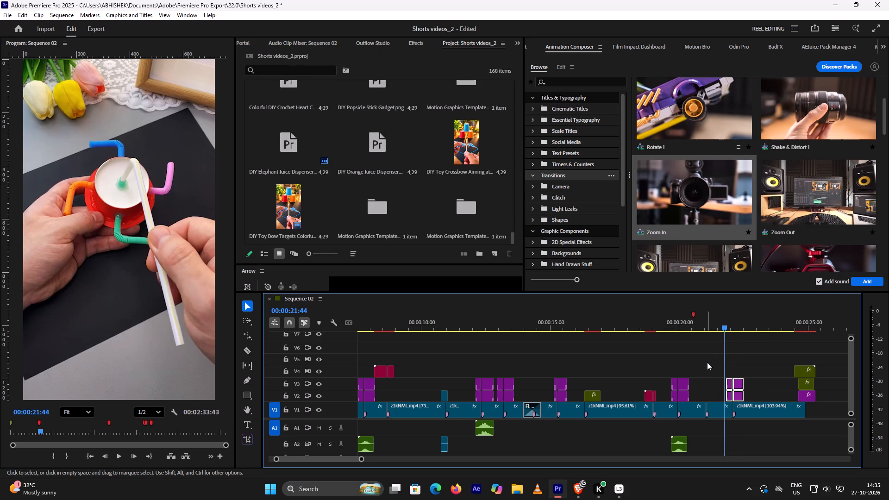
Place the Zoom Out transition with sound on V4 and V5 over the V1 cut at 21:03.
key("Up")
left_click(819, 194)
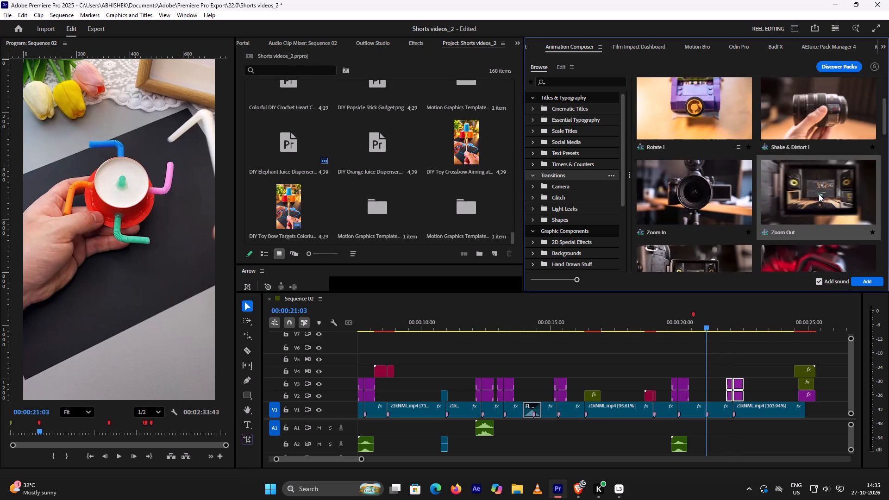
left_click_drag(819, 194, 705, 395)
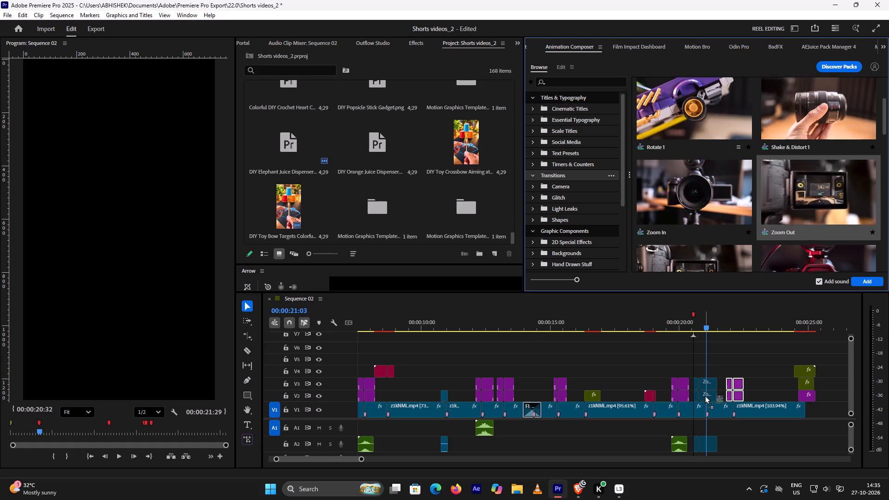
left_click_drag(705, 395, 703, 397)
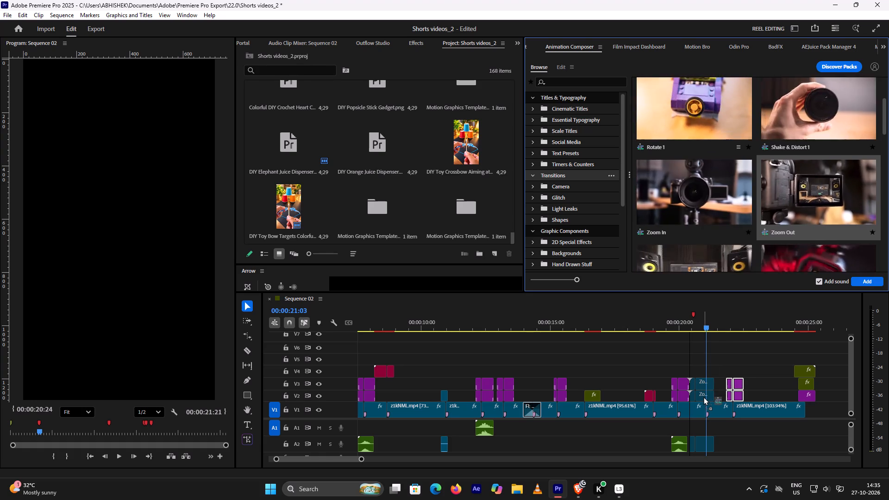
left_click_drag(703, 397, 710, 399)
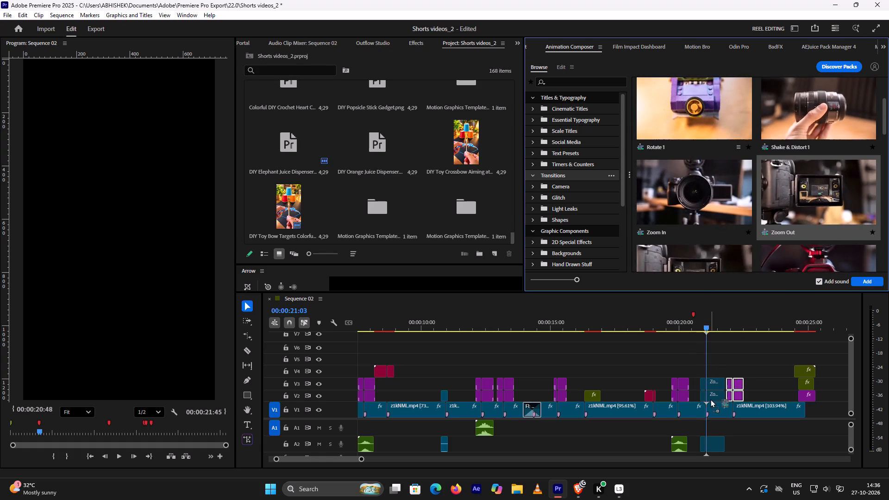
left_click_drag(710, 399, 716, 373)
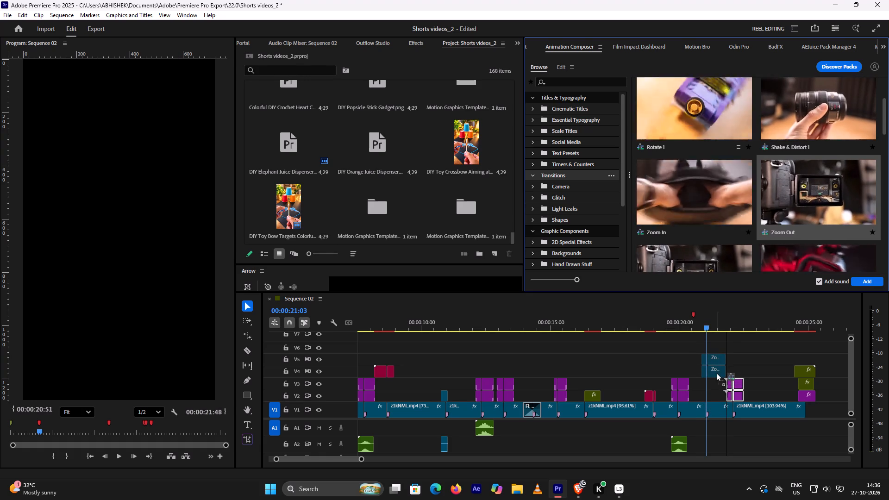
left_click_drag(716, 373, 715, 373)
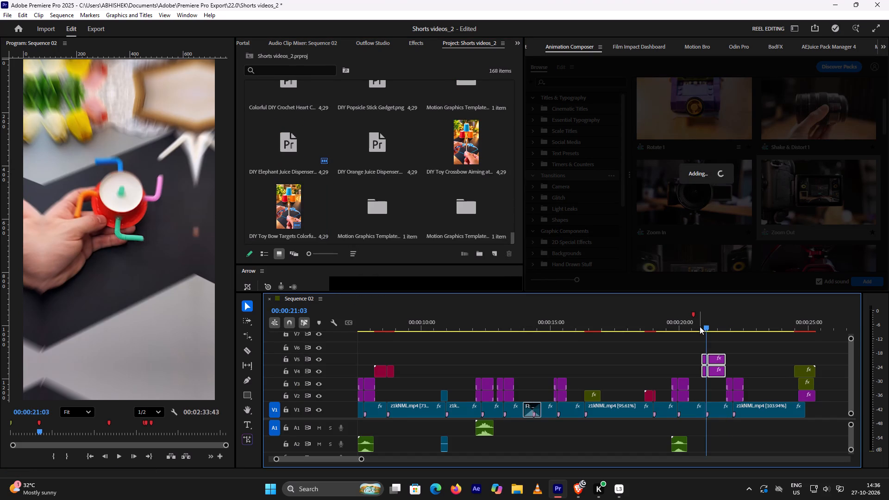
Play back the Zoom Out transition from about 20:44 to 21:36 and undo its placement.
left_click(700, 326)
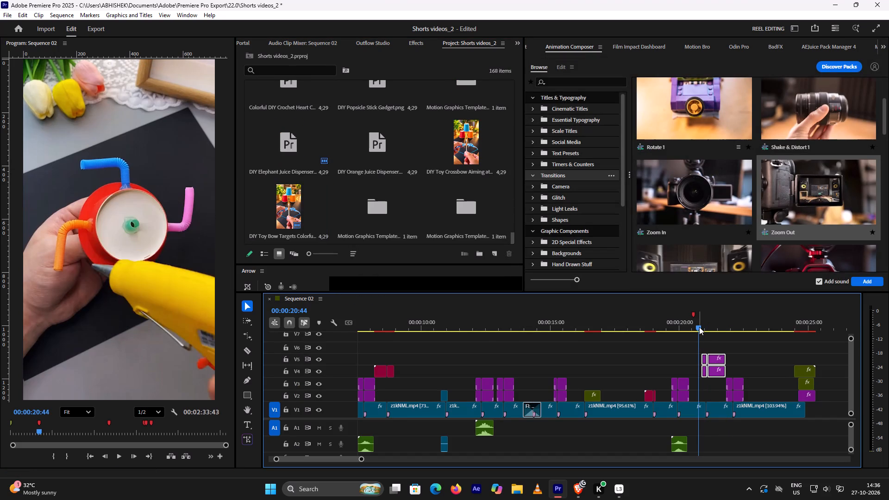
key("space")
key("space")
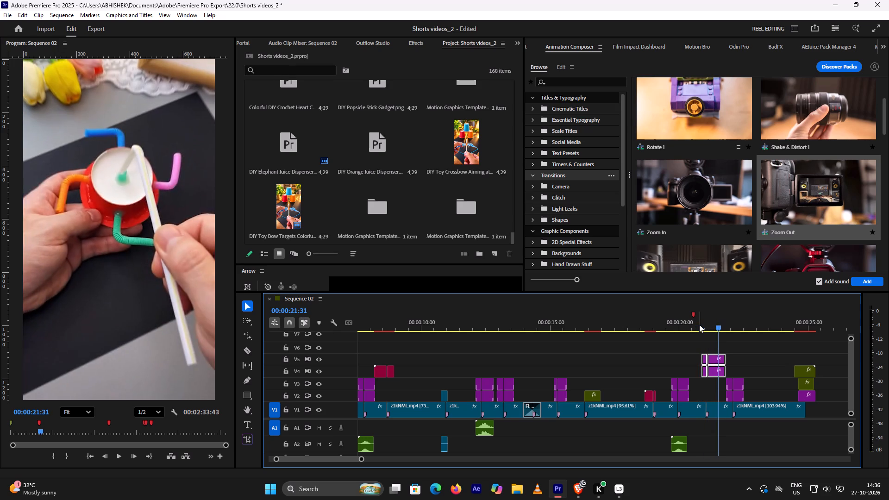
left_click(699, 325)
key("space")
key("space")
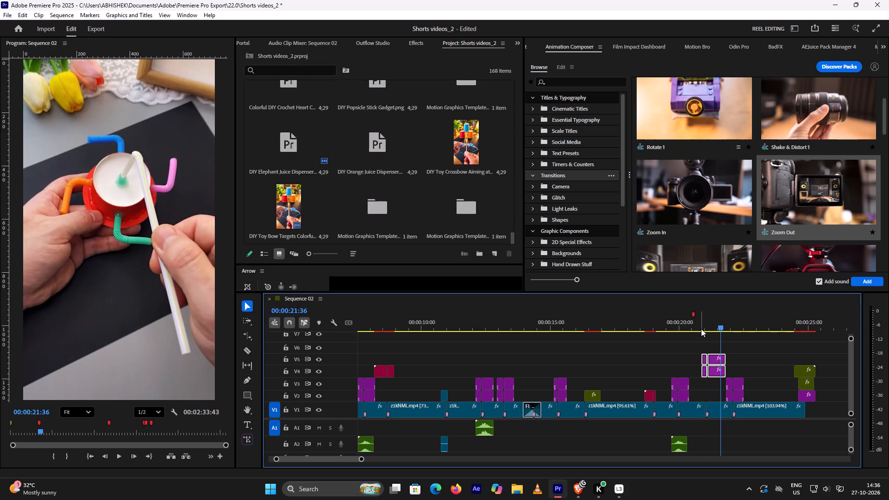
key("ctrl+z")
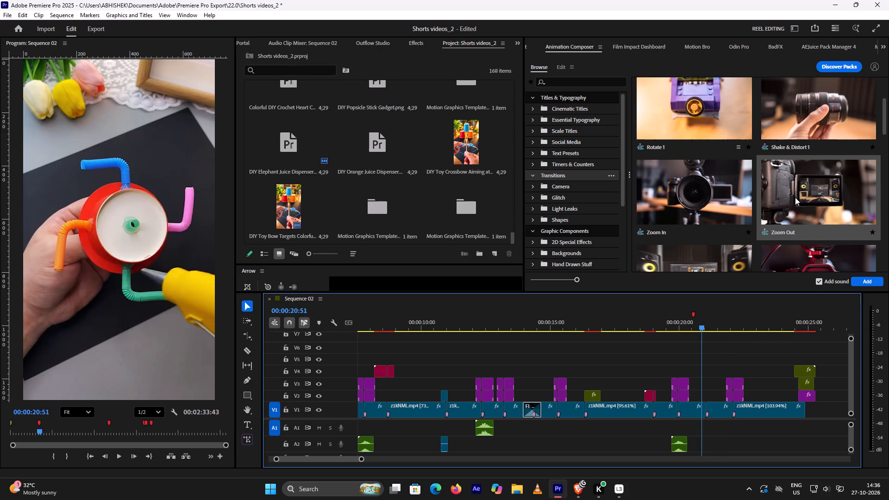
Examine the Zoom & Rotate Out, glitch and light leak transition previews and replay the shots around the 21:03 cut.
scroll(795, 197, "down", 3)
left_click(804, 144)
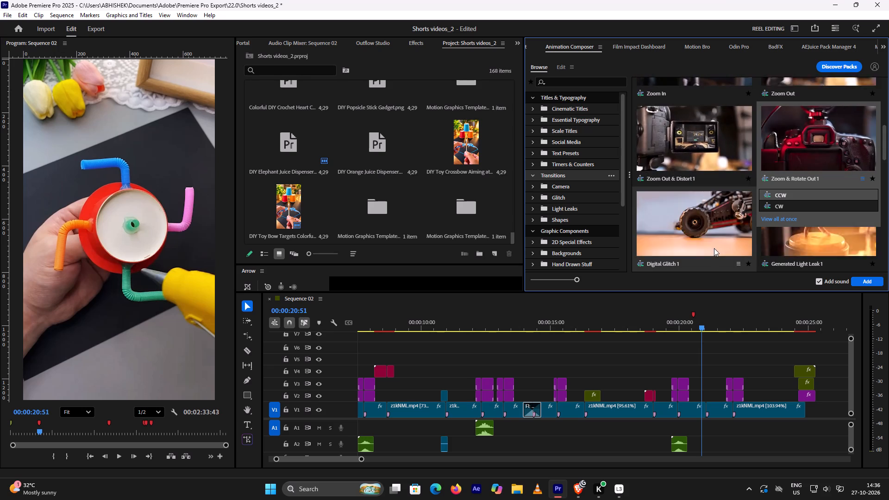
scroll(776, 233, "down", 1)
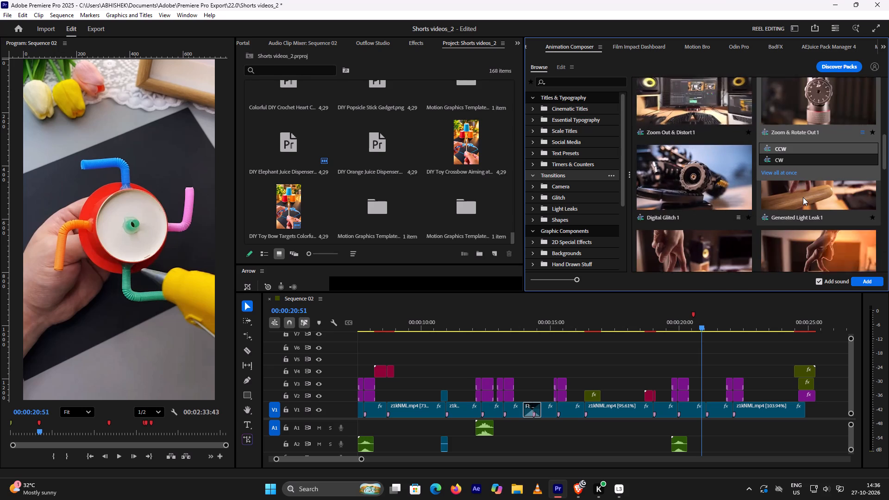
left_click(687, 318)
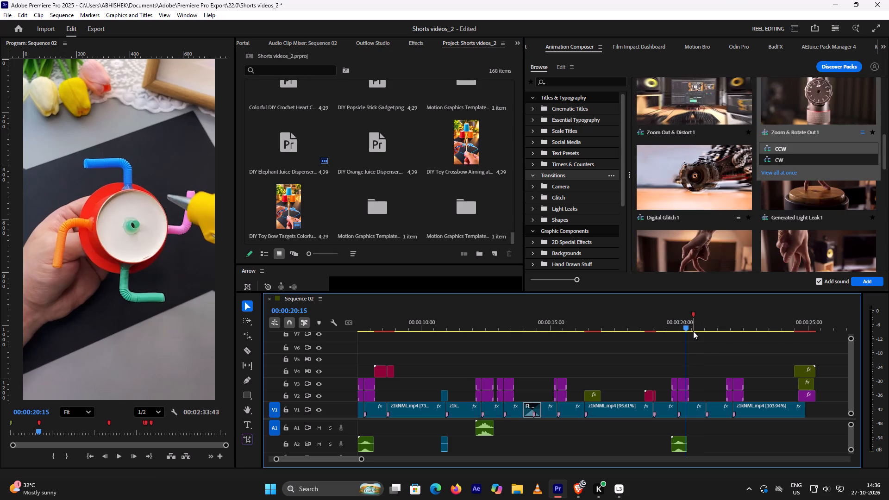
key("space")
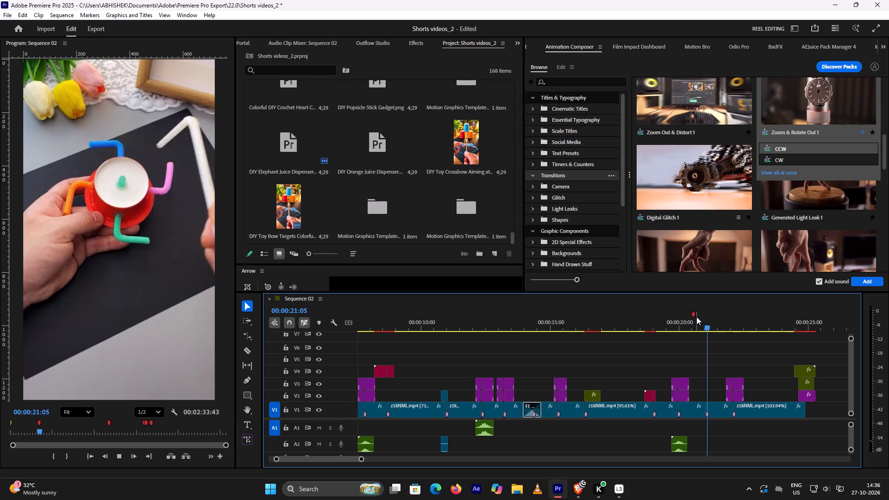
key("space")
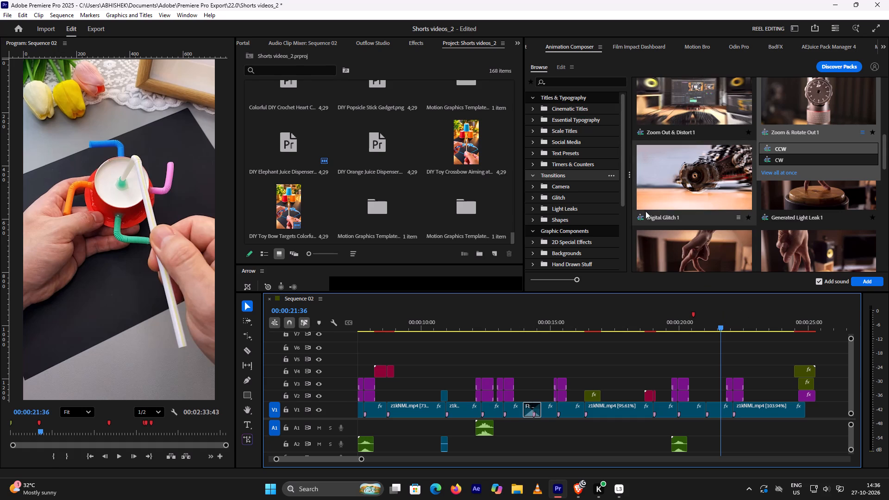
scroll(689, 169, "down", 4)
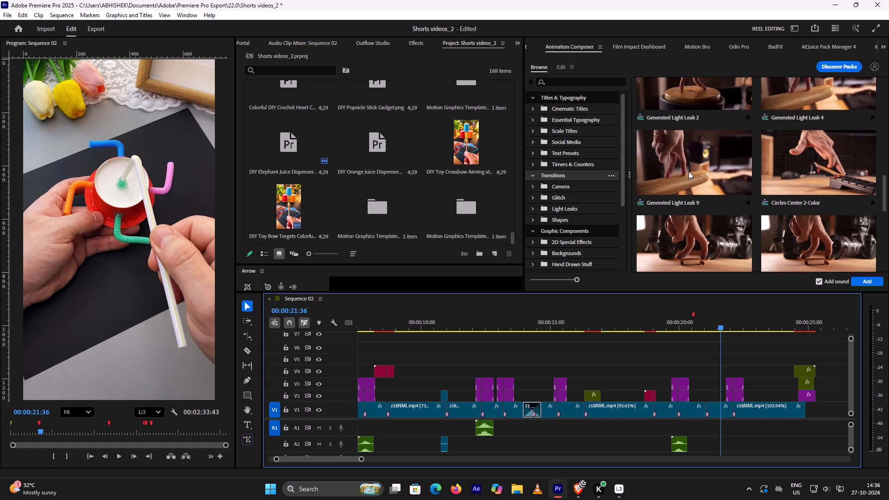
left_click(690, 168)
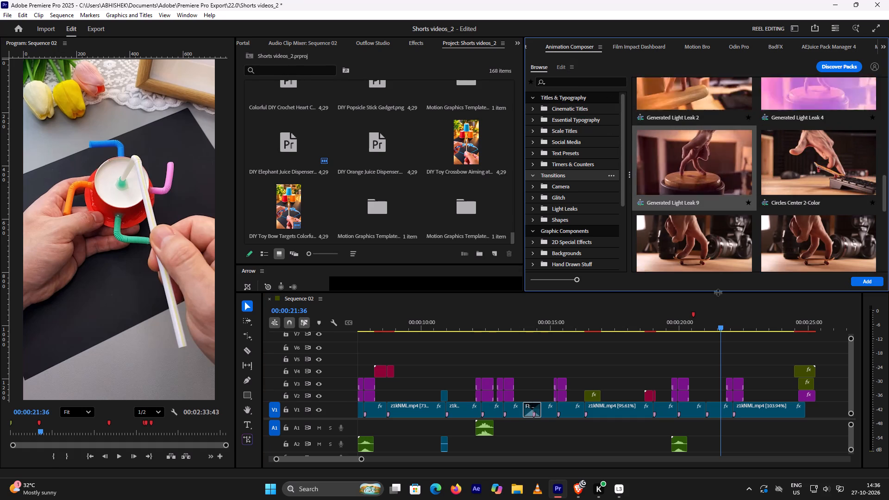
key("space")
key("space")
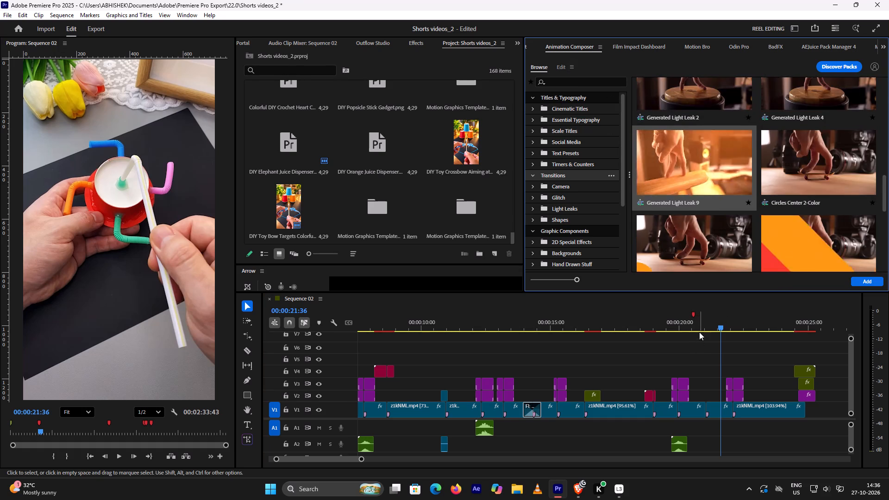
Apply the Film Impact Ray transition to the V1 cut at 21:03 and shorten it to start at about 20:30.
left_click_drag(697, 394, 706, 402)
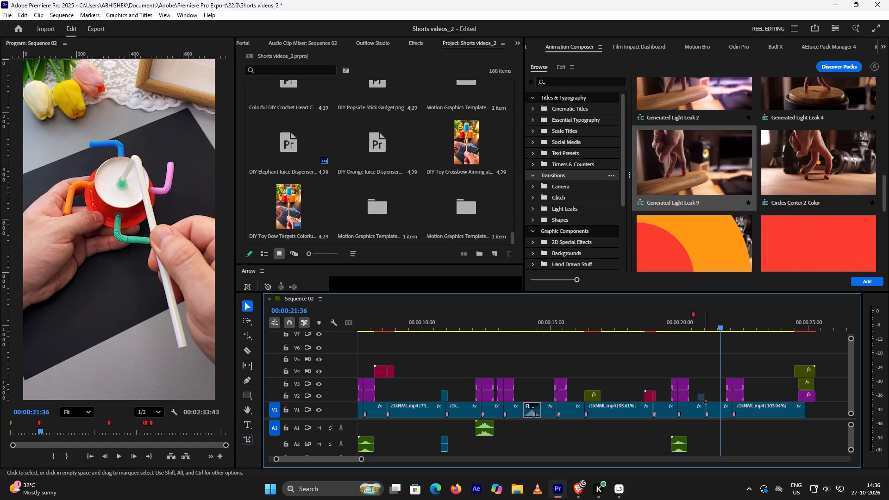
left_click_drag(706, 402, 716, 412)
left_click(631, 48)
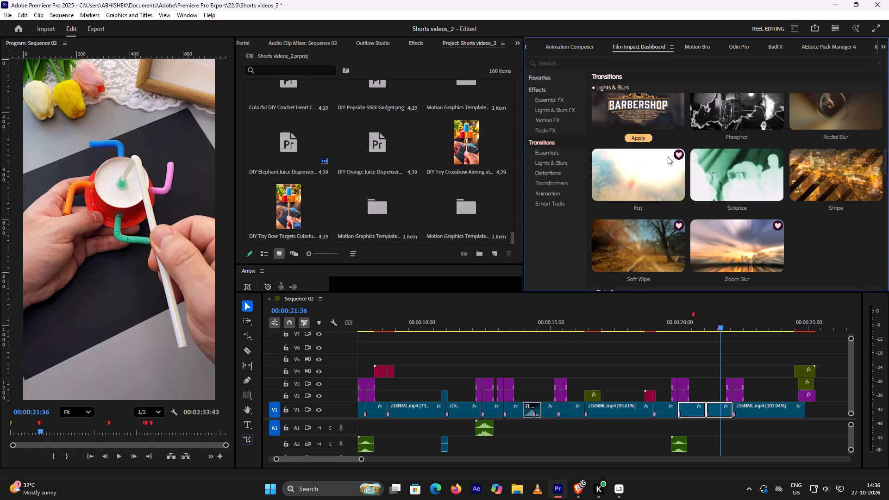
left_click(640, 209)
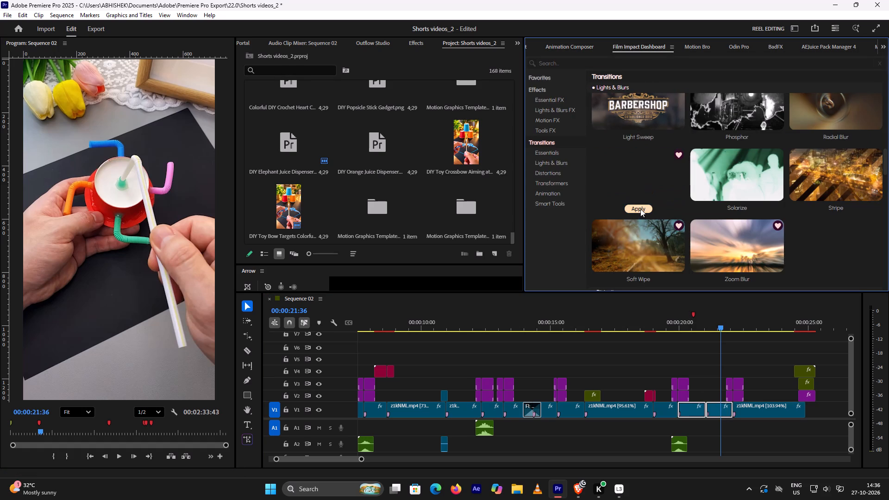
left_click_drag(682, 412, 694, 412)
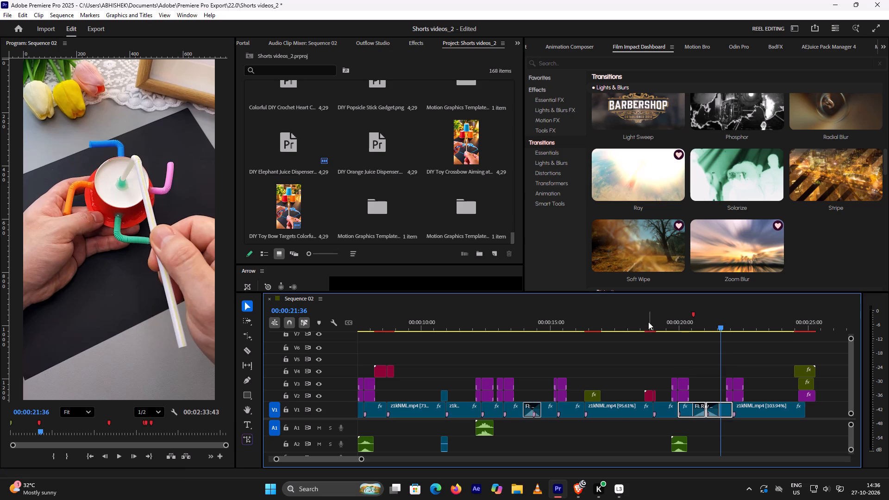
Play back the sequence between about 18:30 and 25:15 to review the Ray transition and the cut near 22:05.
left_click(640, 321)
key("space")
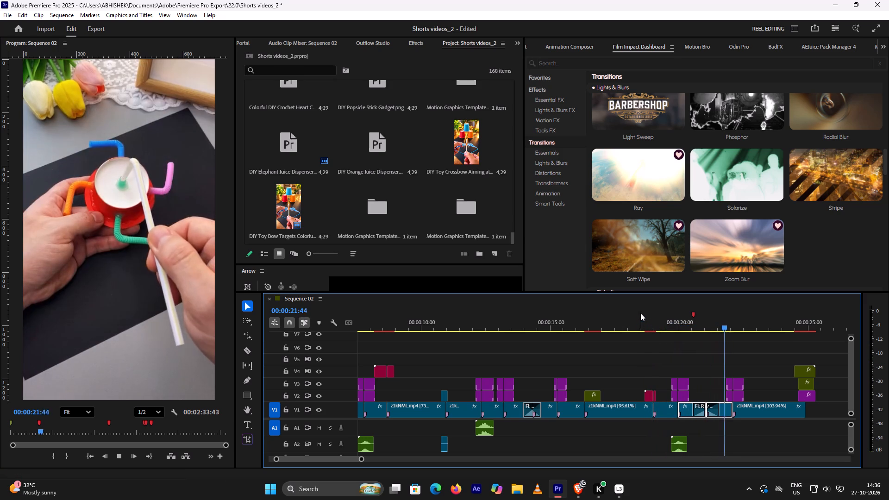
key("space")
key("space")
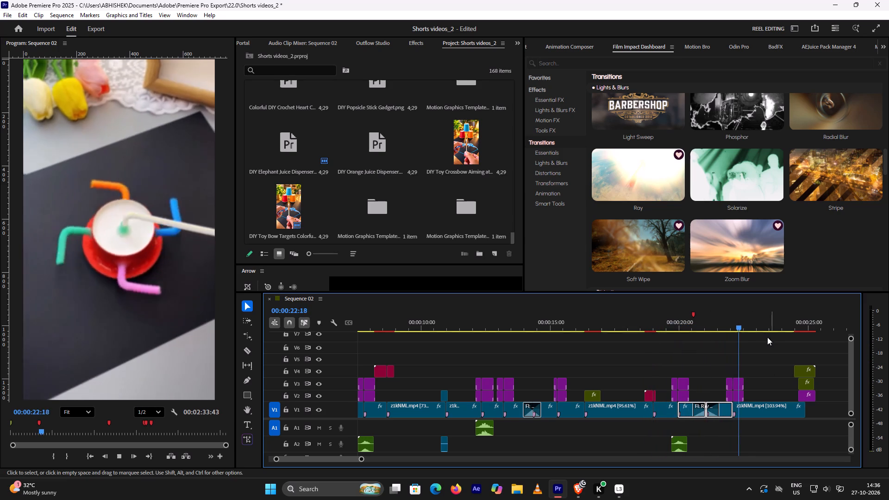
key("space")
left_click(727, 327)
key("space")
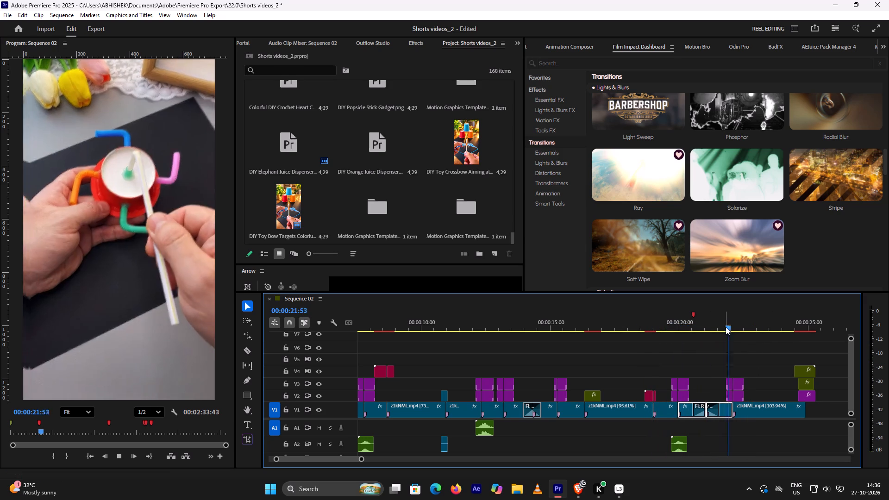
key("space")
left_click(725, 327)
left_click(701, 328)
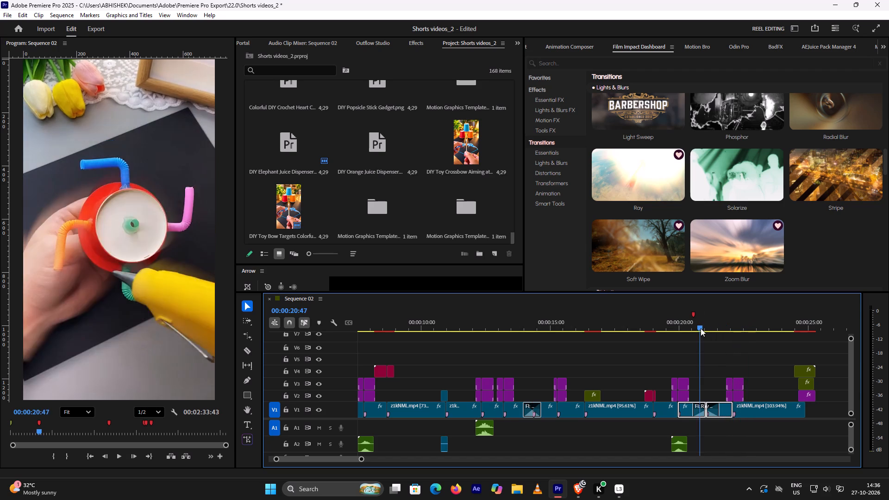
key("space")
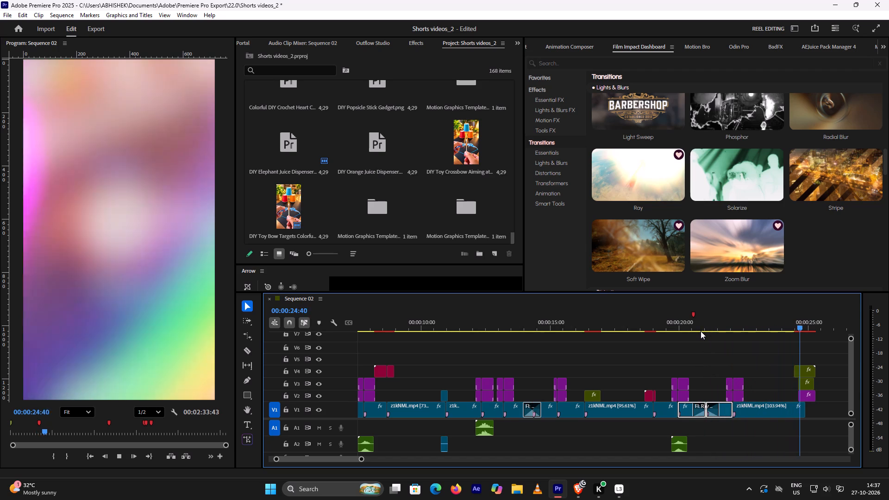
key("space")
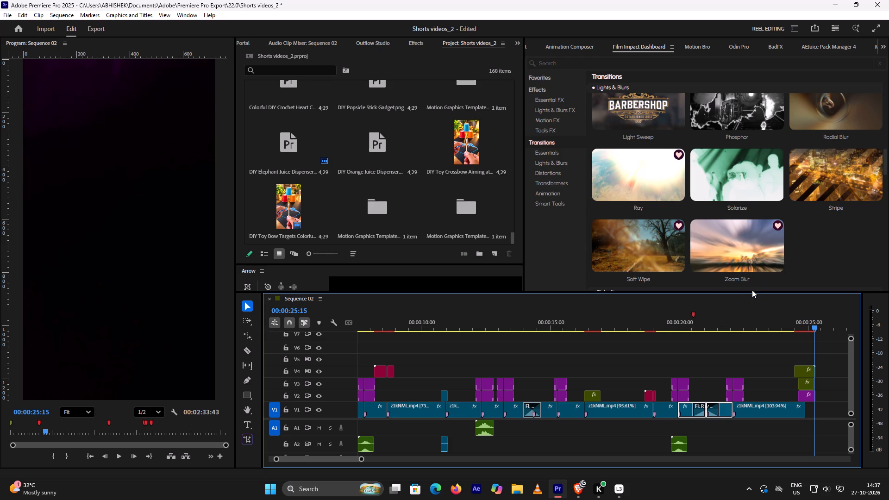
scroll(791, 254, "down", 4, "alt")
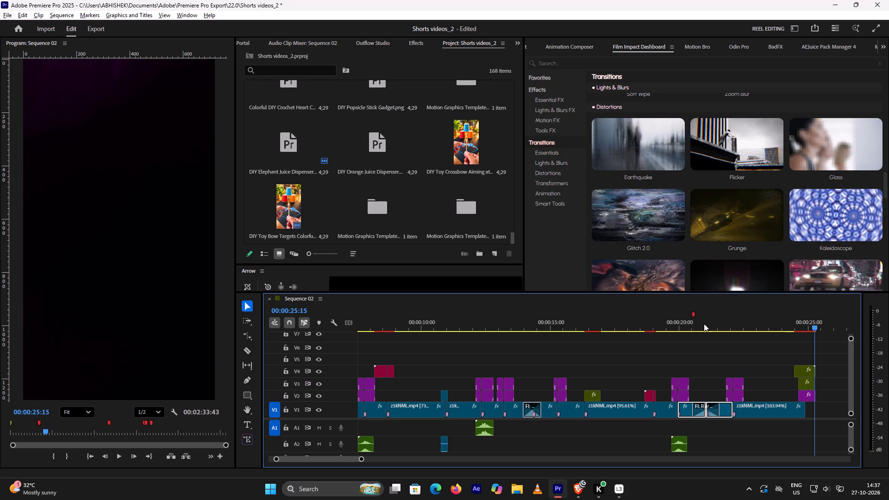
left_click(694, 316)
key("space")
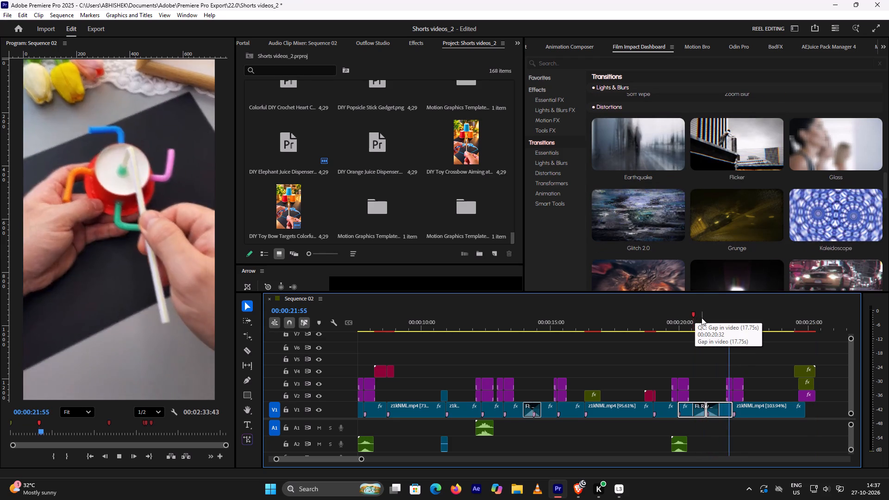
key("space")
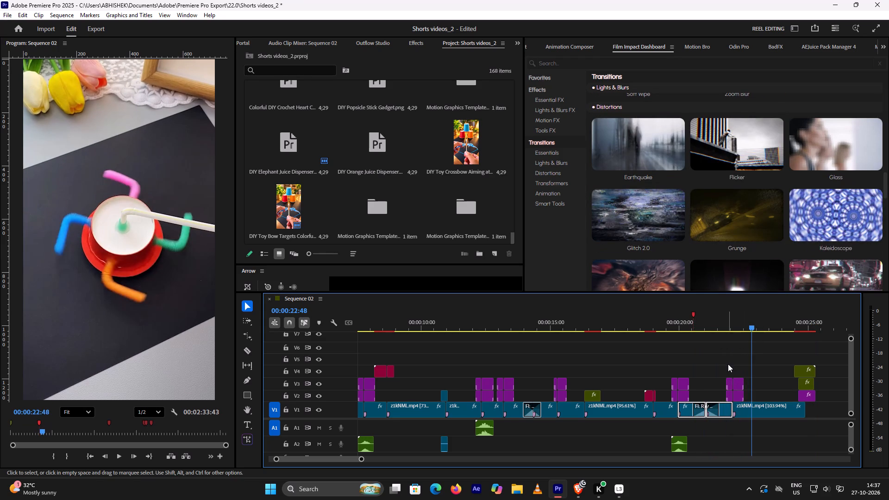
Move the duplicated transition clips on V2 and V3 from the V1 cut near 22:05 to start at about 23:15.
left_click_drag(726, 363, 745, 394)
left_click_drag(741, 384, 776, 381)
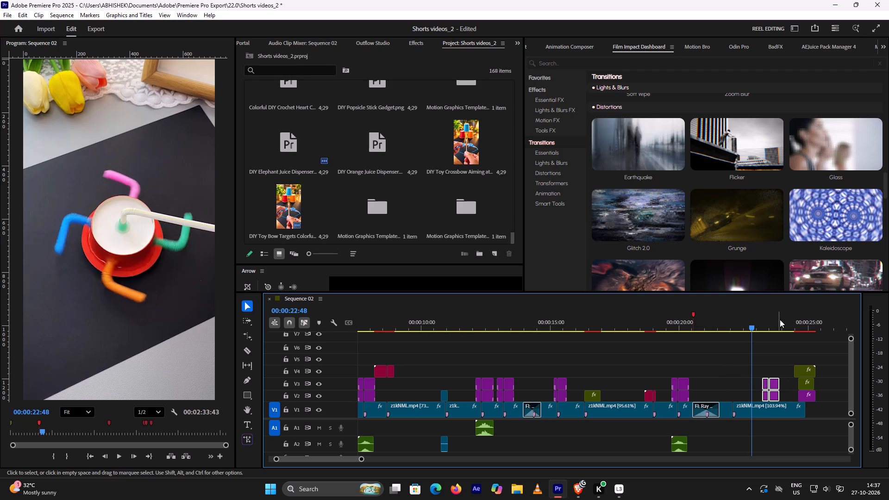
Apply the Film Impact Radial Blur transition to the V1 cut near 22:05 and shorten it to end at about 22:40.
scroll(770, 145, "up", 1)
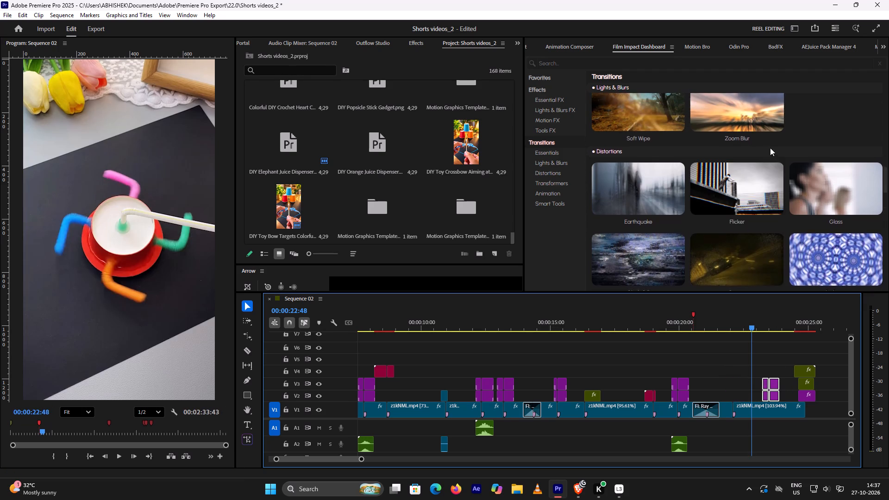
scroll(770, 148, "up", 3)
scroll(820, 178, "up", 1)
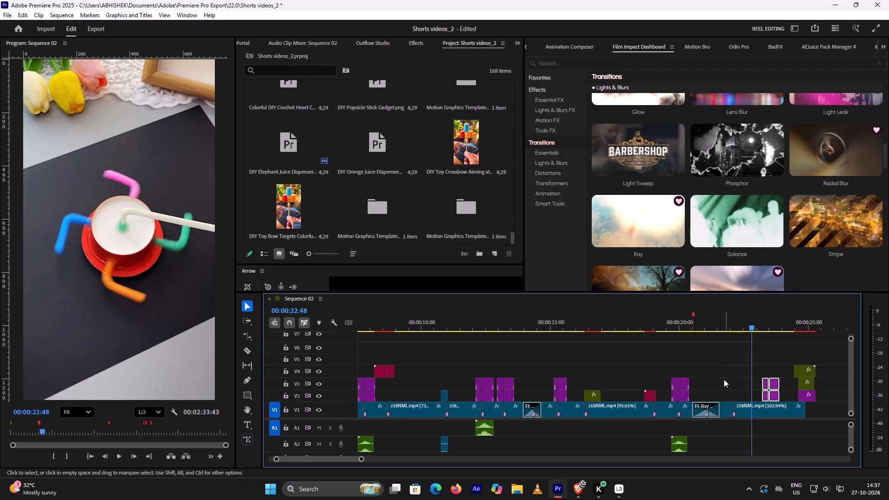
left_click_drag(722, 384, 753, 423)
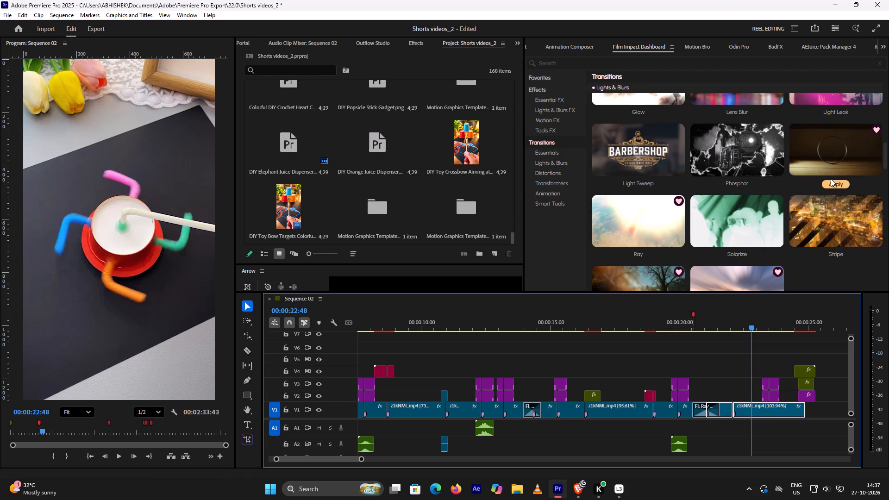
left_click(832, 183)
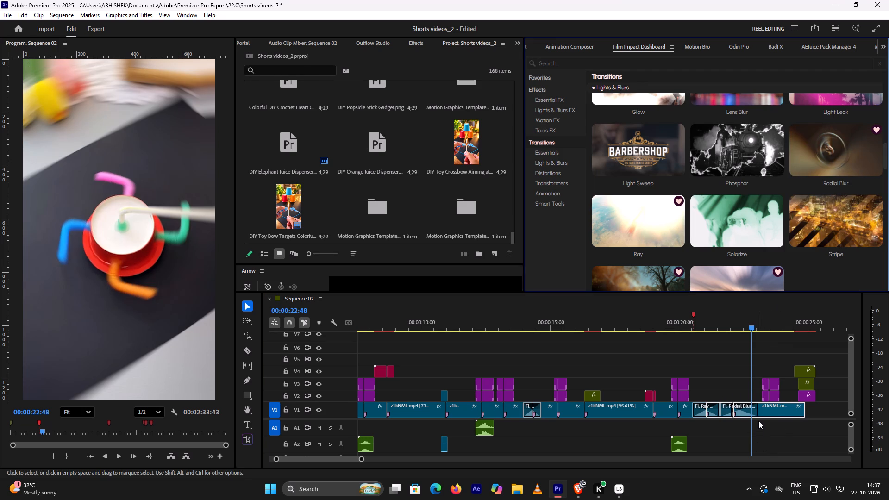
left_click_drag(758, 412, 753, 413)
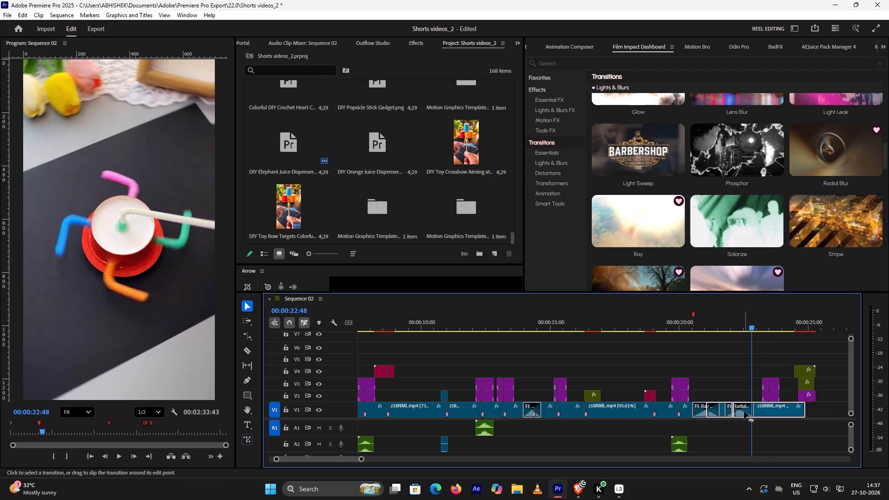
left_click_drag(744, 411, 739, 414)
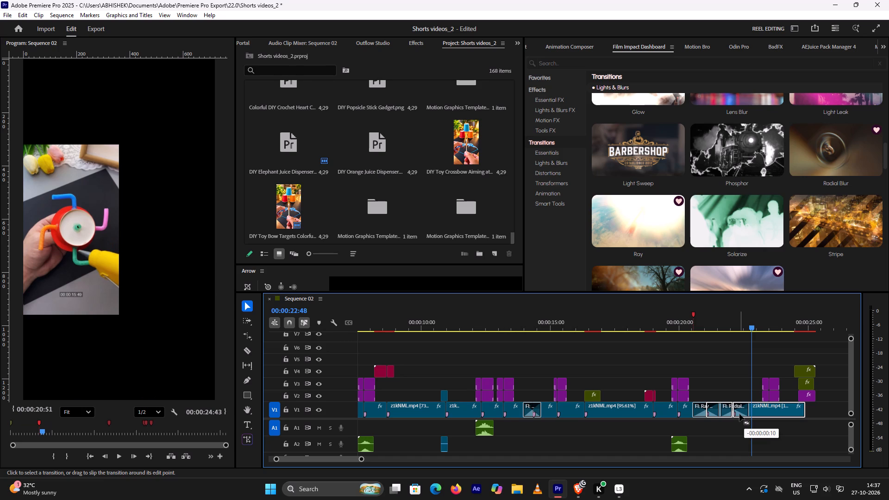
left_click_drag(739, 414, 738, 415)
Play back the cut near 22:05 repeatedly to review the Radial Blur transition.
left_click(722, 319)
key("space")
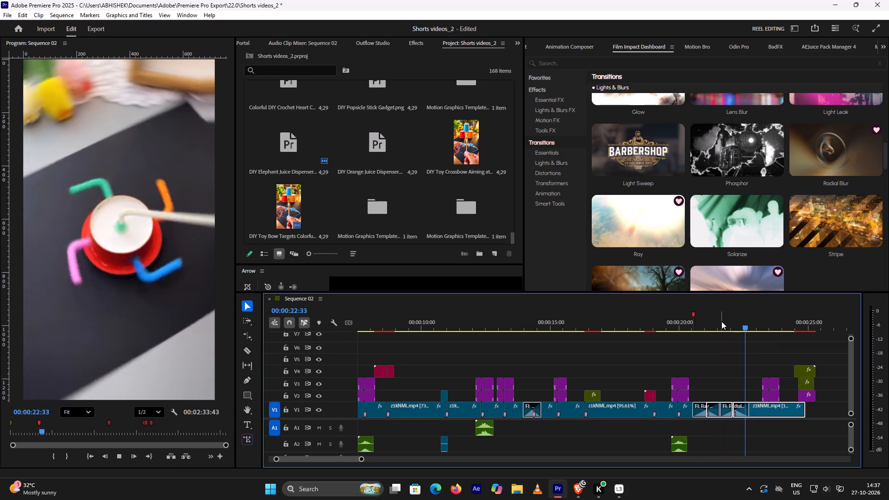
key("space")
key("space")
key("space")
left_click(720, 324)
key("space")
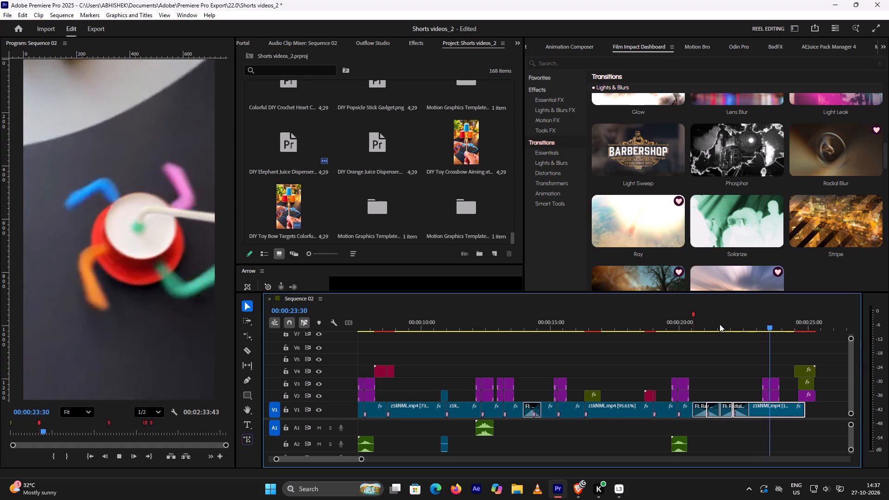
key("space")
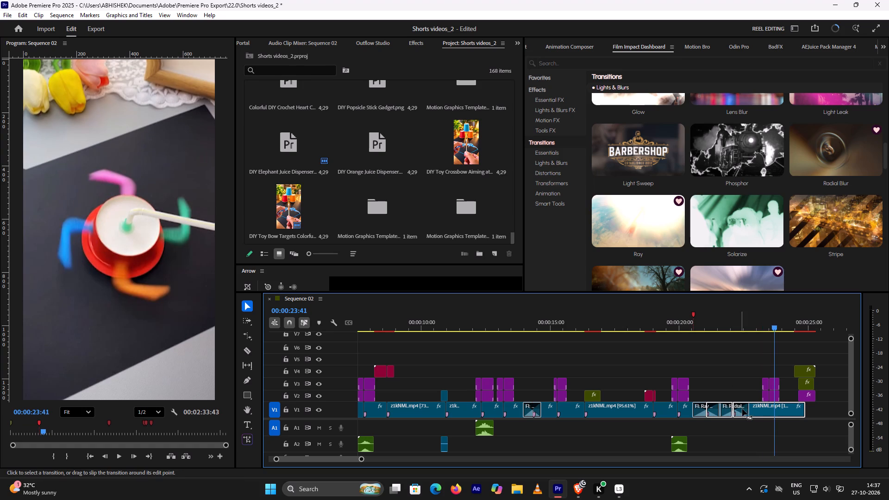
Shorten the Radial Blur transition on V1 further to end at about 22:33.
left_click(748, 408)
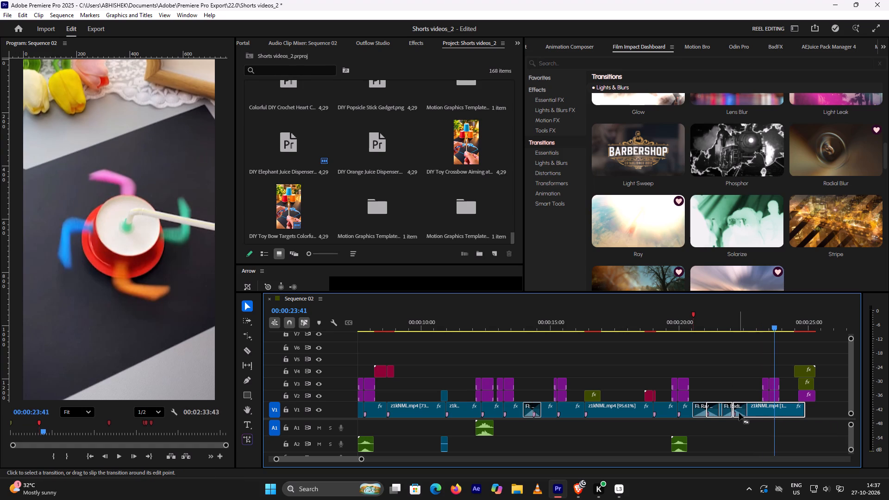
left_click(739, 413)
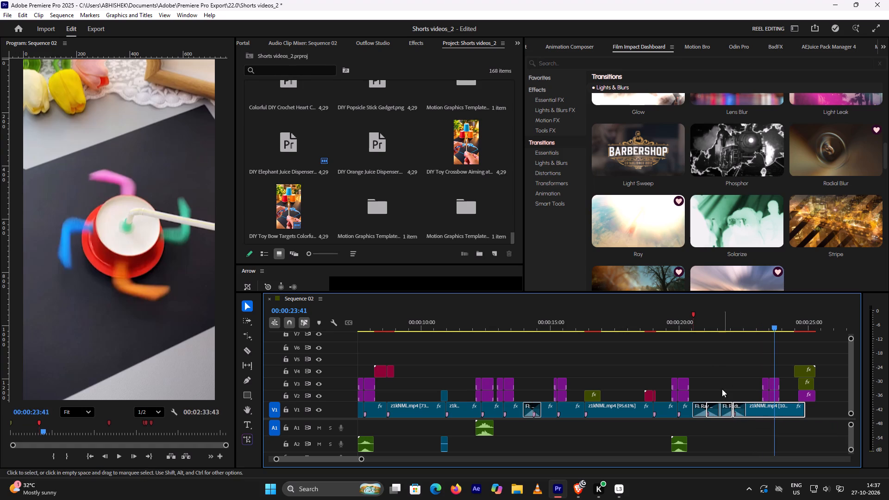
Replay the sequence from just before the Radial Blur and from about 19:30 to review how the transitions flow.
left_click(712, 321)
key("space")
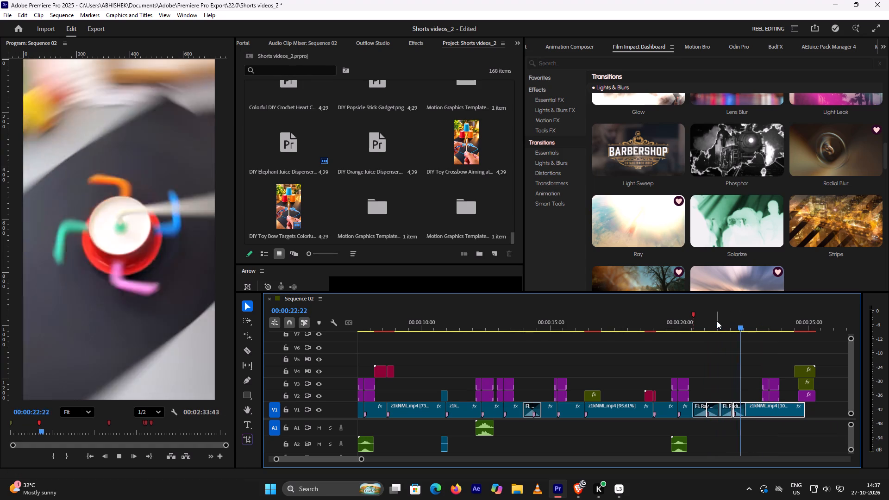
key("space")
left_click(670, 319)
key("space")
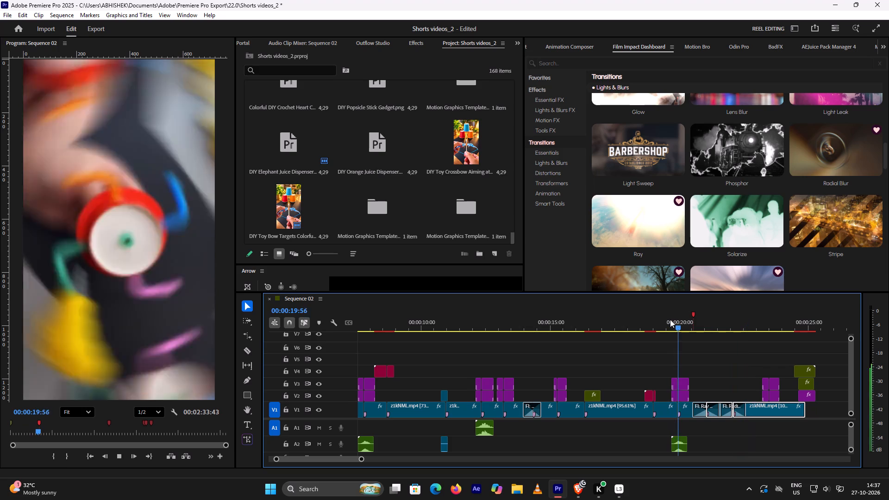
key("space")
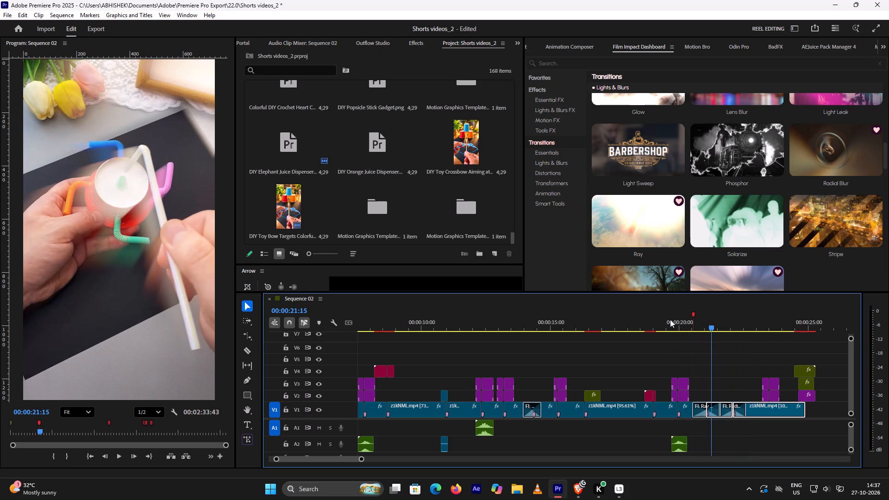
left_click(667, 318)
key("space")
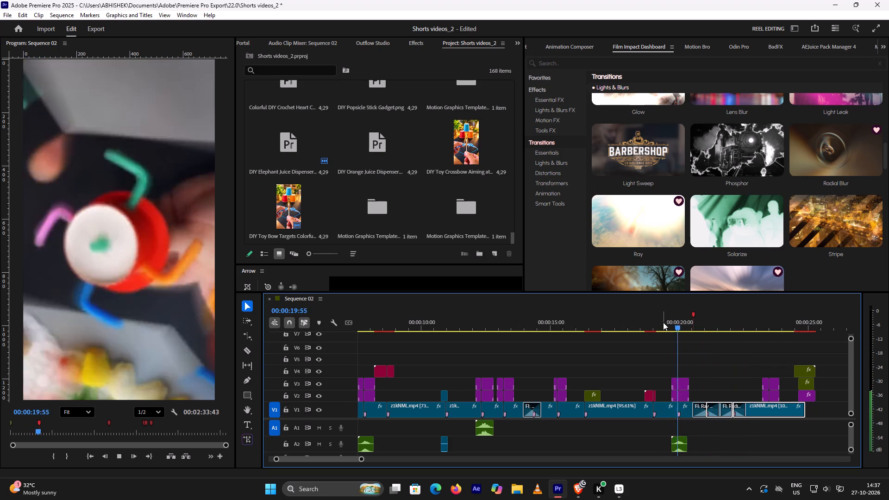
key("space")
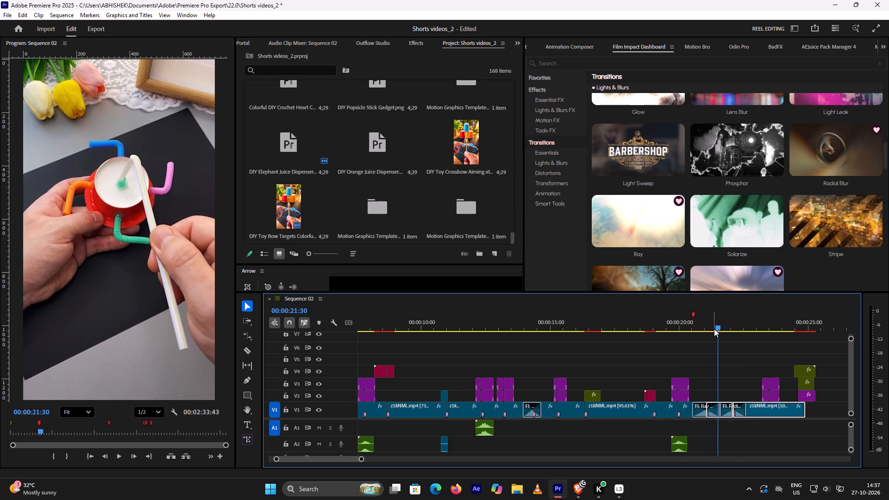
Undo the Radial Blur transition with its trims and the move of the duplicated V2 and V3 transition clips.
key("ctrl+z")
key("ctrl+z")
key("ctrl+z")
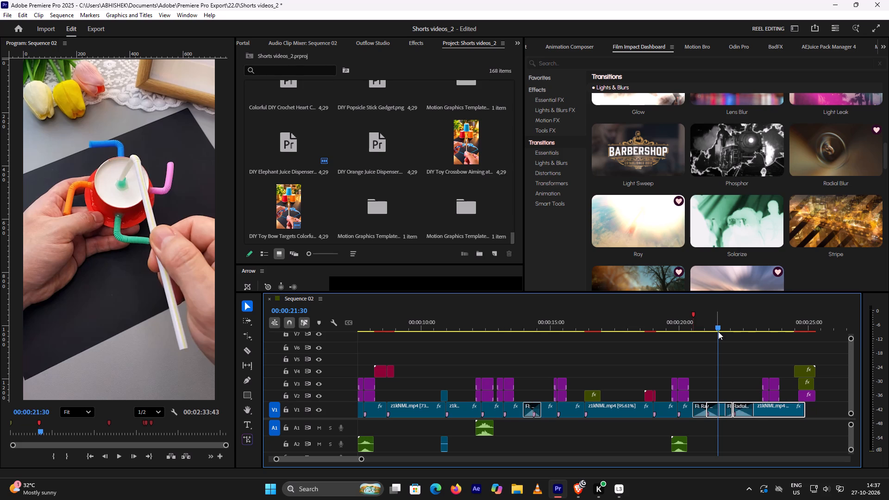
key("ctrl+z")
key("ctrl+z")
key("ctrl+z")
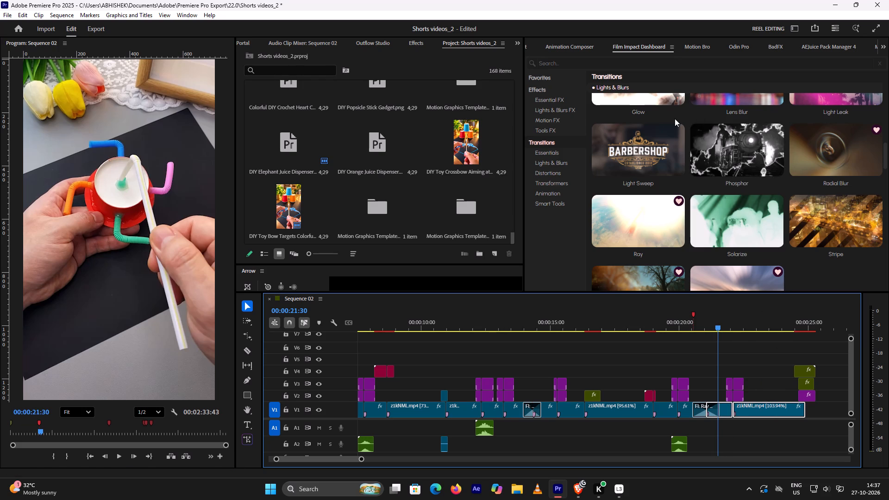
Examine the Motion Bro Zoom and Spin presets and the Odin Pro and BadFX libraries for a suitable transition.
left_click(687, 43)
scroll(697, 212, "down", 2)
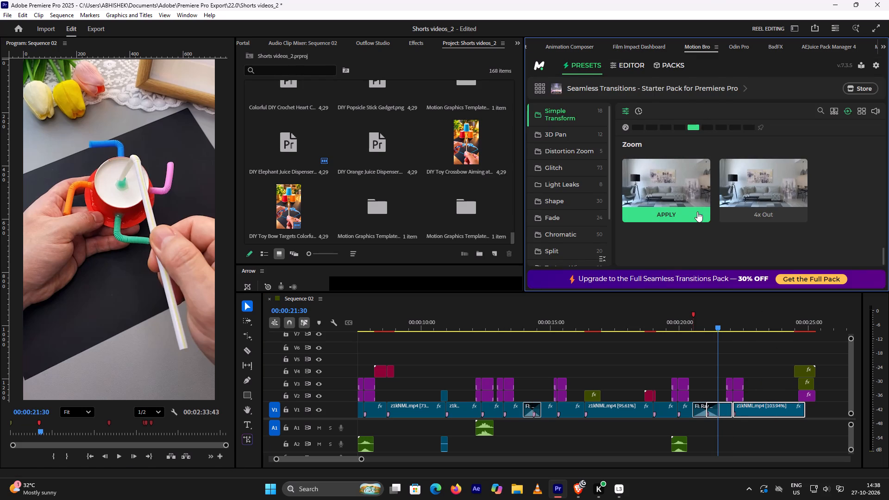
scroll(697, 212, "down", 3)
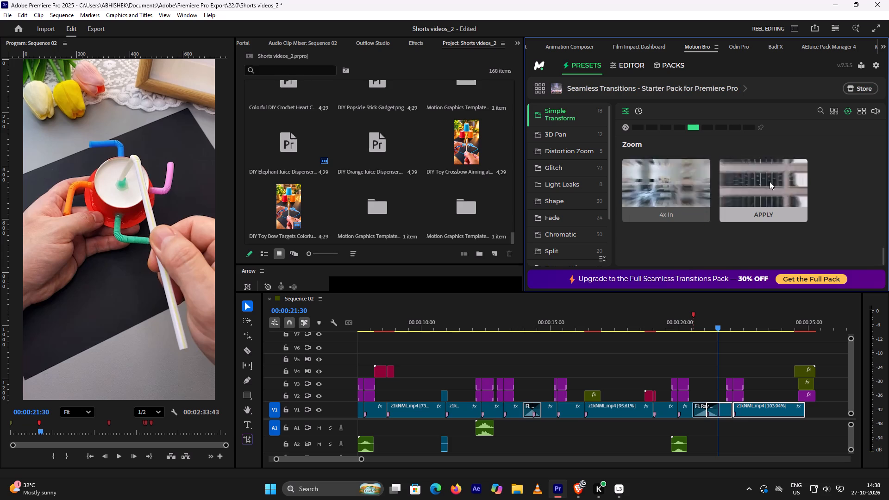
scroll(770, 181, "up", 3)
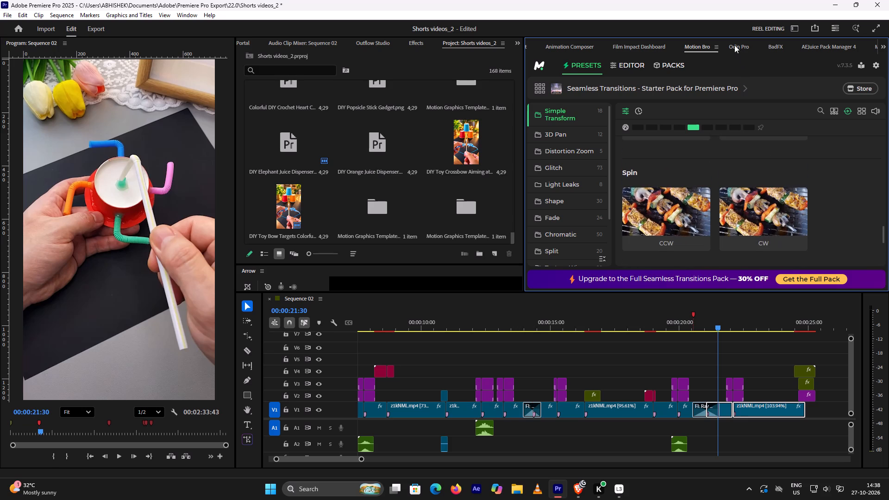
scroll(748, 123, "up", 5)
left_click(729, 39)
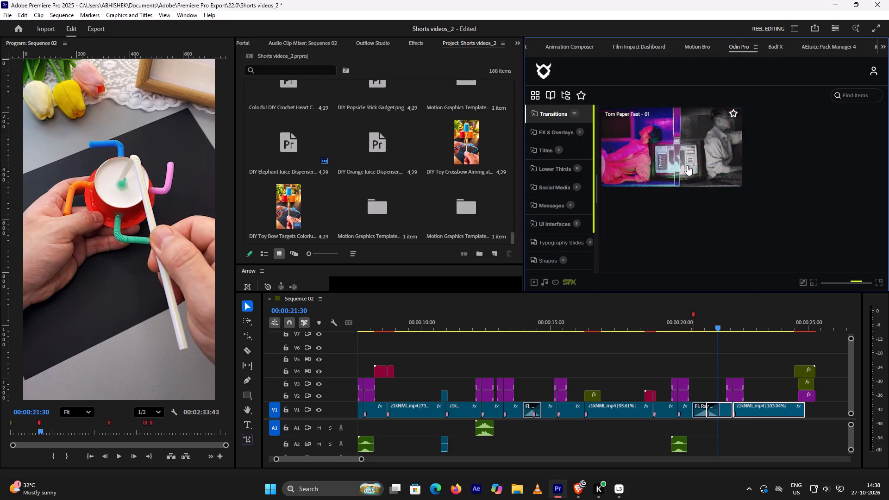
left_click(773, 46)
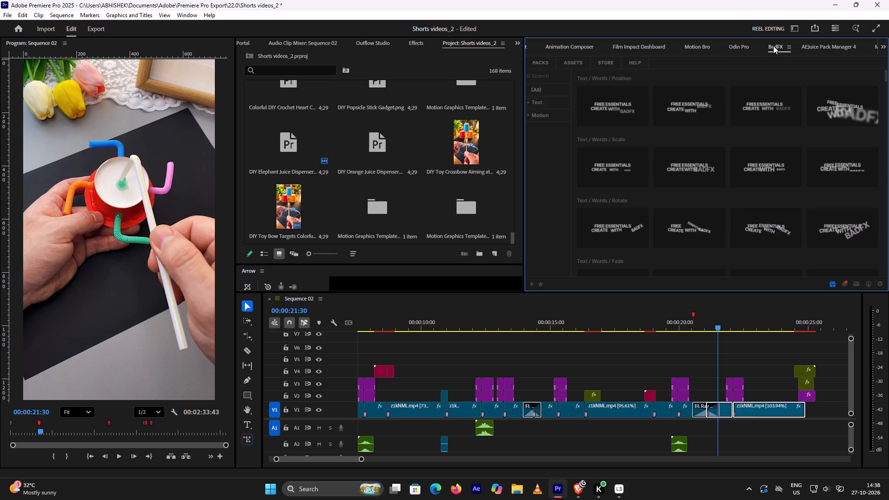
Examine the AEJuice Starter Pack's Light Swipe, Liquid and Urban Transitions and VHS previews.
left_click(823, 49)
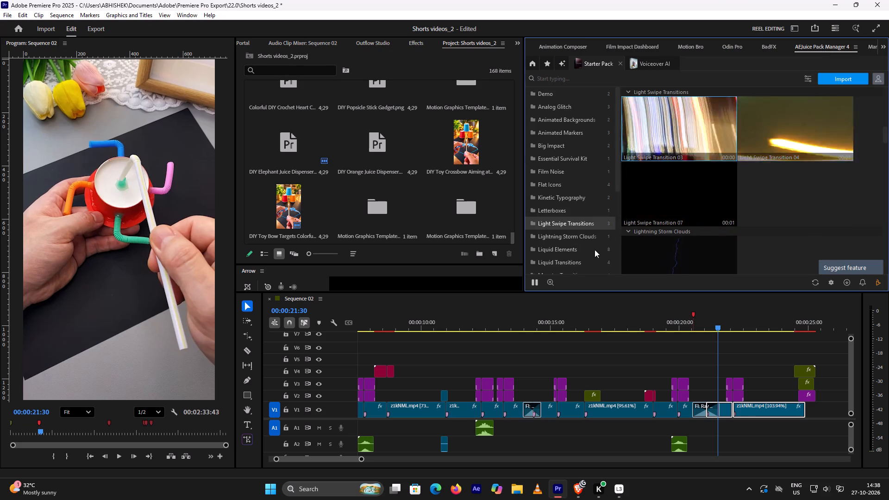
left_click(579, 257)
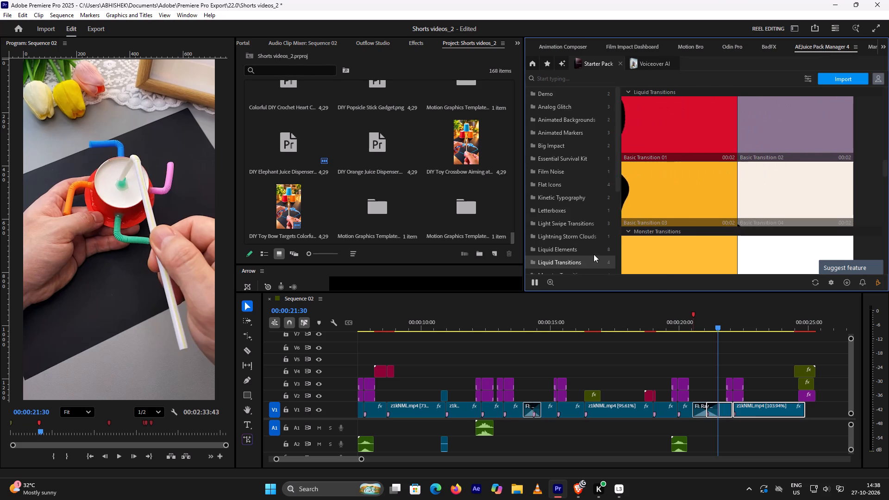
scroll(594, 248, "down", 3)
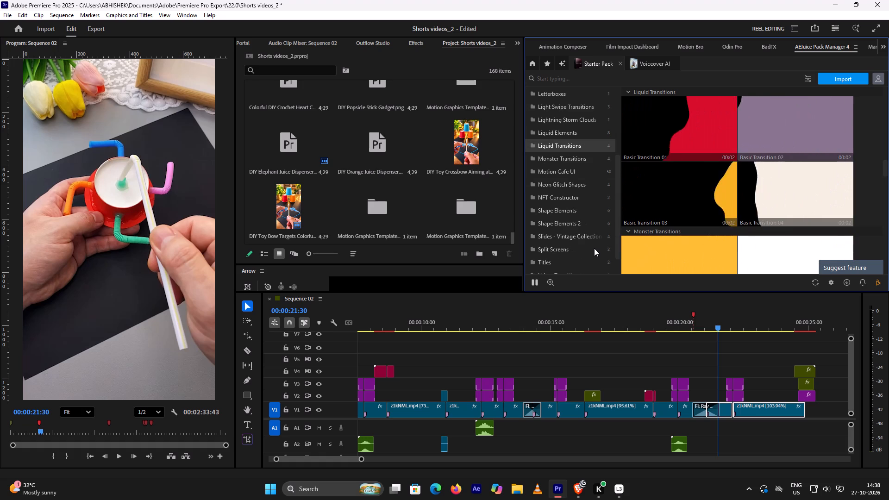
scroll(595, 248, "down", 2)
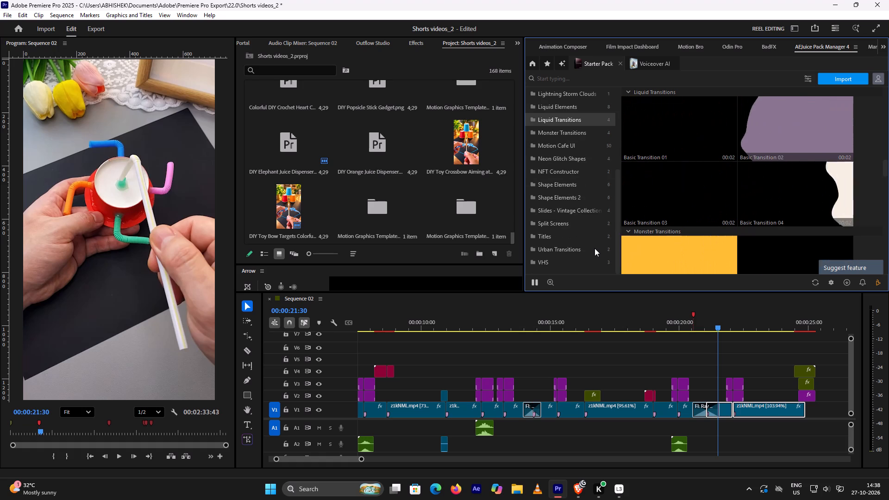
left_click(563, 248)
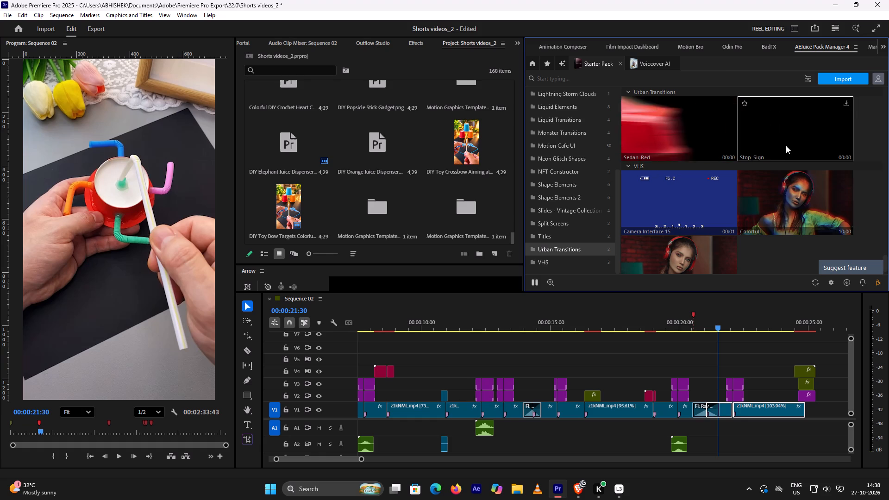
left_click(674, 146)
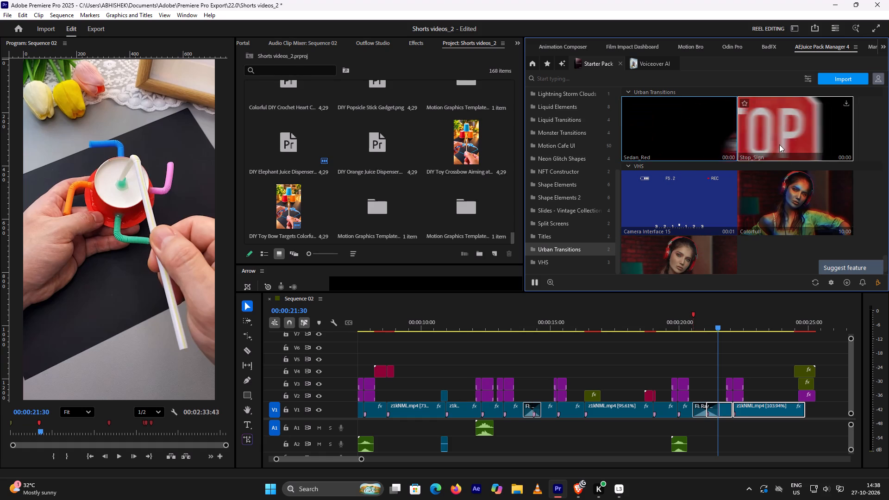
left_click(779, 144)
left_click(782, 221)
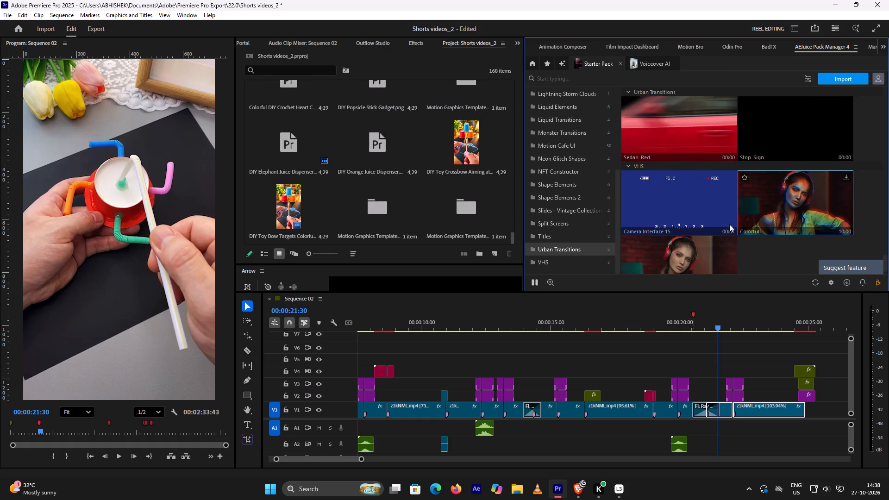
left_click(677, 223)
scroll(728, 201, "down", 3)
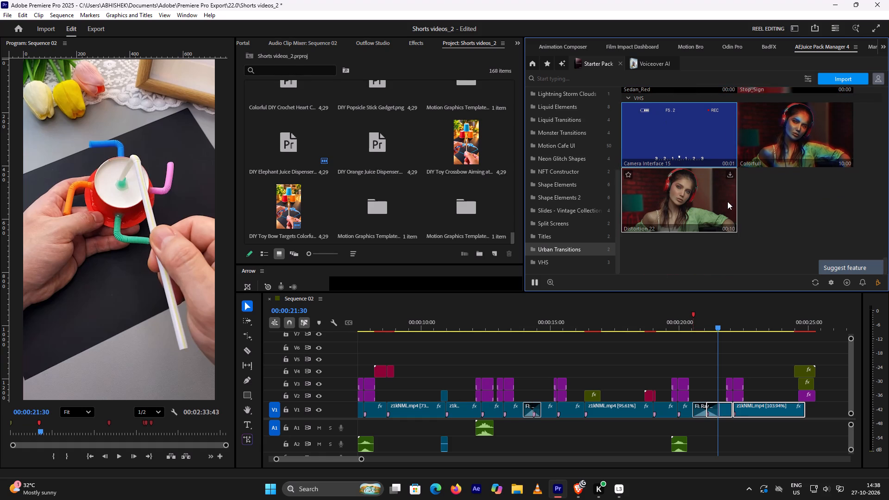
scroll(727, 201, "down", 2)
scroll(583, 232, "down", 4)
scroll(583, 231, "up", 9)
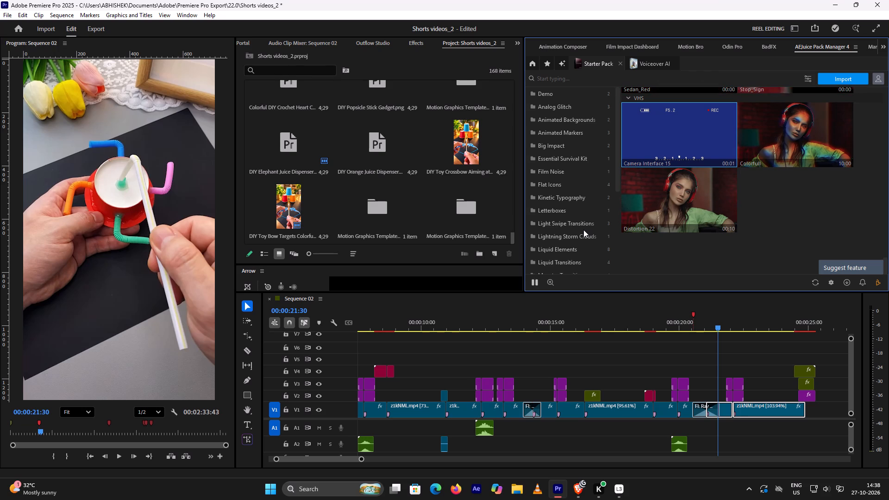
Play Sequence 02 from the very start to about 12:26 to review the transitions and their sound.
scroll(677, 411, "down", 5, "alt")
scroll(584, 386, "up", 5)
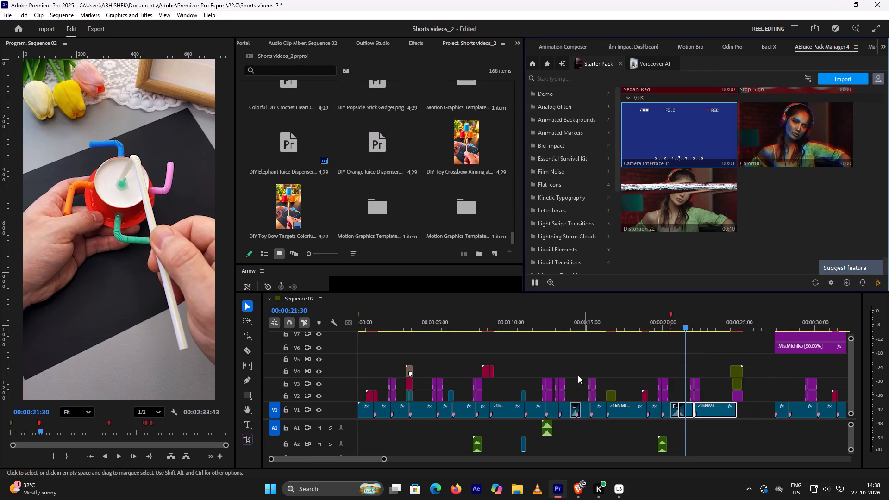
scroll(480, 340, "up", 1)
left_click(383, 325)
left_click_drag(381, 327, 313, 328)
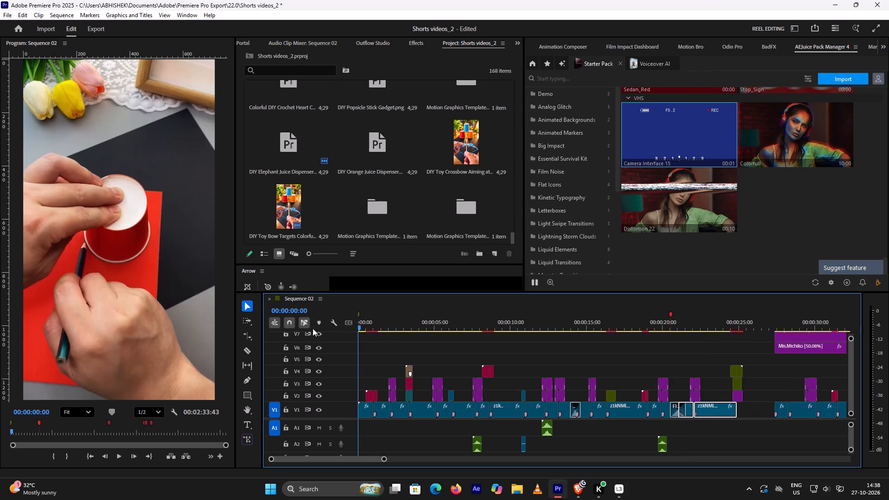
left_click_drag(313, 328, 282, 328)
key("space")
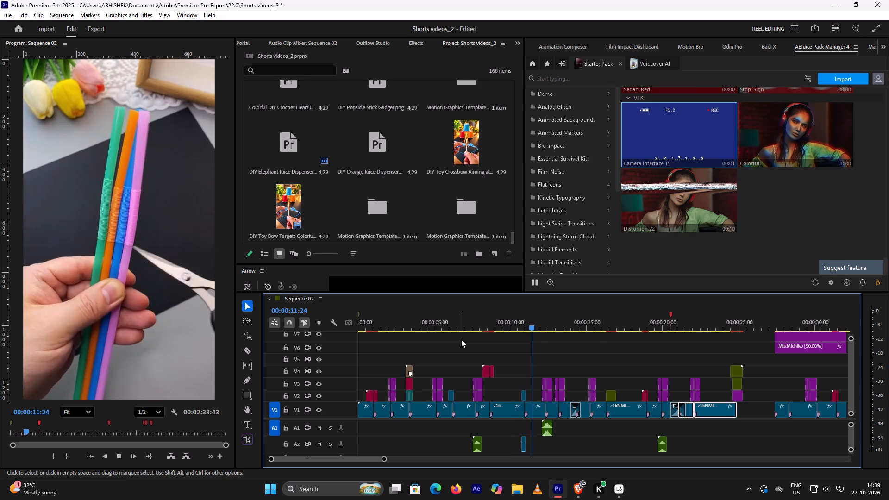
key("space")
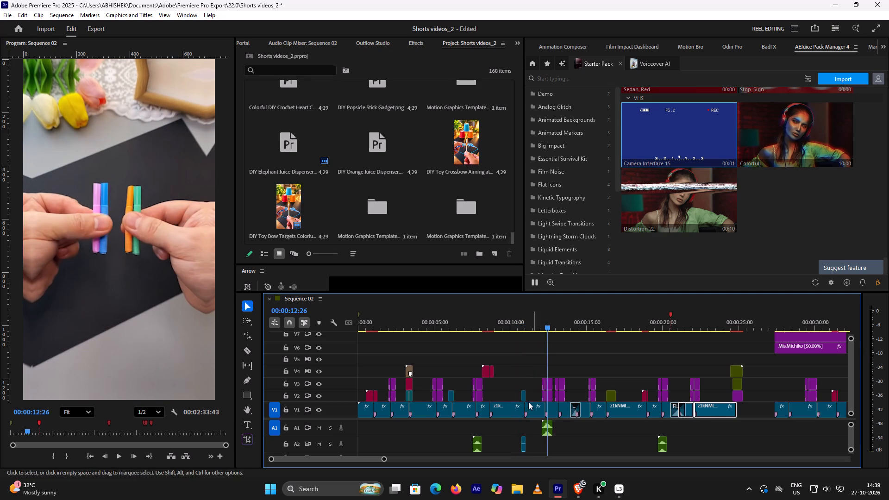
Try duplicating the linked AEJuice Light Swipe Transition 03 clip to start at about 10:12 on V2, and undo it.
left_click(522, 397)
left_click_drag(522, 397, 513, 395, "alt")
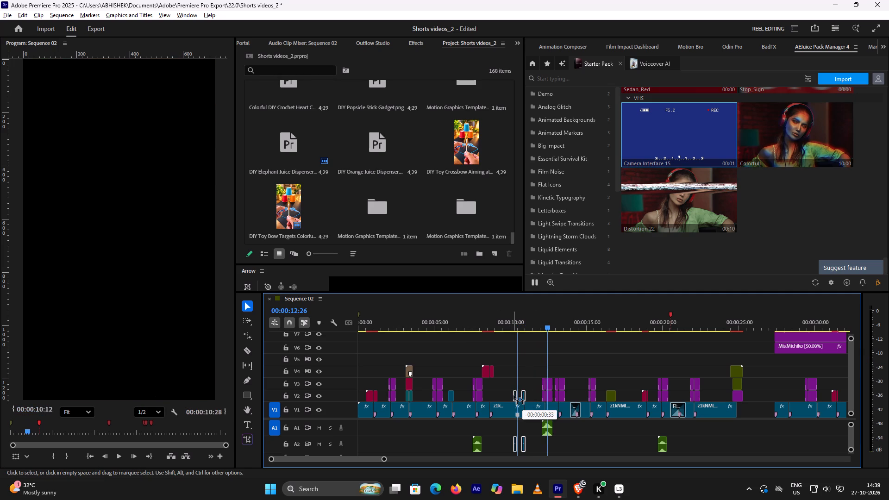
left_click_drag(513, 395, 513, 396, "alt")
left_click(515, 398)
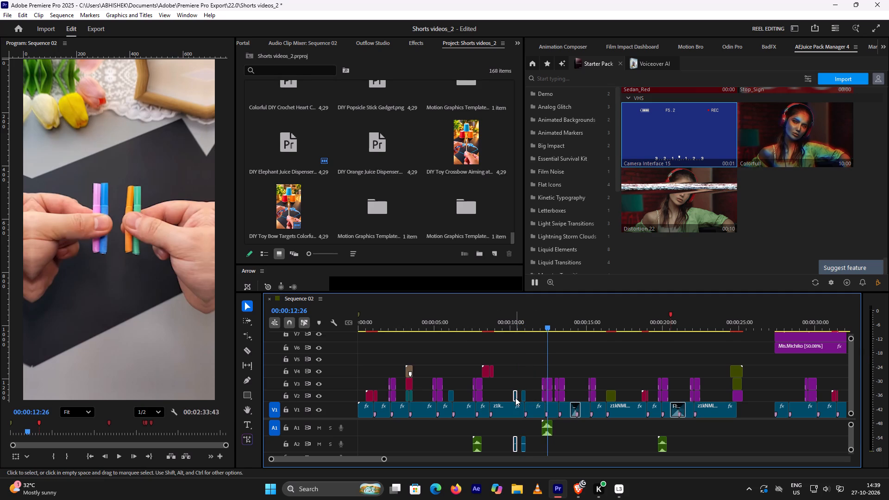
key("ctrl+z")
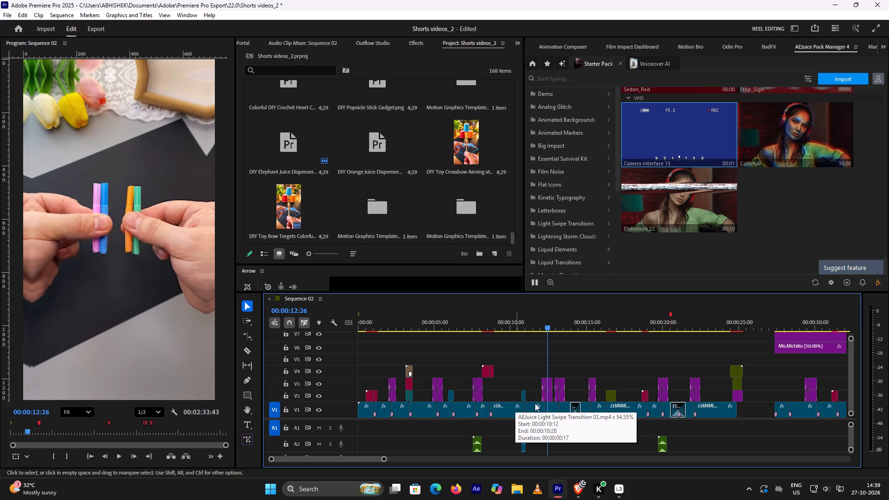
Unlink the transition clips on the video tracks from their audio on A1 and A2 between about 7 and 20 seconds.
left_click_drag(454, 444, 587, 442)
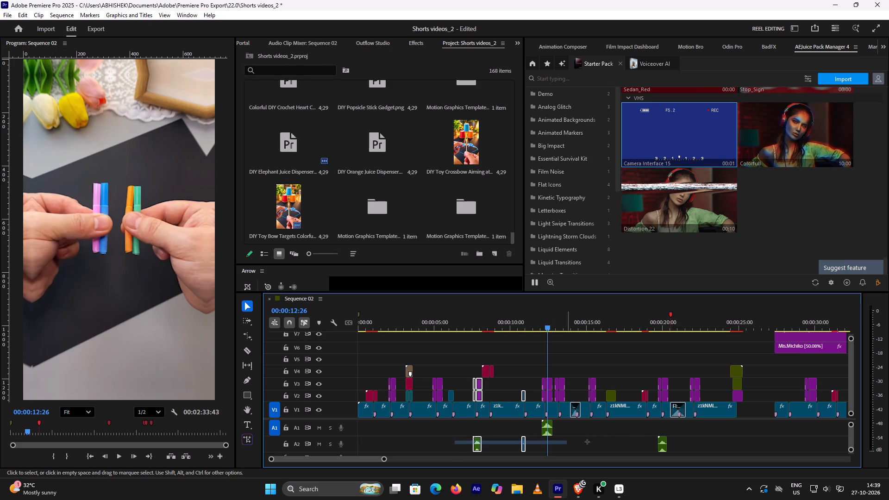
left_click_drag(587, 442, 697, 431)
right_click(663, 445)
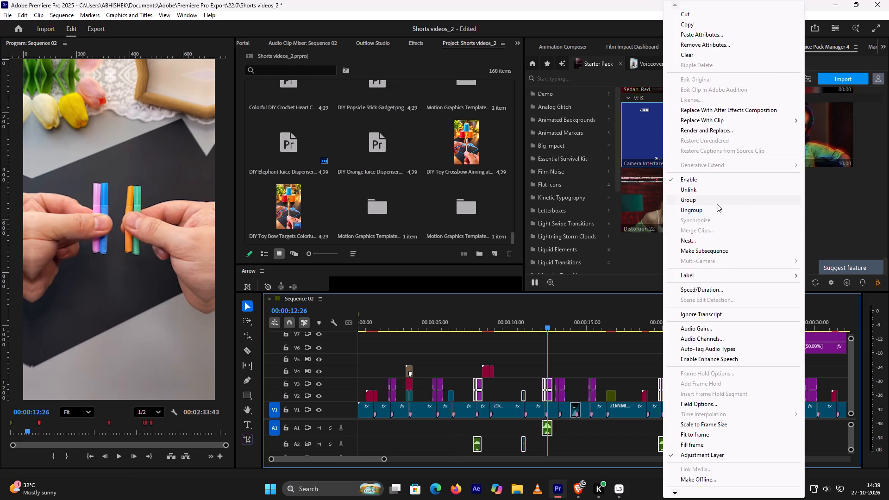
left_click(708, 193)
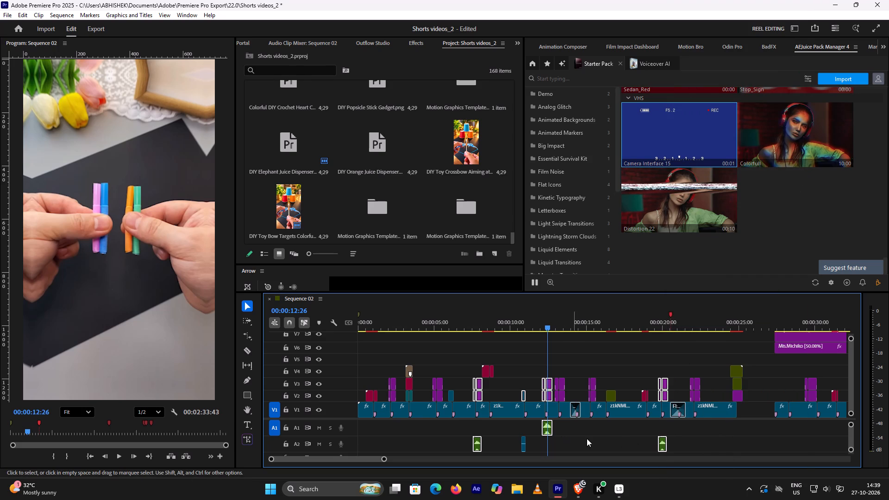
left_click(679, 438)
left_click_drag(699, 441, 664, 442)
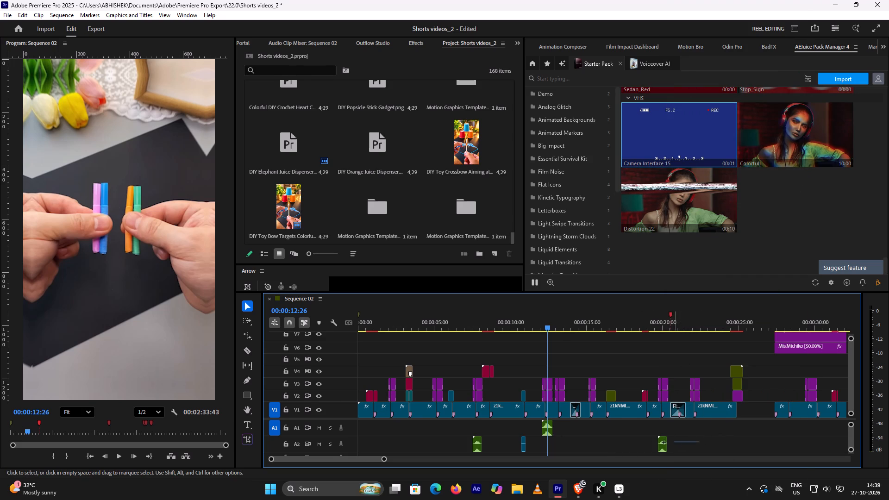
left_click_drag(664, 442, 506, 437)
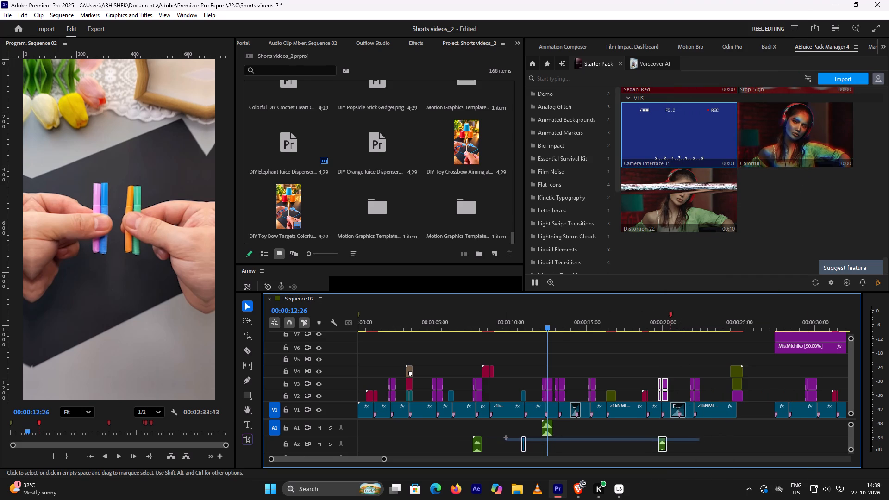
left_click_drag(506, 437, 536, 442)
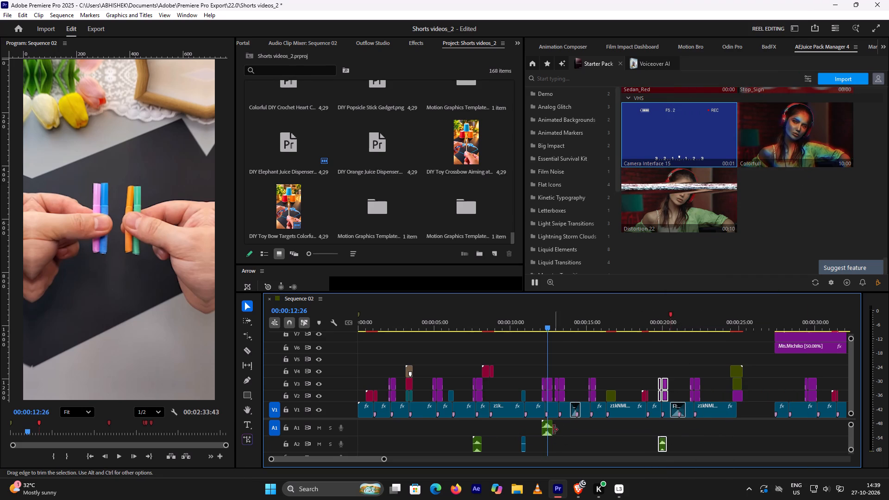
Ungroup the three grouped transitions that have green A1 and A2 audio, near 12:30, 8 and 20 seconds.
left_click(547, 430)
right_click(548, 430)
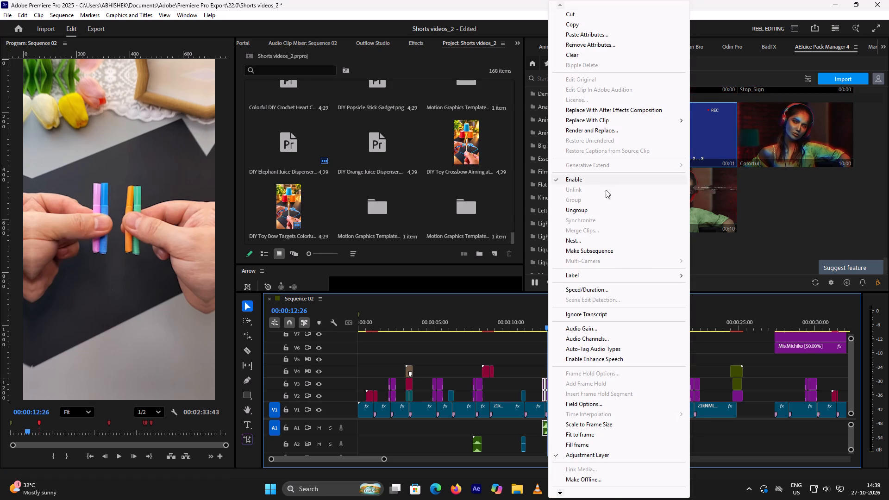
left_click(596, 213)
left_click(524, 448)
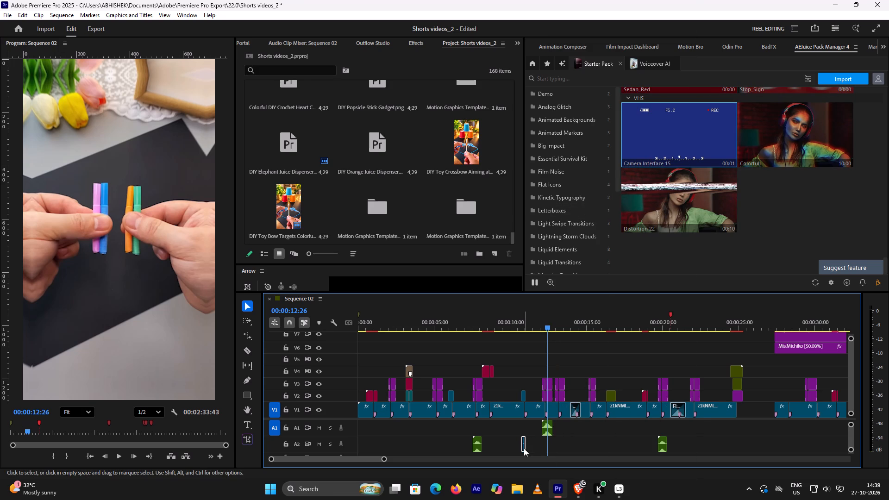
left_click(477, 450)
right_click(477, 450)
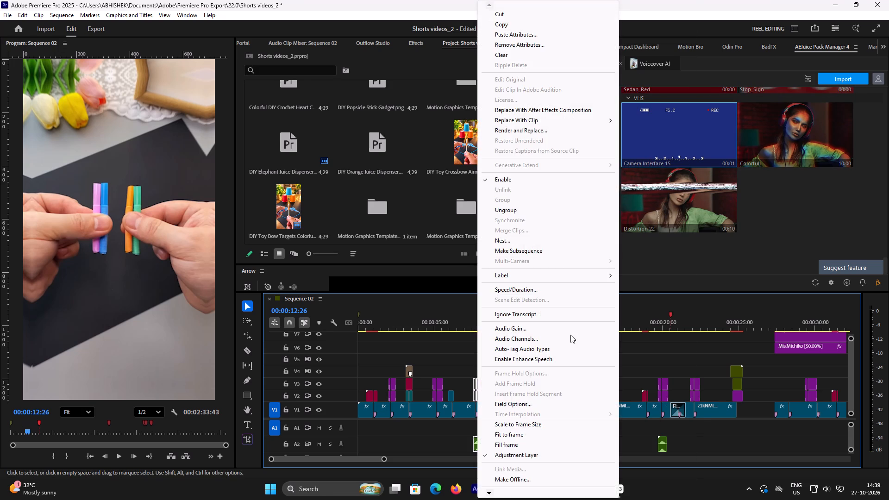
left_click(523, 208)
left_click(663, 446)
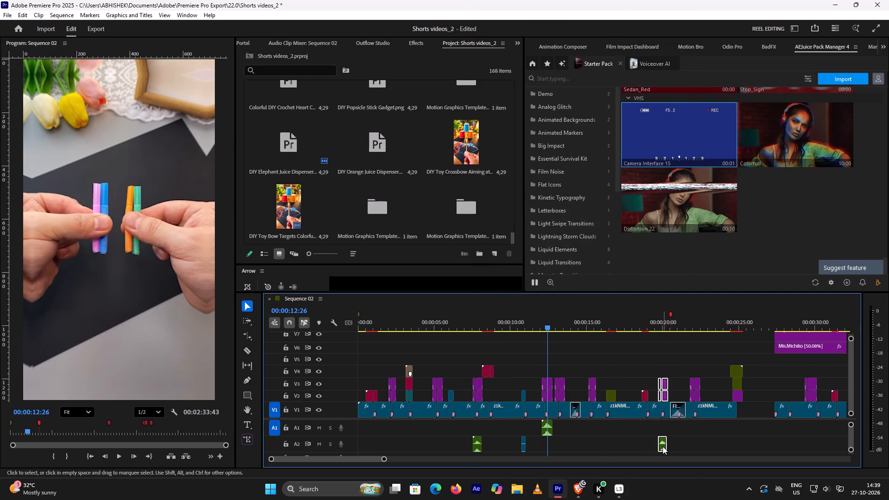
right_click(663, 446)
left_click(689, 207)
Delete the four transition audio clips on A1 and A2 between about 7 and 20 seconds.
left_click_drag(707, 439, 430, 432)
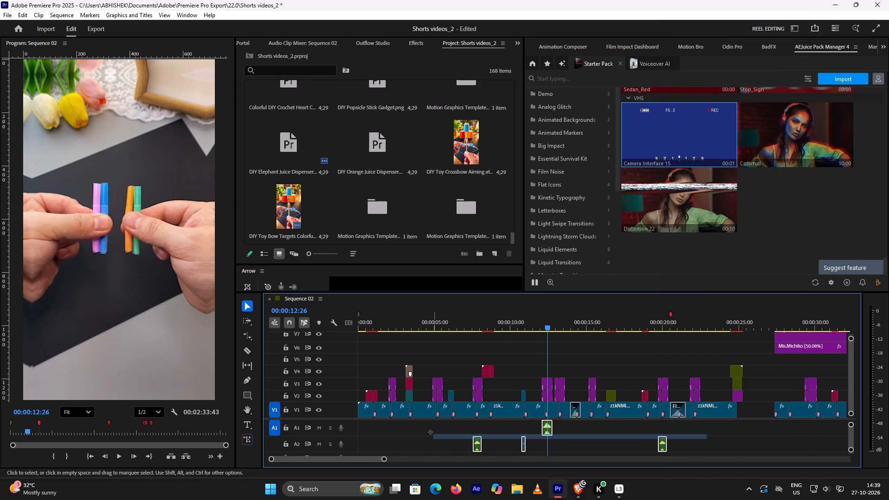
left_click_drag(430, 432, 430, 431)
key("Delete")
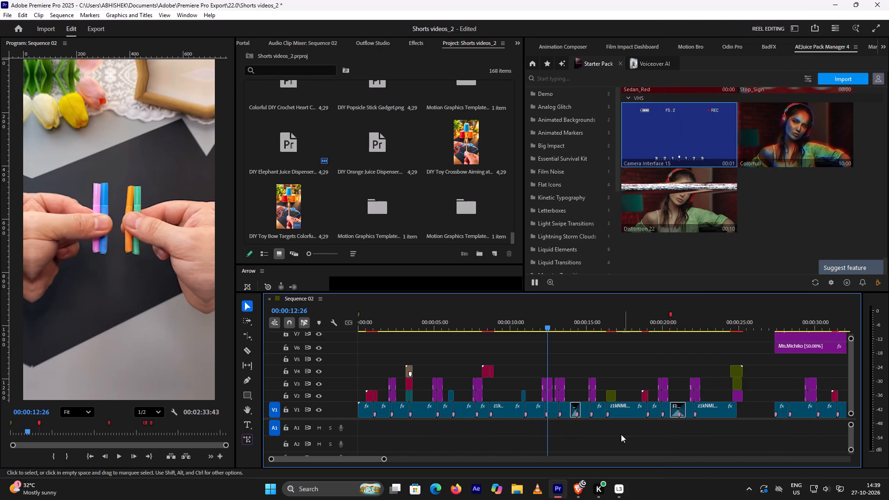
Inspect the lower audio tracks for more transition audio and replay the sequence from about 5 seconds.
scroll(583, 437, "down", 8, "alt")
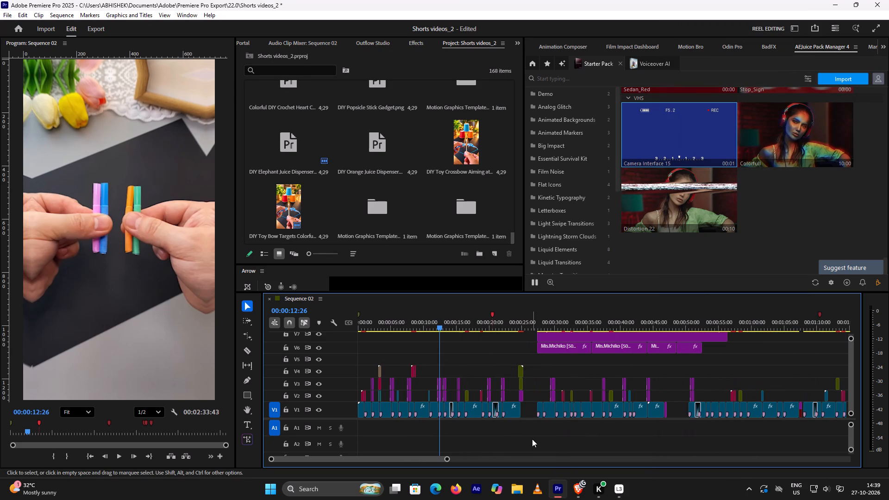
scroll(532, 439, "up", 1)
scroll(449, 442, "up", 5, "ctrl")
scroll(449, 442, "down", 4, "ctrl")
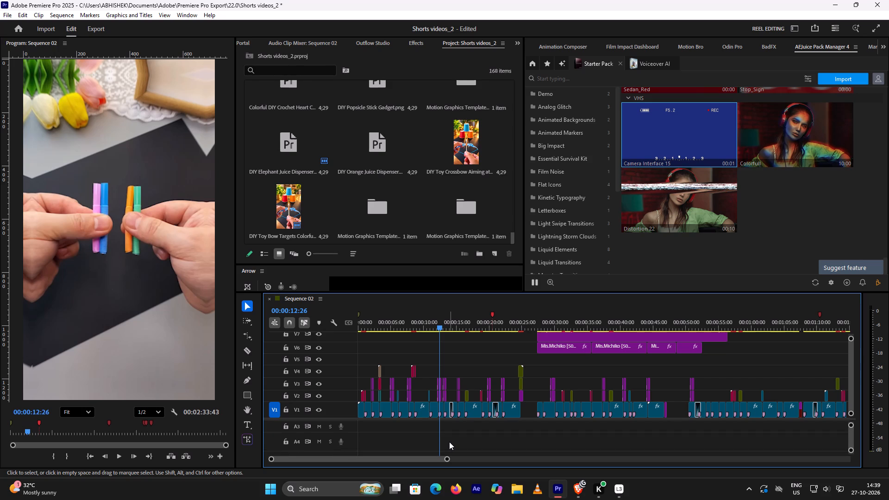
scroll(449, 442, "down", 5, "ctrl")
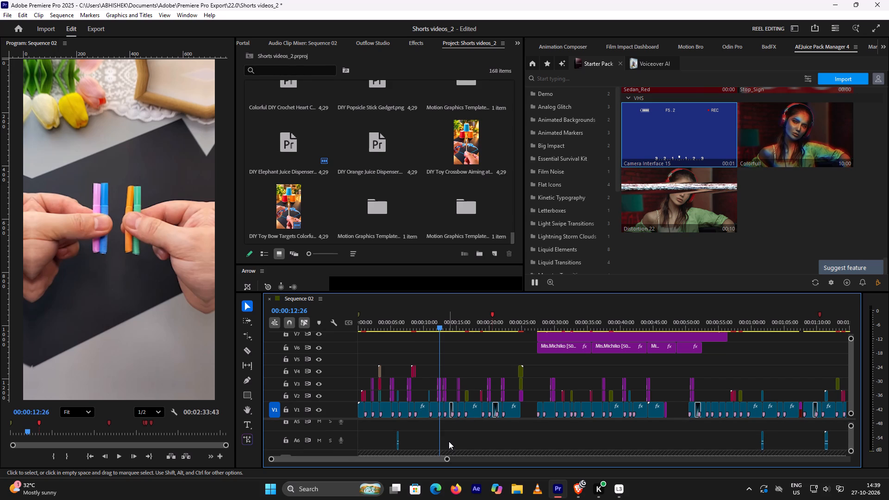
left_click(388, 311)
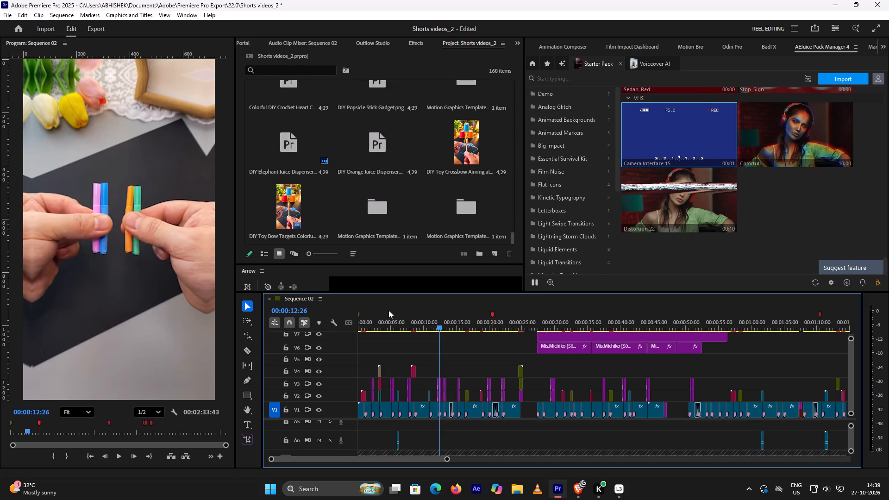
key("space")
left_click(390, 326)
key("space")
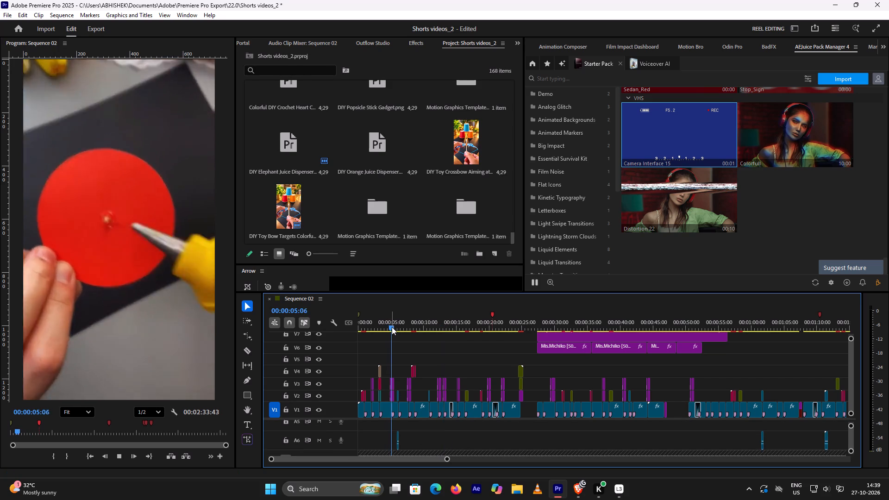
key("space")
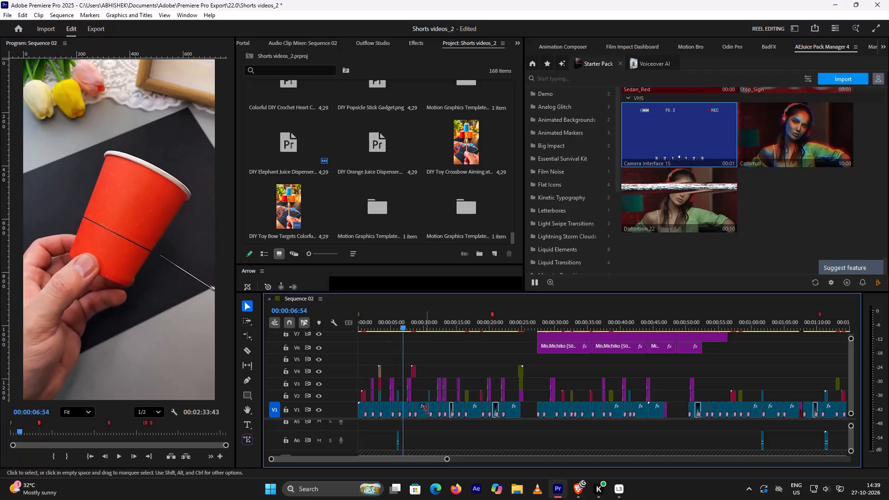
Unlink the transition clip near 6 seconds on V2 from its A6 audio and delete that audio clip.
scroll(436, 435, "up", 4, "alt")
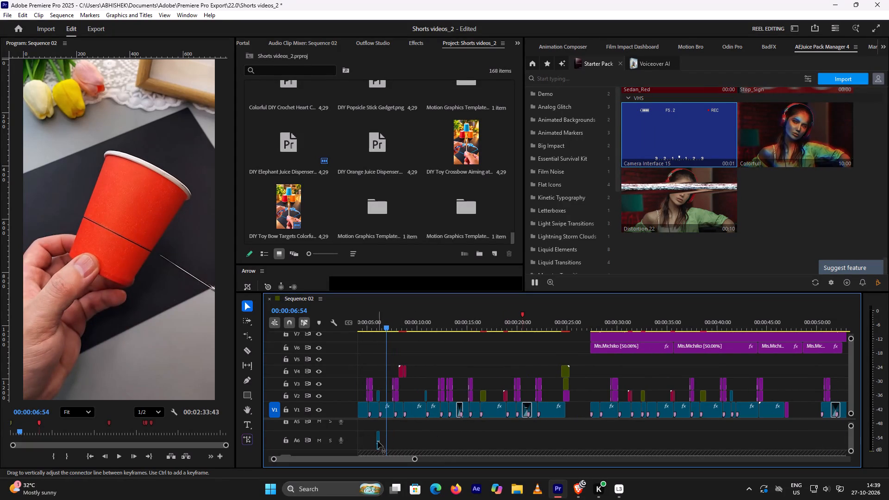
left_click(378, 441)
right_click(378, 441)
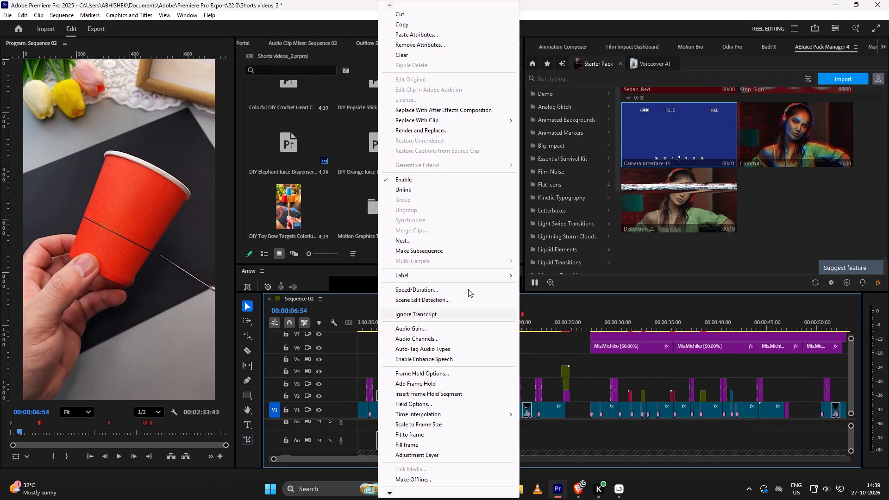
left_click(444, 190)
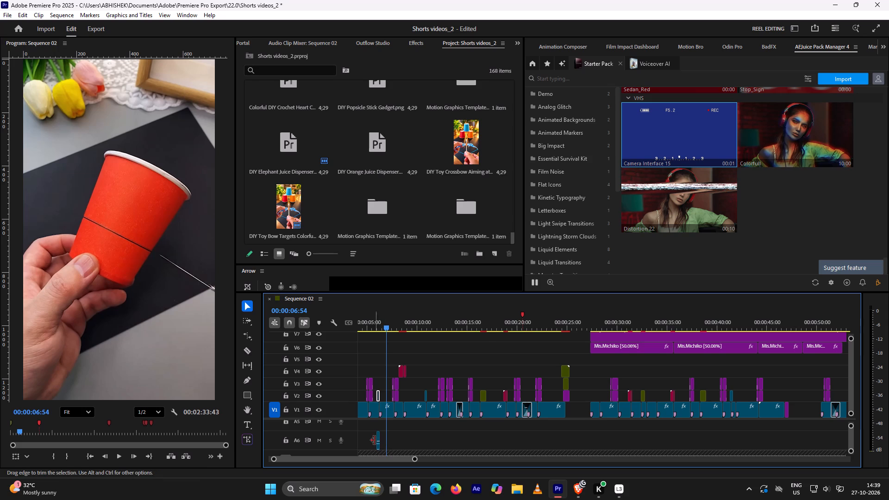
left_click(380, 440)
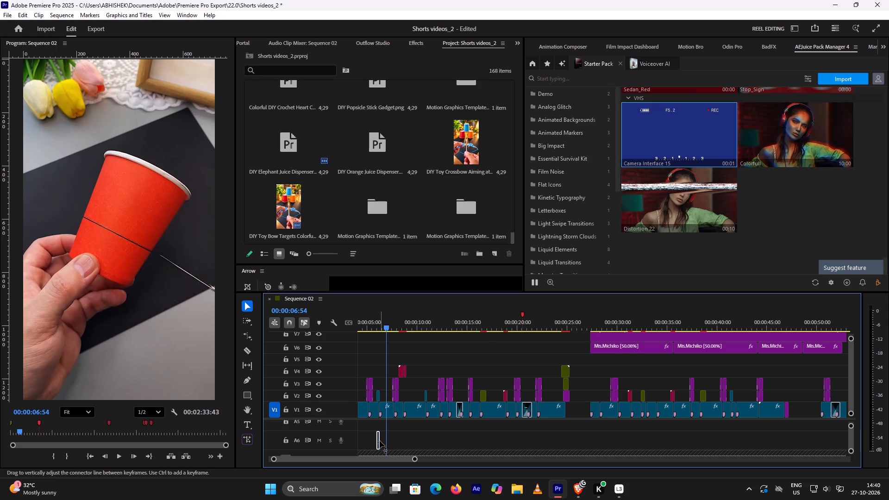
key("Delete")
Examine all audio tracks beneath the first part of the sequence for leftover transition audio clips.
scroll(471, 422, "down", 4, "alt")
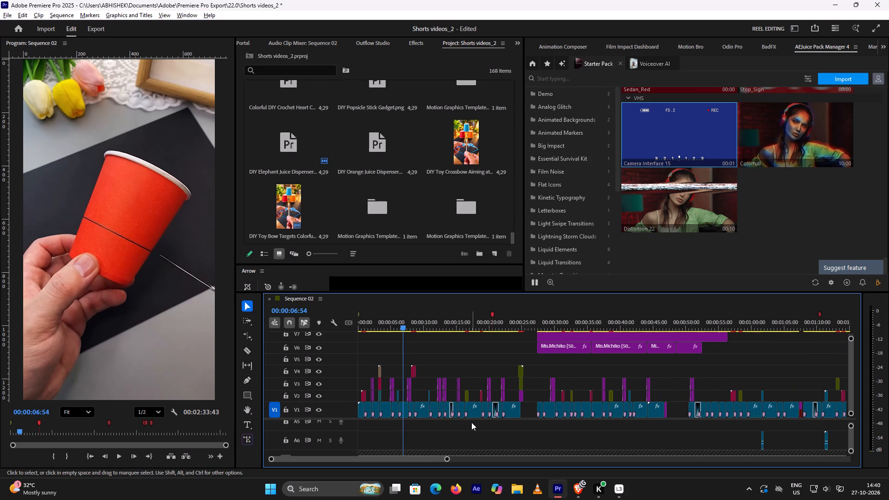
scroll(471, 422, "up", 4)
scroll(471, 422, "down", 3)
scroll(471, 422, "down", 2, "ctrl")
scroll(471, 422, "up", 6, "ctrl")
scroll(435, 431, "up", 4, "ctrl")
left_click(400, 432)
scroll(400, 432, "up", 14, "ctrl")
scroll(426, 430, "up", 9)
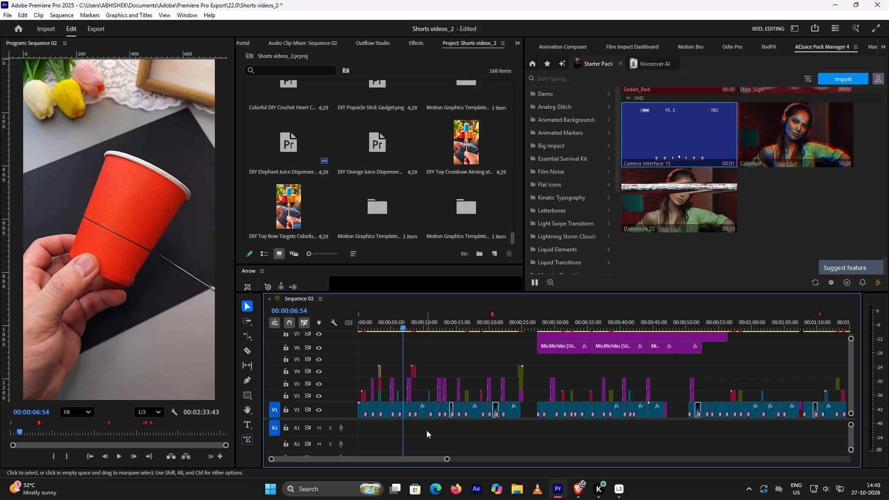
scroll(426, 428, "up", 3, "ctrl")
scroll(426, 428, "up", 4, "shift")
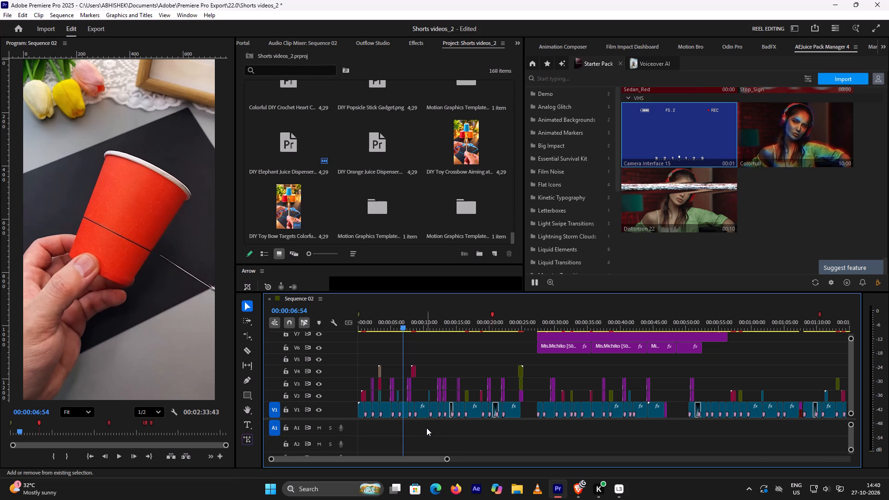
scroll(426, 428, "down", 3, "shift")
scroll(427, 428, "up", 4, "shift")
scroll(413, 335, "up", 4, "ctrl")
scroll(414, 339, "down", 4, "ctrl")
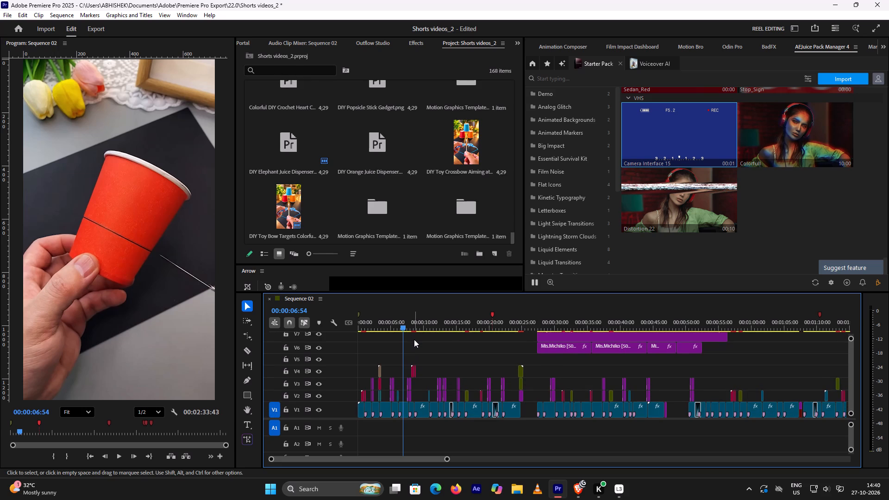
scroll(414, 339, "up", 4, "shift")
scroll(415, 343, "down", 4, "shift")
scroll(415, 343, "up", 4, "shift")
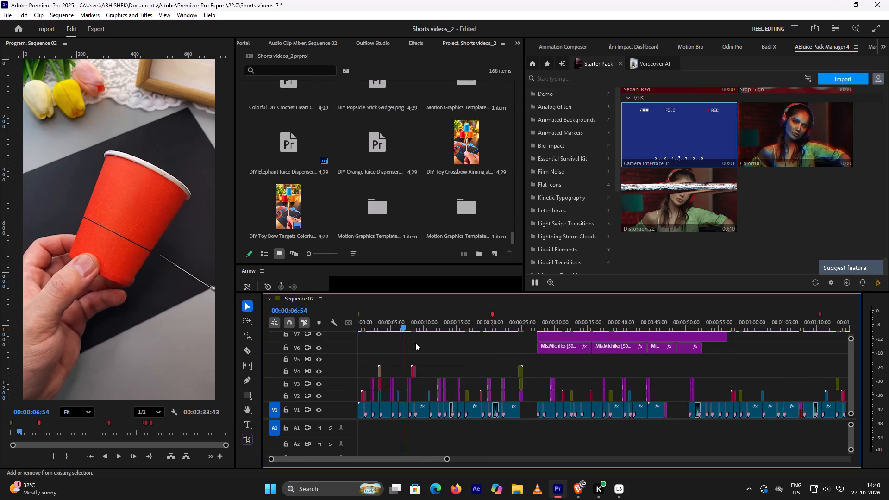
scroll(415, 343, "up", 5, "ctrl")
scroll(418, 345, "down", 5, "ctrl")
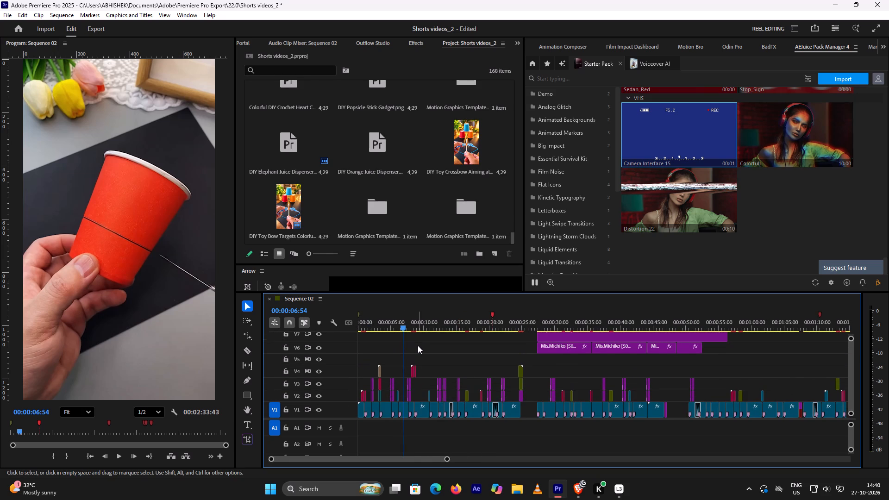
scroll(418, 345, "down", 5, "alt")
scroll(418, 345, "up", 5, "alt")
Replay the sequence around 5 to 7 seconds and 10 to 11 seconds to compare the small V2 transitions.
scroll(418, 345, "up", 5, "alt")
scroll(418, 345, "up", 5)
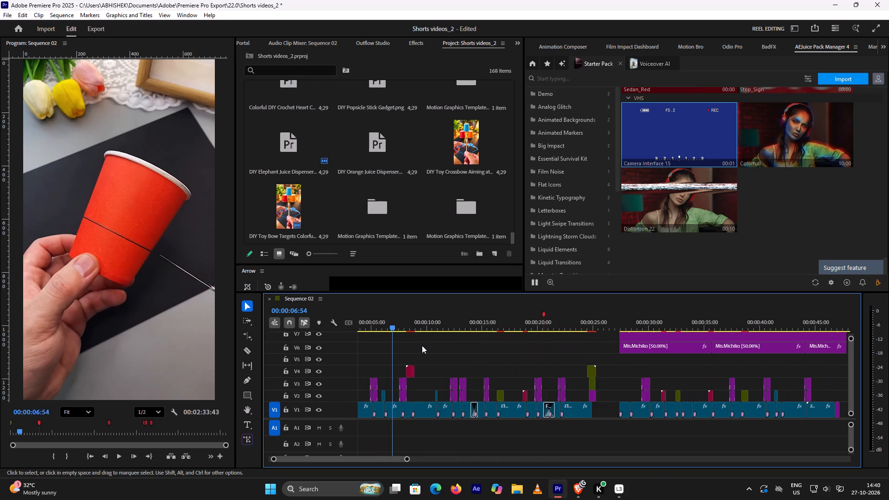
scroll(424, 346, "up", 11)
scroll(424, 346, "up", 1, "alt")
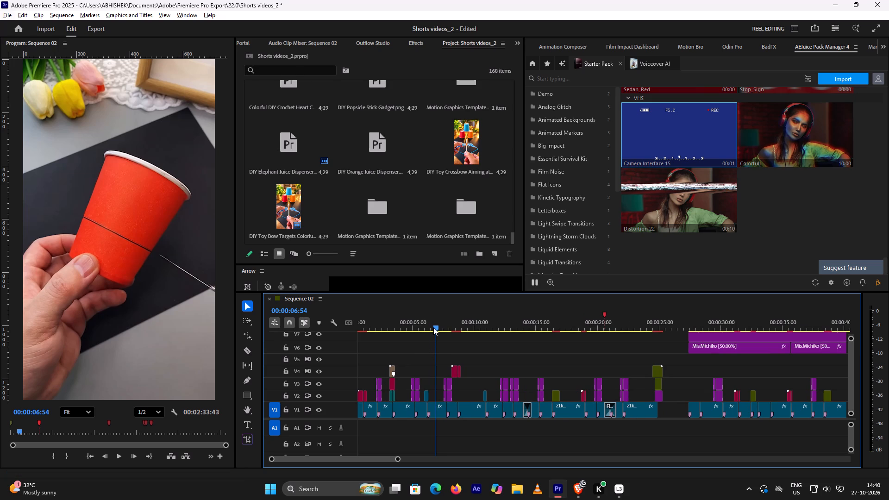
left_click_drag(433, 327, 319, 310)
key("space")
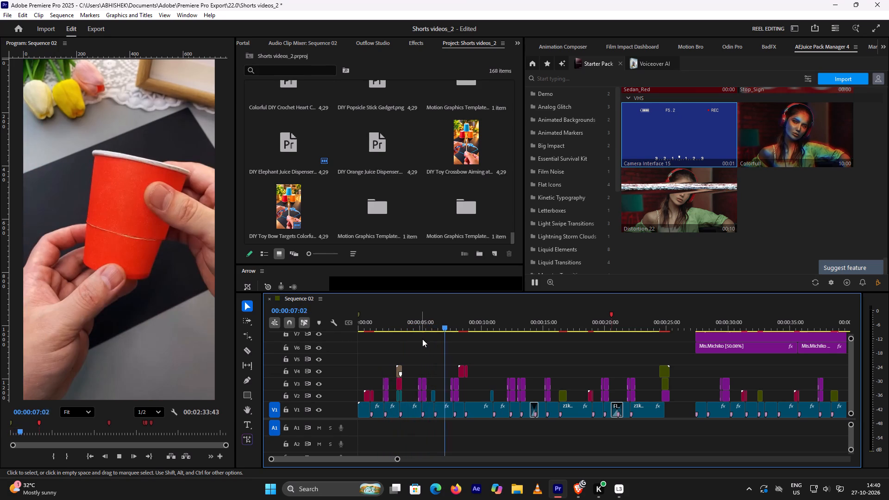
key("space")
left_click(486, 321)
key("space")
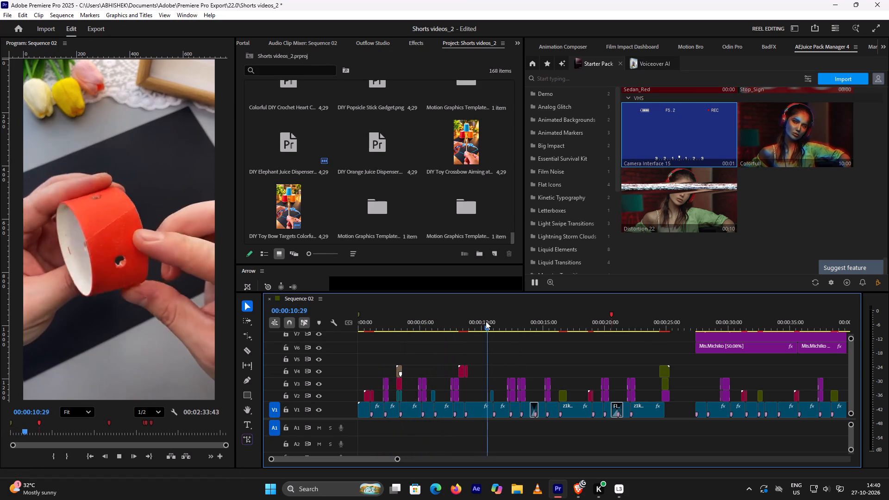
key("space")
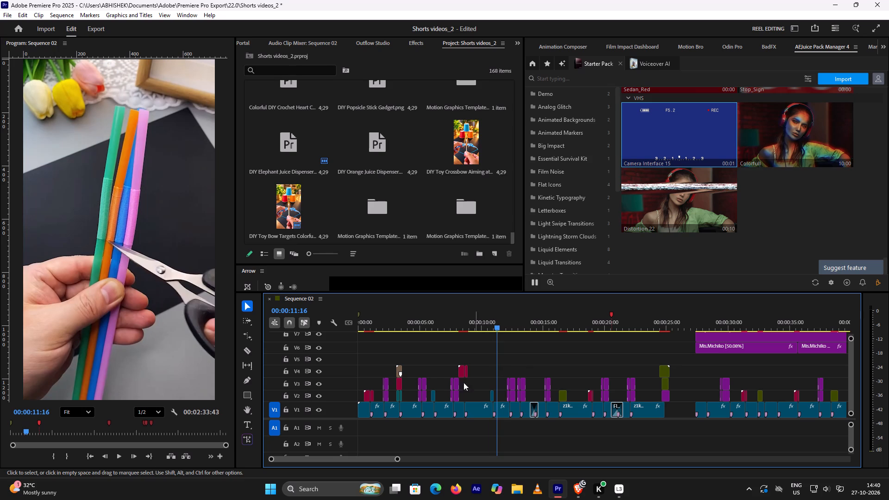
left_click(423, 326)
key("space")
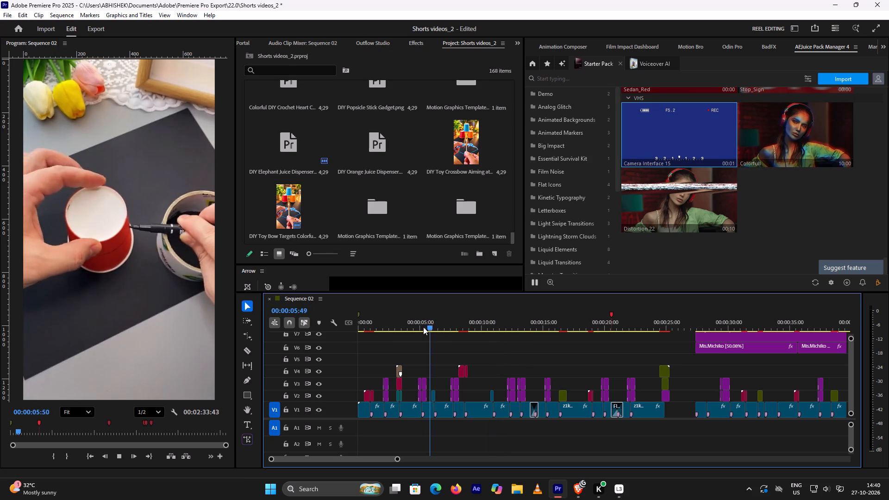
key("space")
left_click(488, 318)
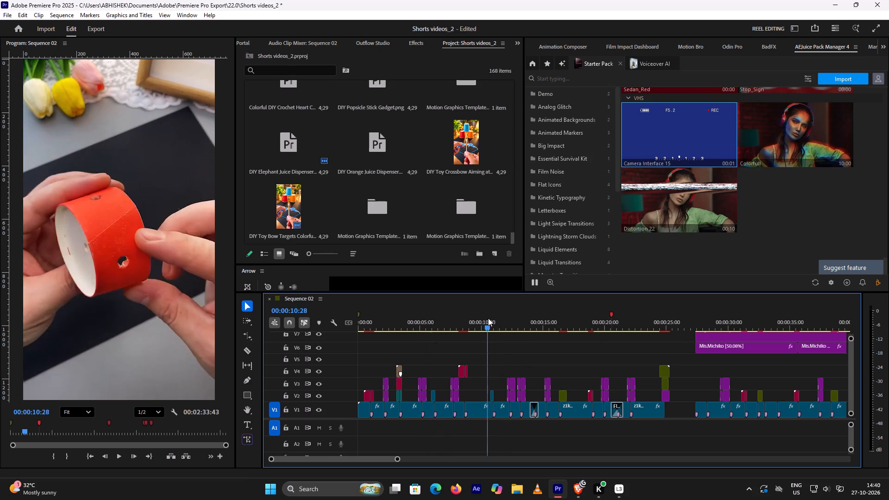
key("space")
key("space")
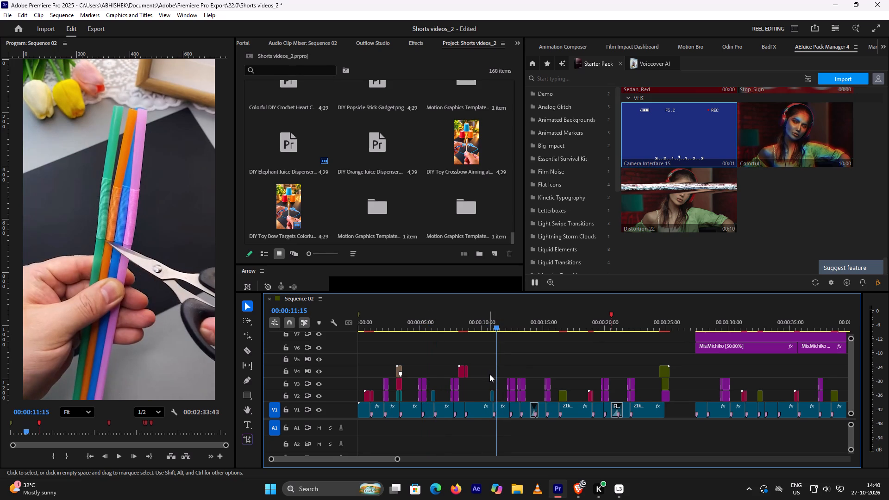
Duplicate the small transition clip near 11 seconds on V2 and place the copy at the very start of V2.
scroll(489, 374, "up", 6, "alt")
left_click_drag(489, 372, 501, 397)
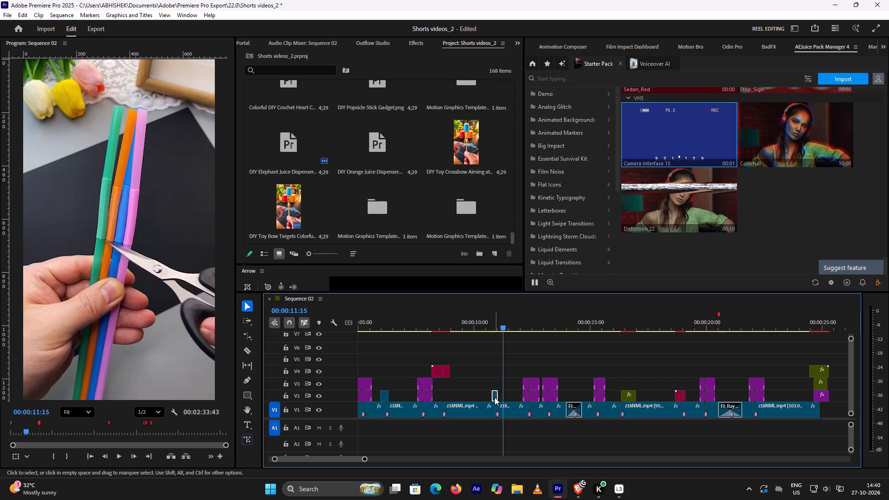
left_click_drag(495, 397, 476, 391, "alt")
left_click(475, 395)
left_click_drag(475, 395, 299, 344)
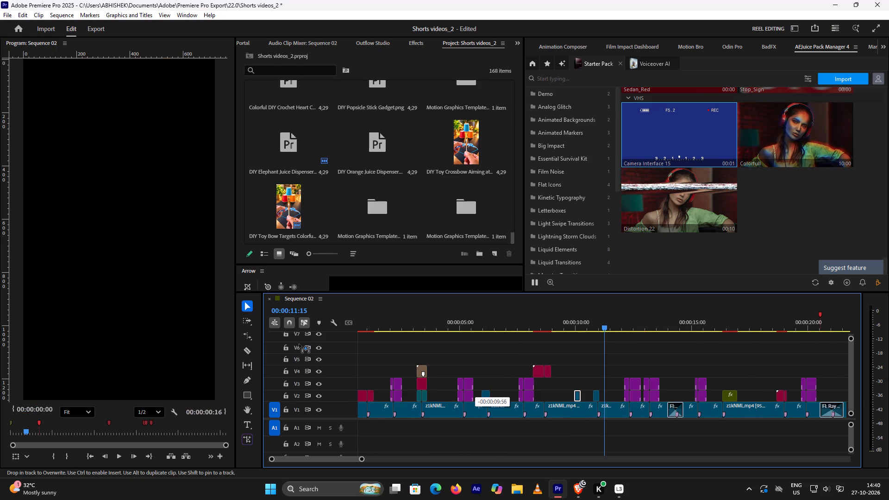
left_click_drag(299, 344, 326, 372)
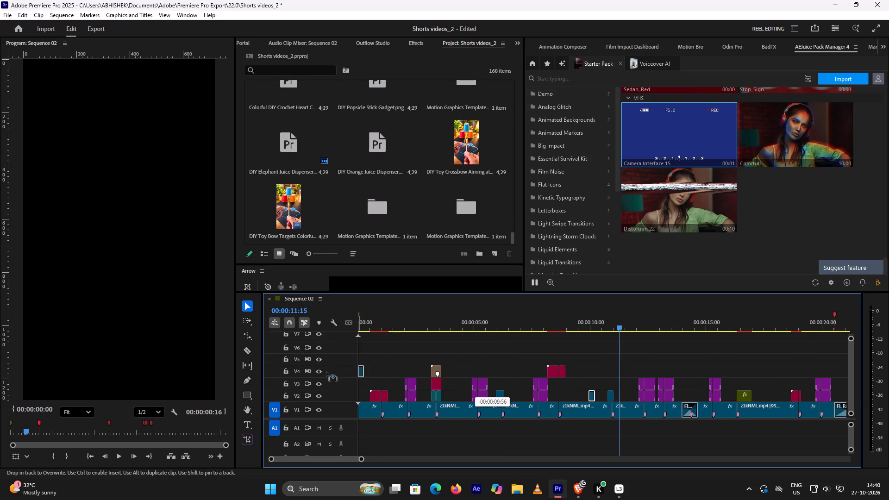
left_click_drag(326, 372, 322, 402)
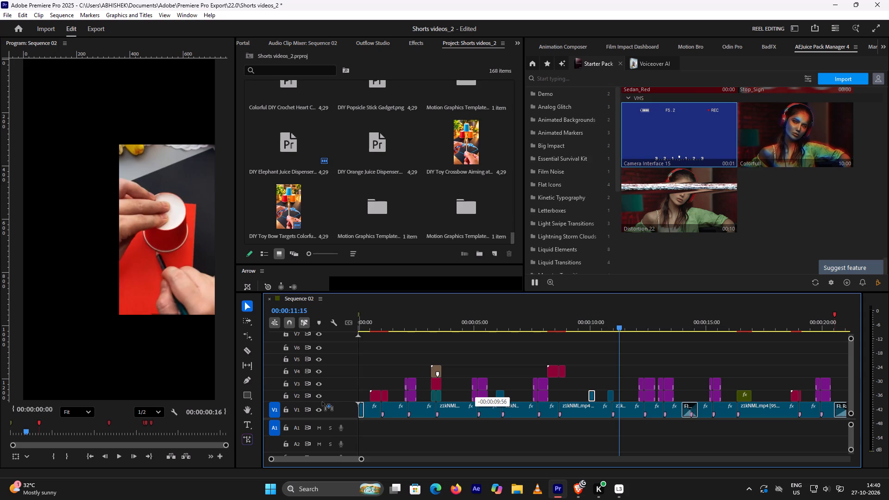
left_click_drag(322, 402, 338, 378)
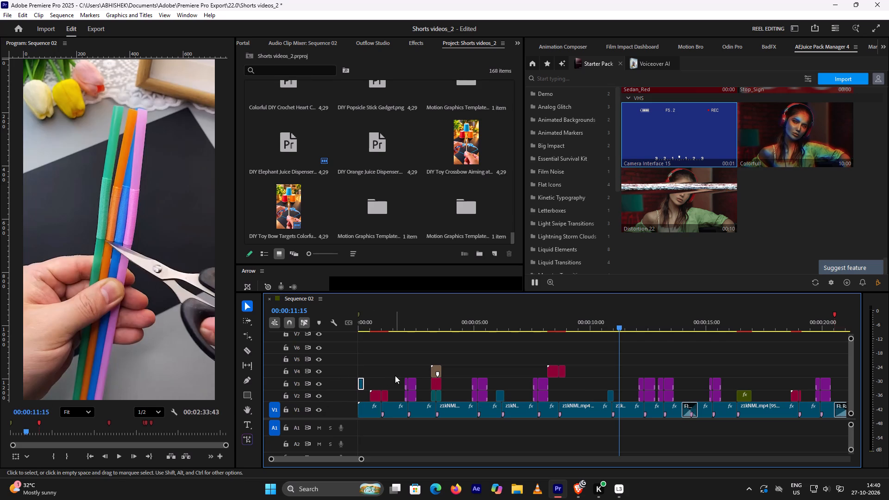
left_click_drag(361, 384, 357, 389)
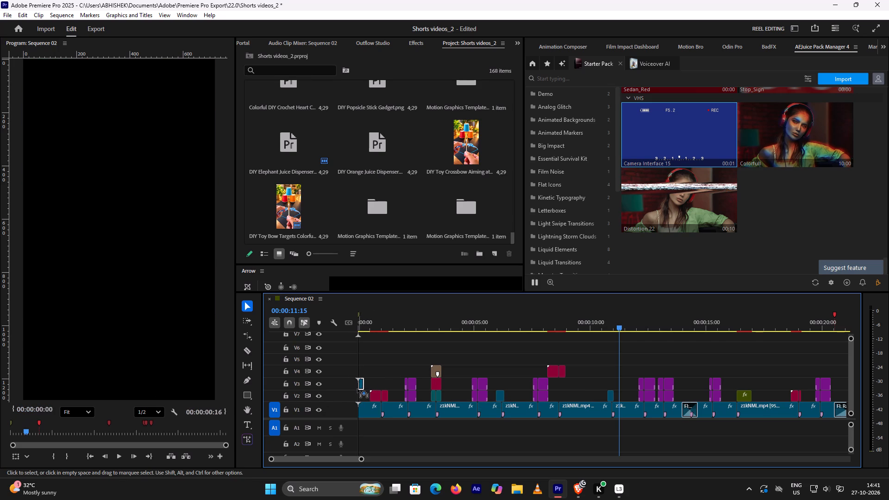
left_click_drag(357, 389, 357, 392)
Preview the opening, trim the first 3 frames off the transition clip on V2, and move it back to the sequence start.
left_click(371, 328)
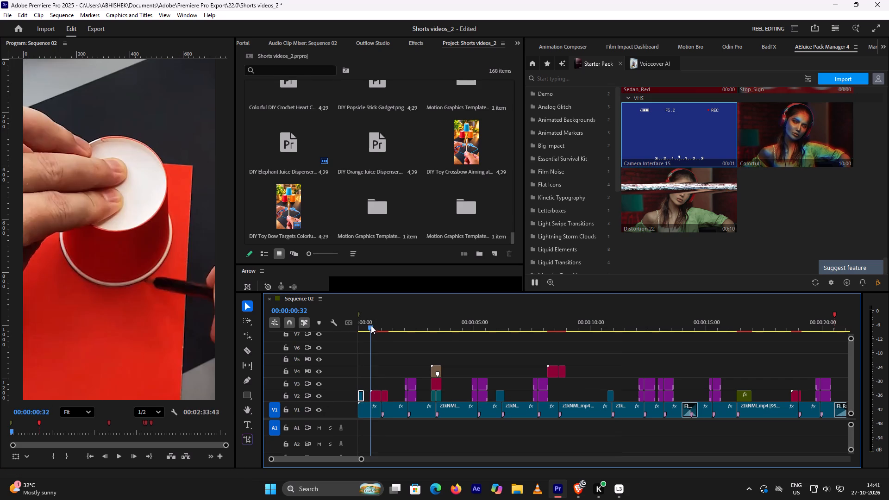
left_click_drag(370, 325, 335, 326)
key("space")
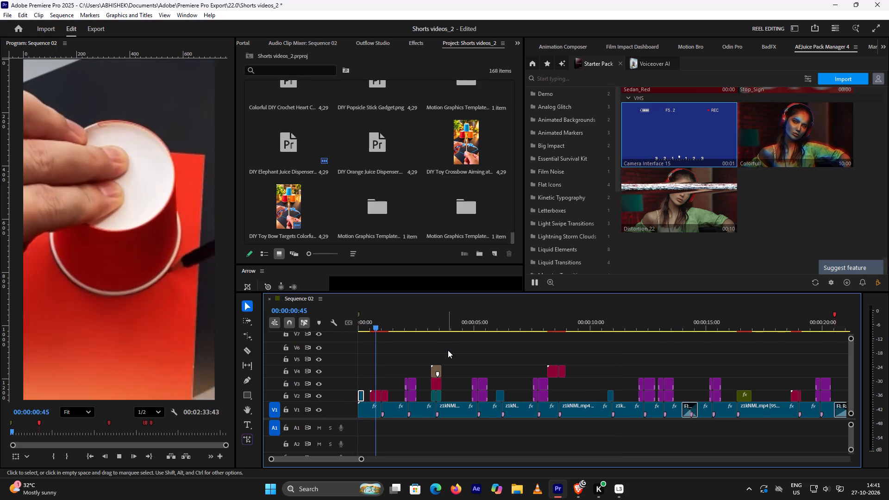
key("space")
scroll(432, 361, "up", 13, "alt")
scroll(433, 362, "up", 7)
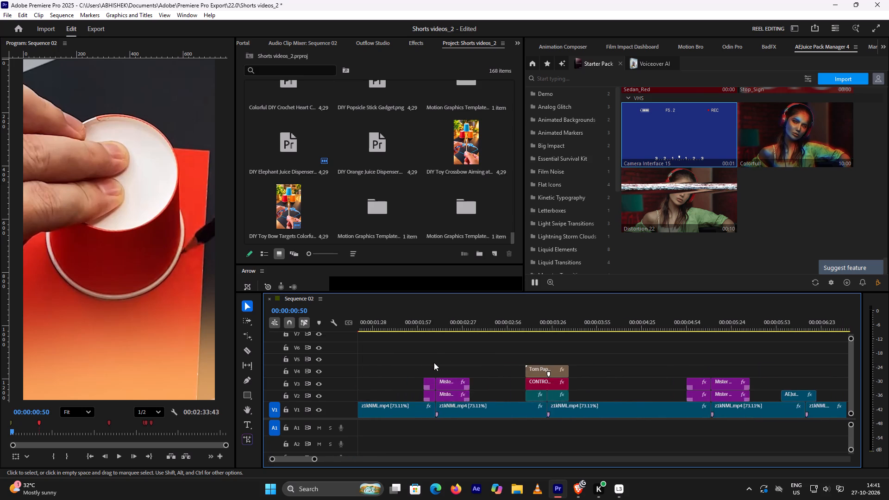
scroll(434, 362, "up", 19)
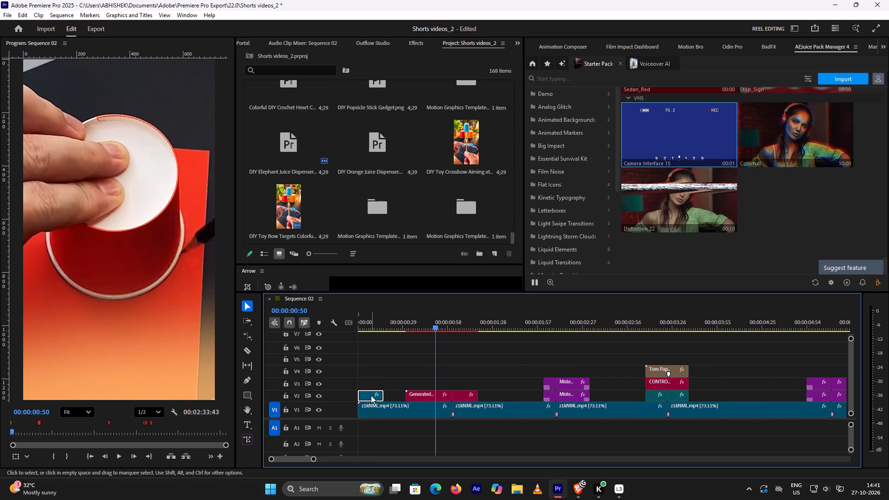
left_click(369, 325)
left_click_drag(369, 324, 358, 328)
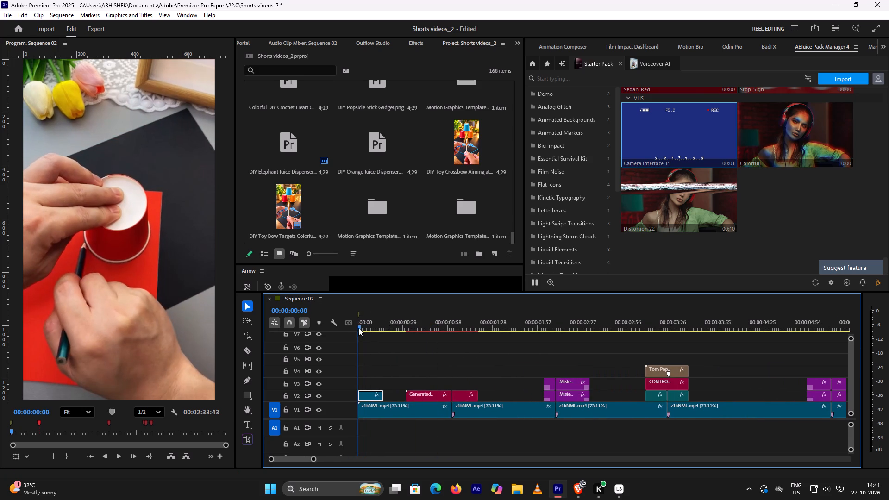
left_click_drag(358, 328, 363, 333)
left_click(372, 393)
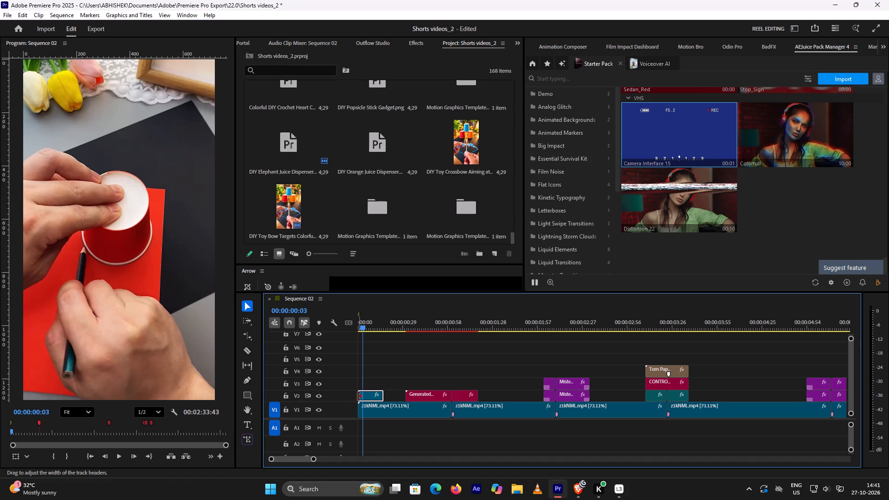
left_click_drag(358, 396, 362, 397)
left_click_drag(375, 397, 369, 397)
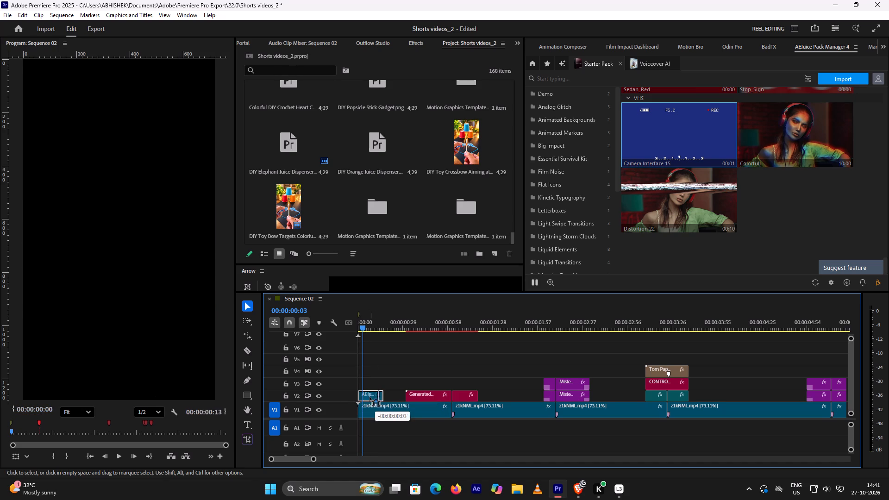
left_click_drag(369, 397, 368, 397)
left_click_drag(362, 329, 333, 328)
key("space")
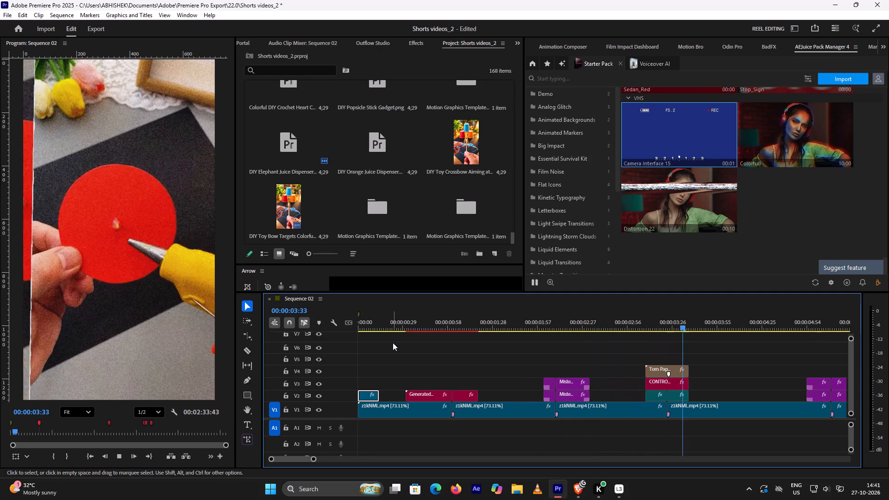
key("space")
key("space")
scroll(443, 354, "down", 6)
scroll(443, 355, "down", 6, "alt")
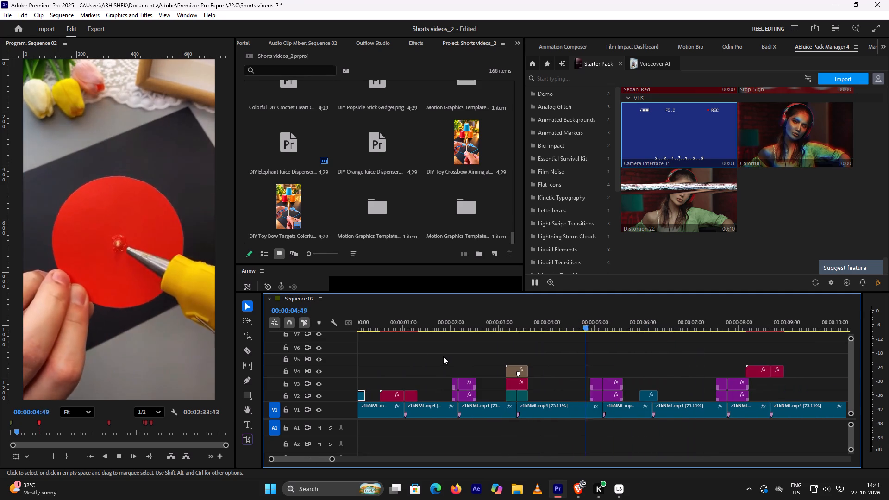
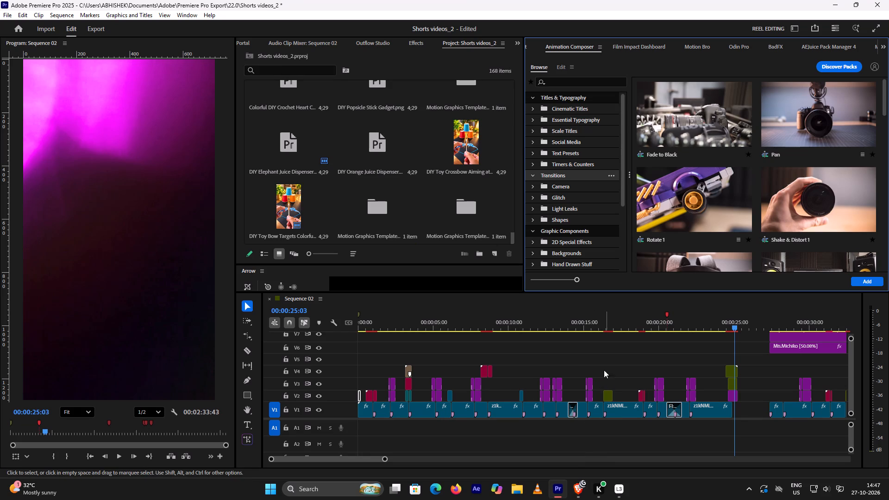
left_click(367, 323)
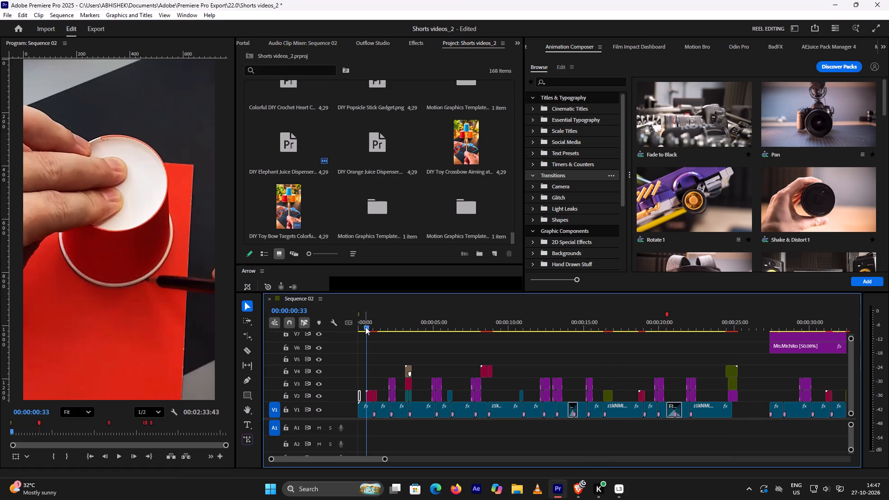
left_click_drag(364, 328, 329, 325)
key("space")
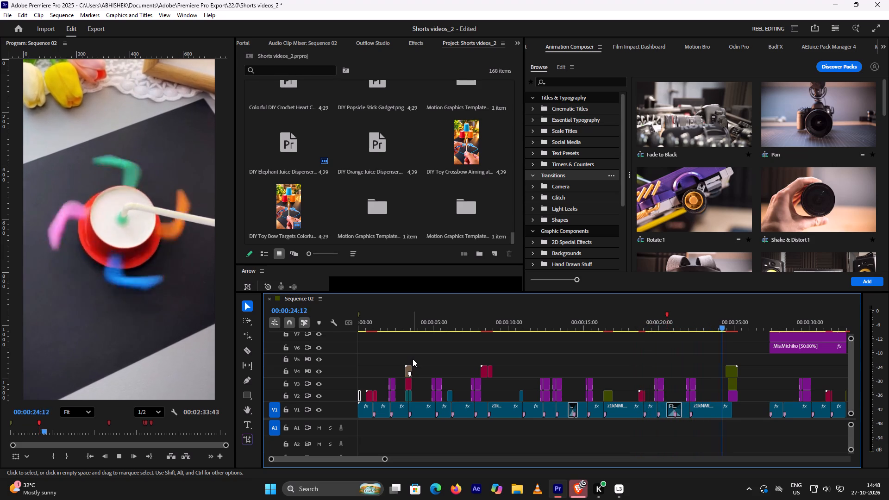
key("space")
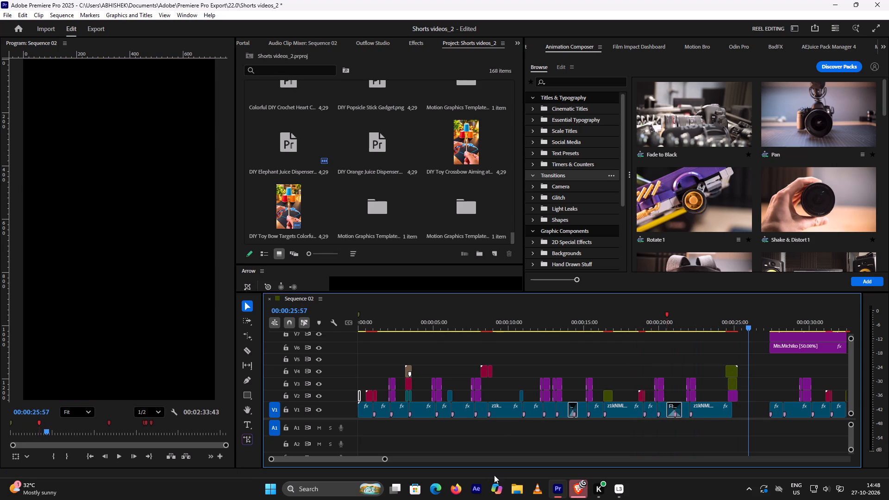
Back in the browser, save the earlier thumbnail to Downloads as the PNG "Spinning Rainbow Straw Craft" and close its sharing window.
left_click(583, 492)
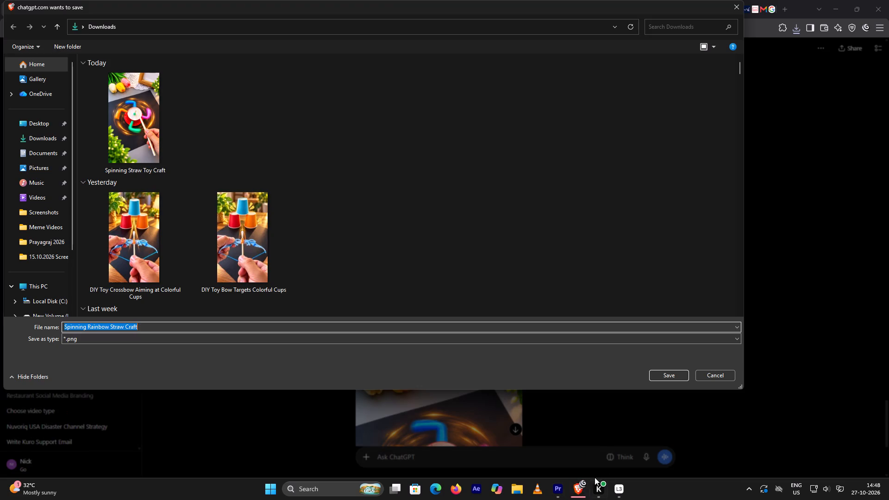
left_click(666, 375)
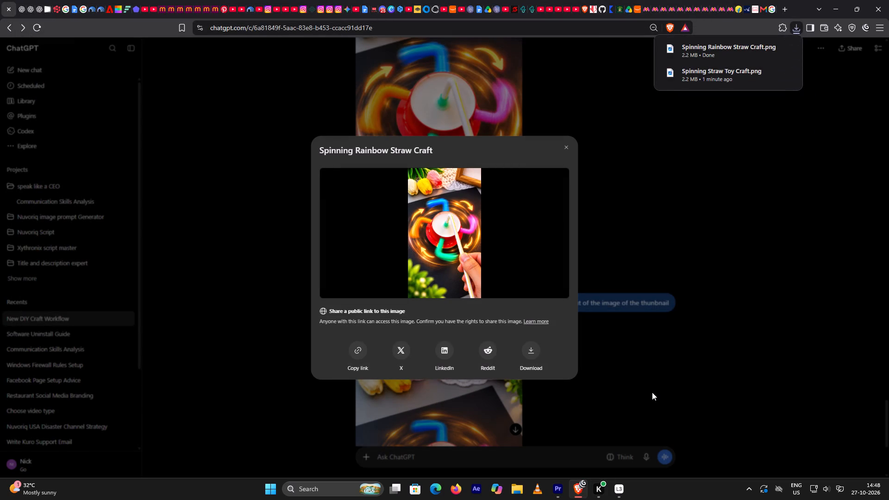
left_click(579, 491)
left_click(579, 494)
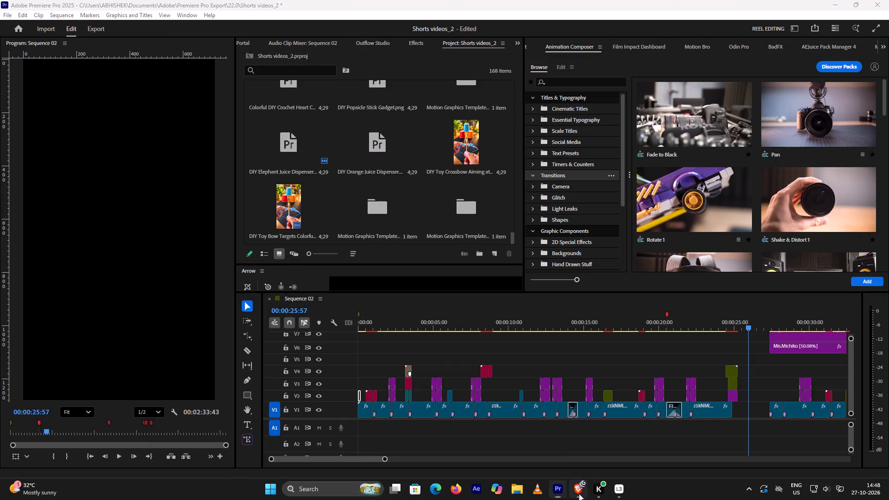
left_click(648, 383)
scroll(539, 412, "down", 12)
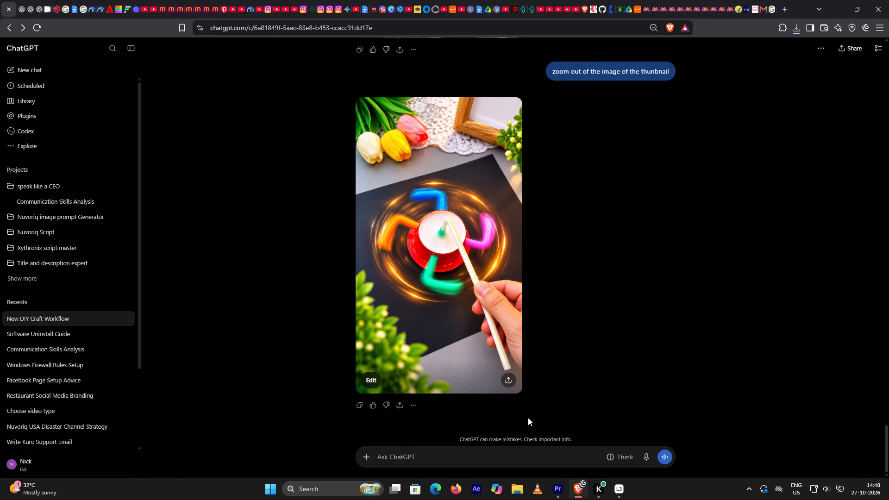
scroll(528, 418, "down", 4)
left_click(519, 458)
key("z")
type("oom in the image but make sure")
key("space")
type("the")
key("space")
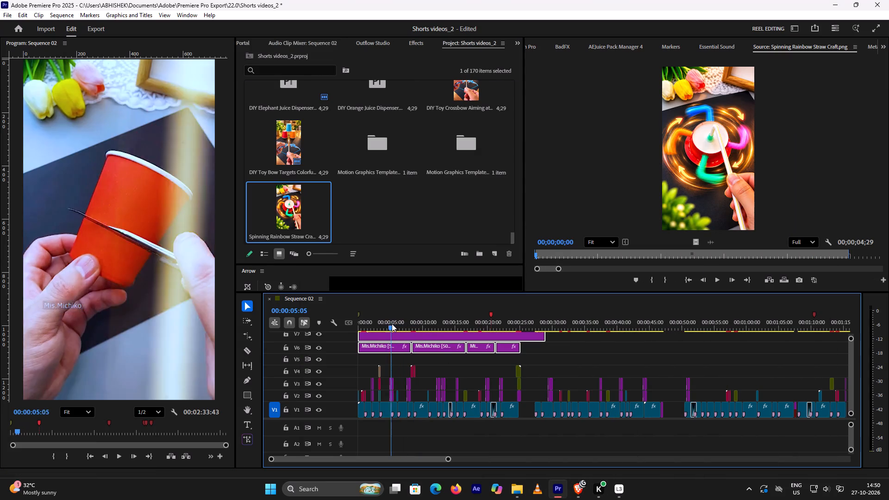
left_click_drag(392, 324, 504, 315)
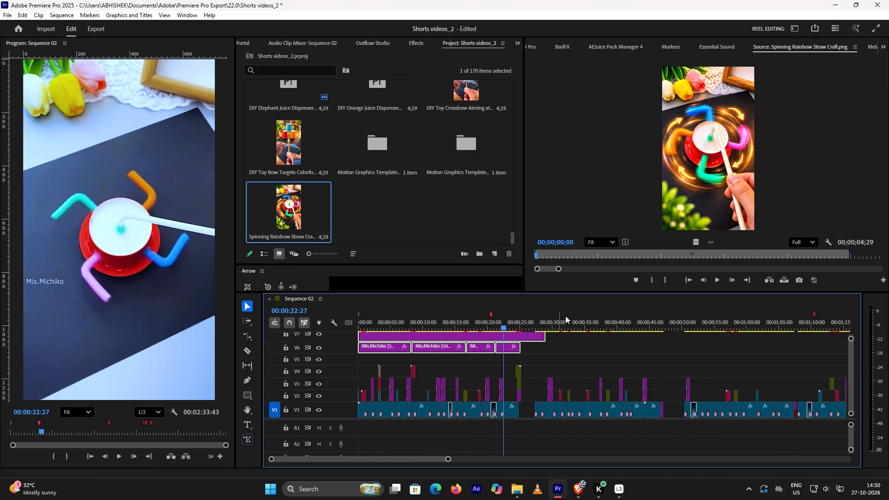
left_click_drag(274, 208, 549, 353)
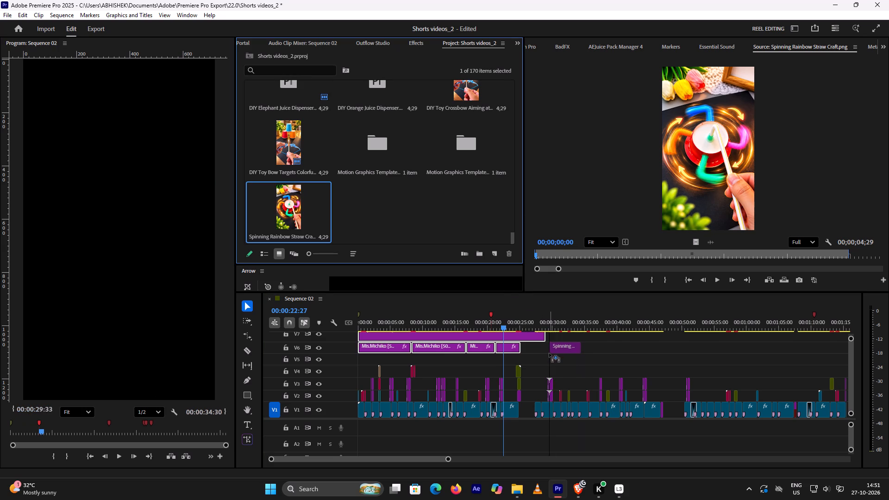
left_click_drag(549, 353, 528, 361)
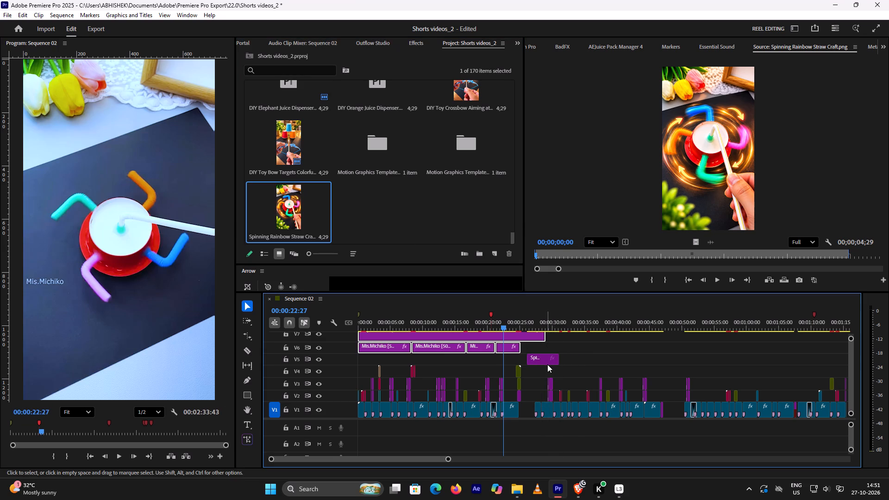
Trim the thumbnail clip to about 1 second and move it to V1, directly after the first short's last video clip.
scroll(548, 364, "up", 11, "alt")
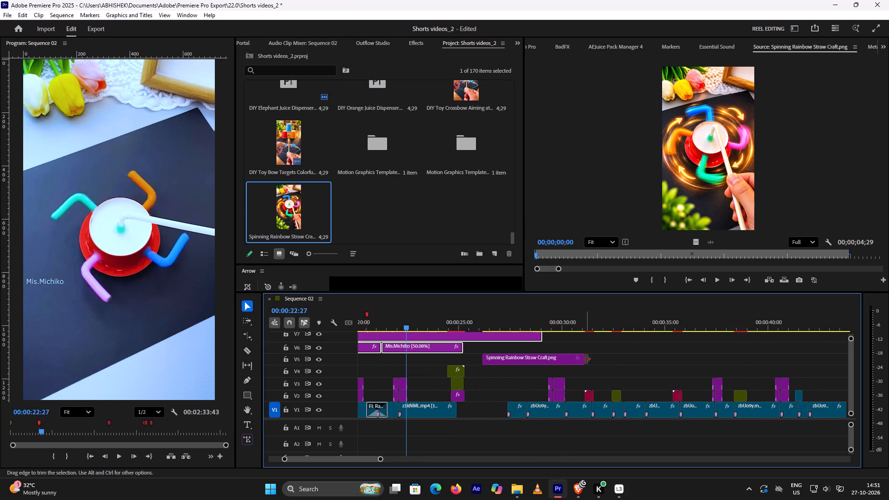
left_click_drag(583, 359, 509, 364)
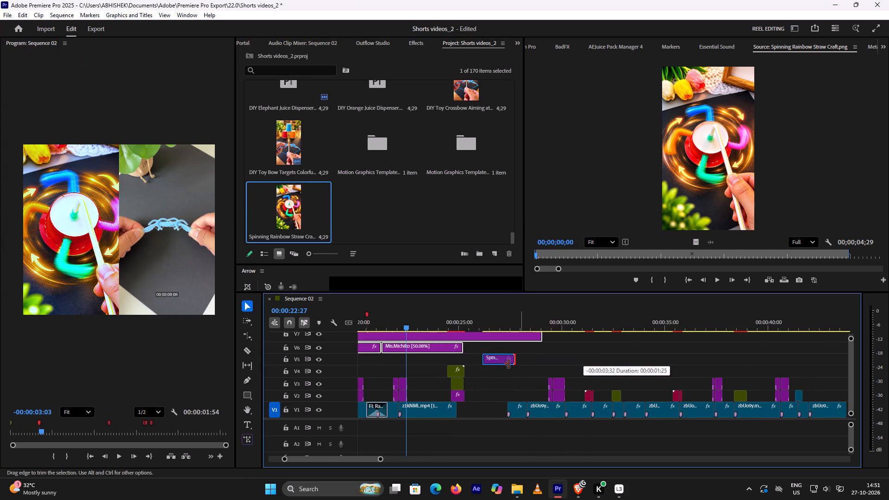
left_click_drag(509, 364, 502, 368)
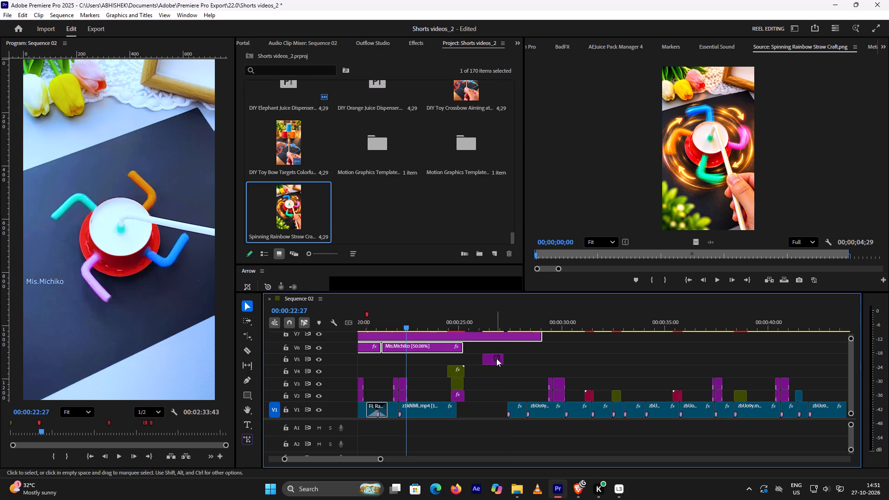
left_click_drag(496, 358, 474, 413)
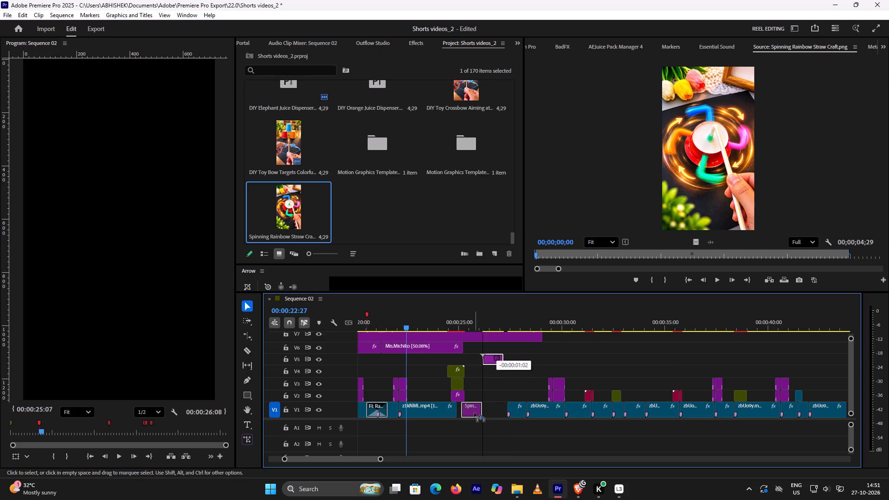
left_click_drag(474, 413, 472, 414)
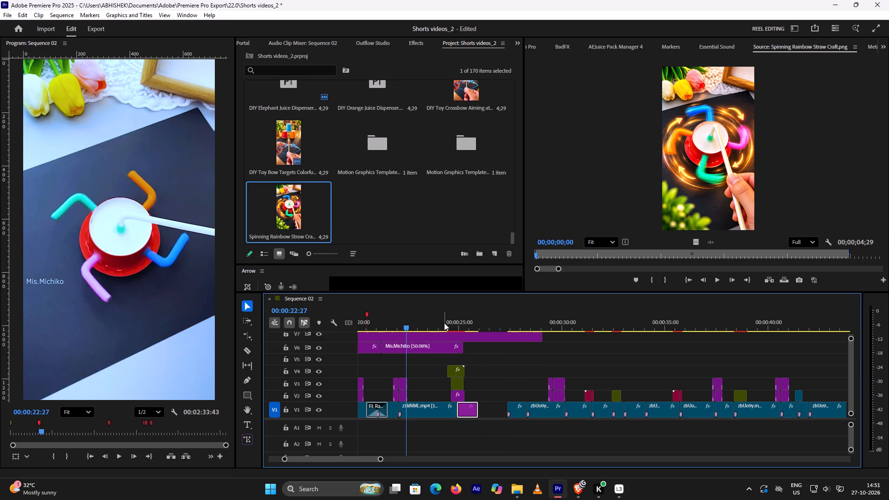
Play the end of the first short into the thumbnail, and shorten the thumbnail clip on V1 to about 0.7 seconds.
left_click(444, 321)
key("space")
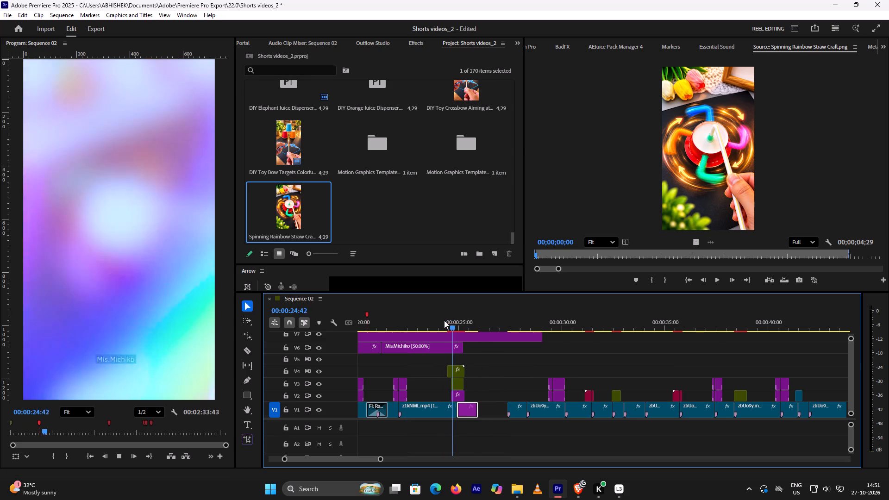
key("space")
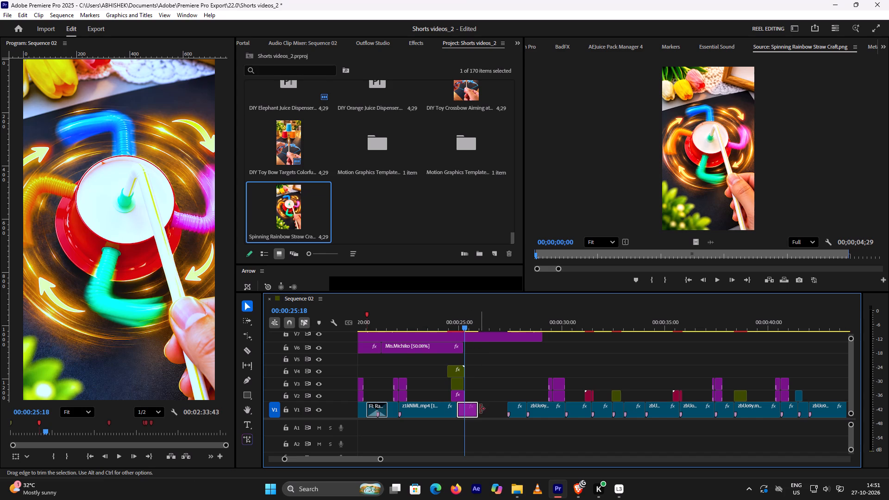
left_click_drag(477, 412, 471, 414)
Replay the first short's ending from about 25 seconds to check the shortened thumbnail clip under the transition effects.
scroll(484, 395, "up", 9, "alt")
left_click(404, 315)
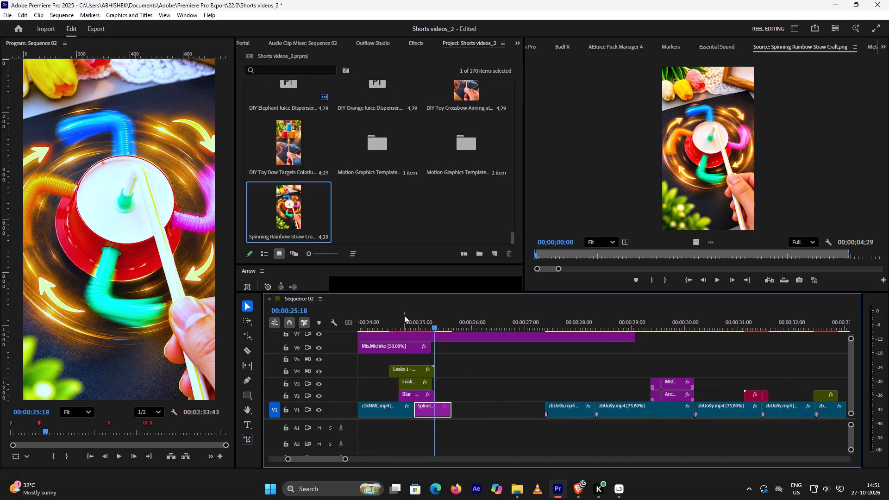
left_click(415, 322)
key("space")
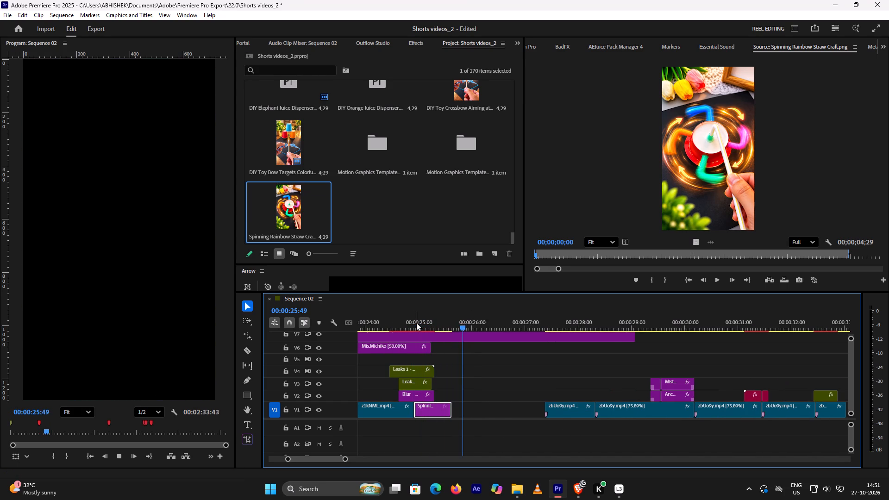
Replay the first short's ending around 24 to 25 seconds and shorten the thumbnail clip on V1 to 27 frames.
key("space")
left_click(385, 311)
key("space")
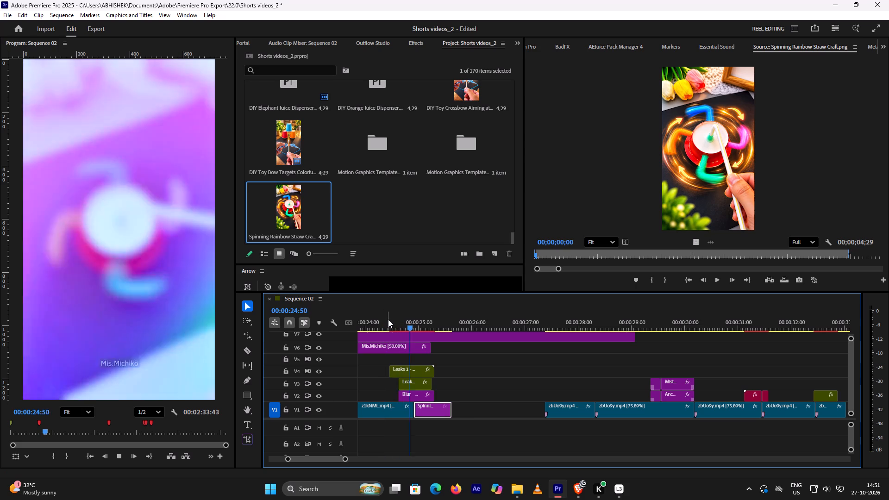
key("space")
key("space")
key("space")
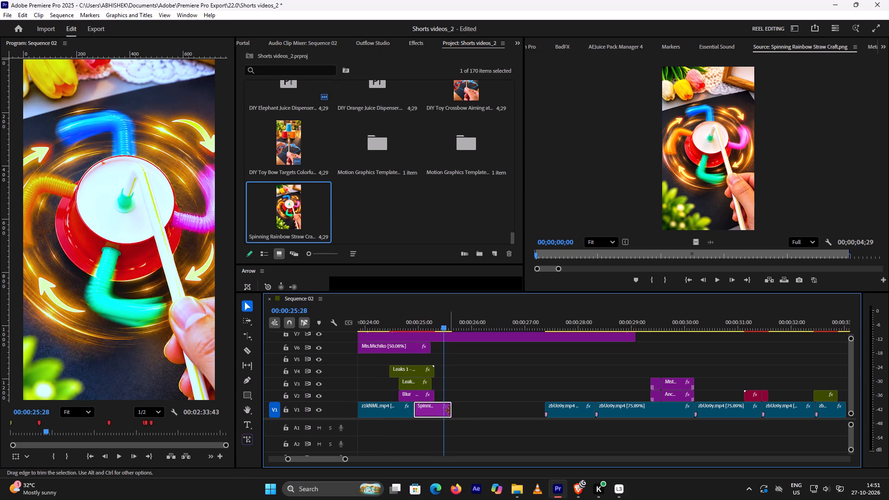
left_click_drag(450, 411, 442, 412)
left_click(416, 324)
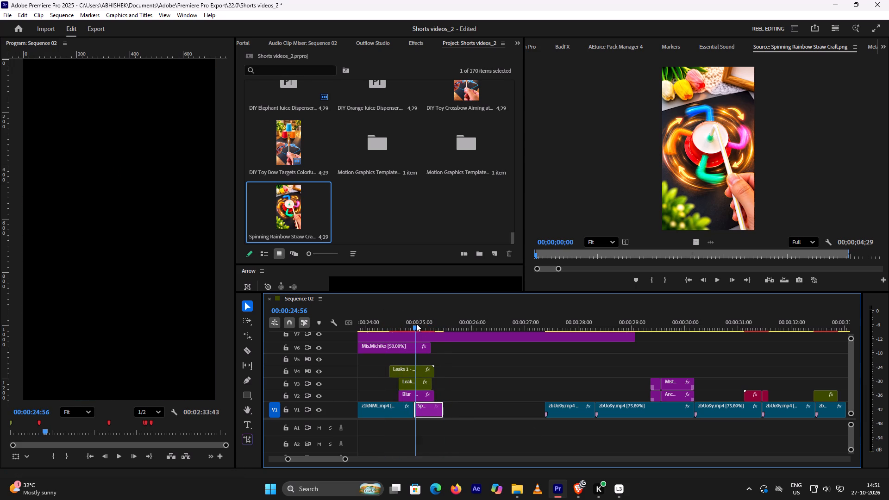
key("space")
key("space")
left_click(382, 312)
key("space")
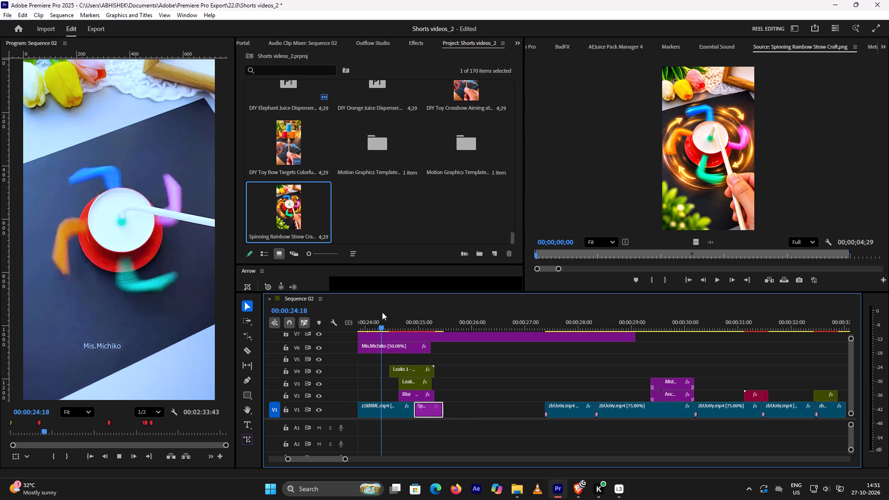
key("space")
key("space")
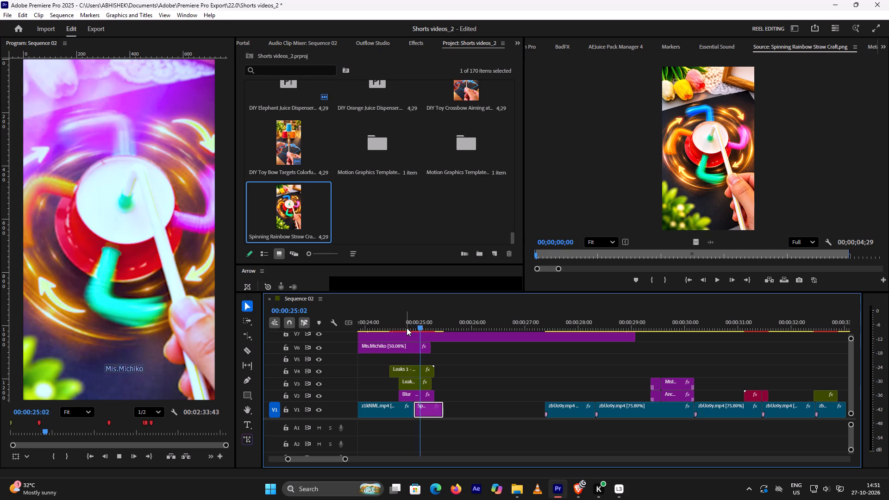
key("space")
left_click_drag(429, 326, 430, 326)
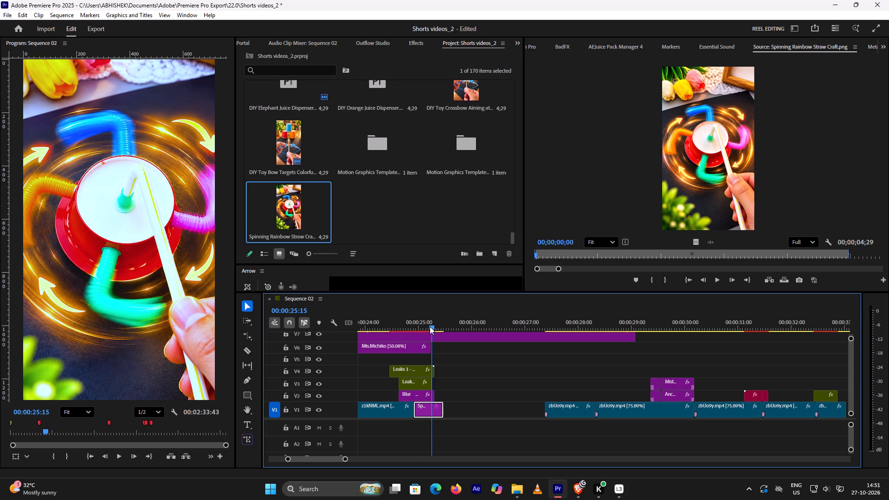
left_click_drag(430, 326, 436, 331)
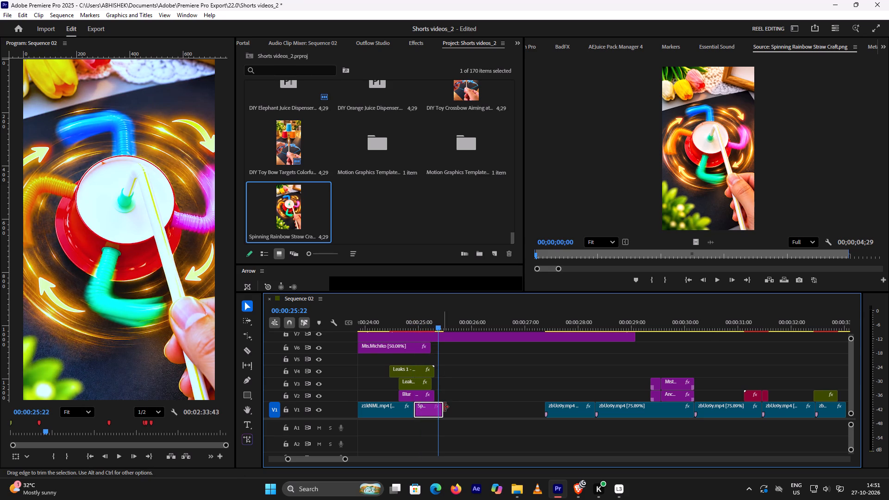
left_click_drag(442, 412, 438, 413)
Replay the first short's ending from about 24.5 seconds to check the pacing of the trimmed thumbnail clip.
left_click(407, 312)
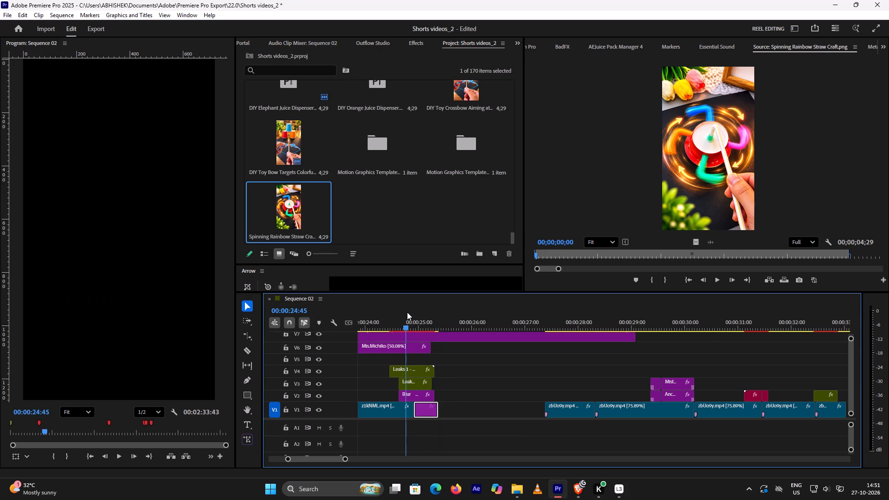
key("space")
key("space")
left_click(389, 319)
key("space")
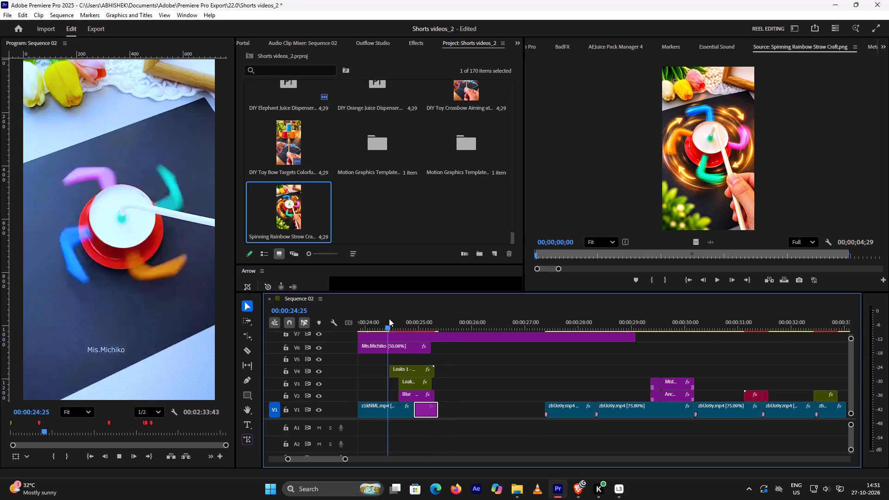
key("space")
key("space")
key("space")
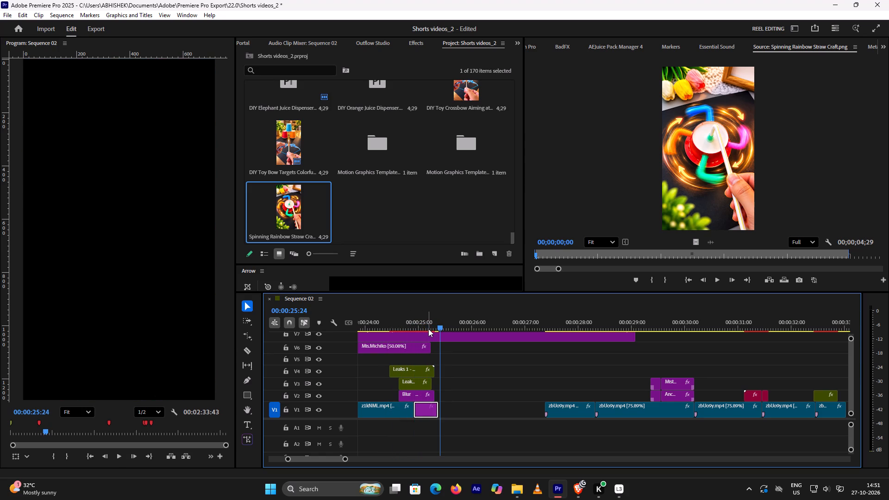
Set the Scale of the thumbnail clip on V1 to 78 and scrub over its last frames to check the framing.
key("Left")
key("Left")
key("Left")
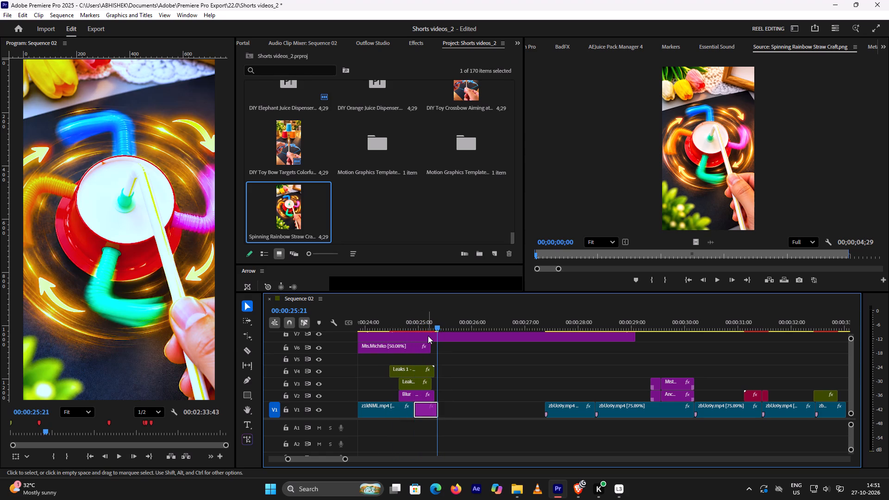
double_click(428, 408)
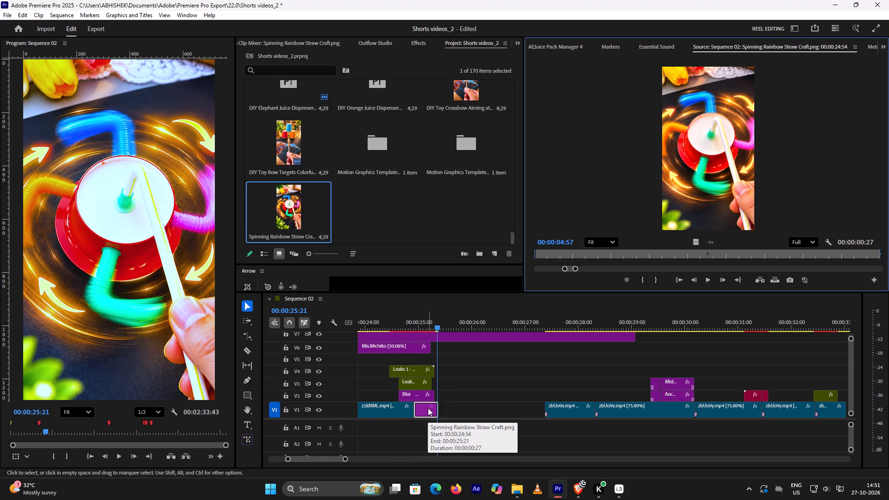
key("e")
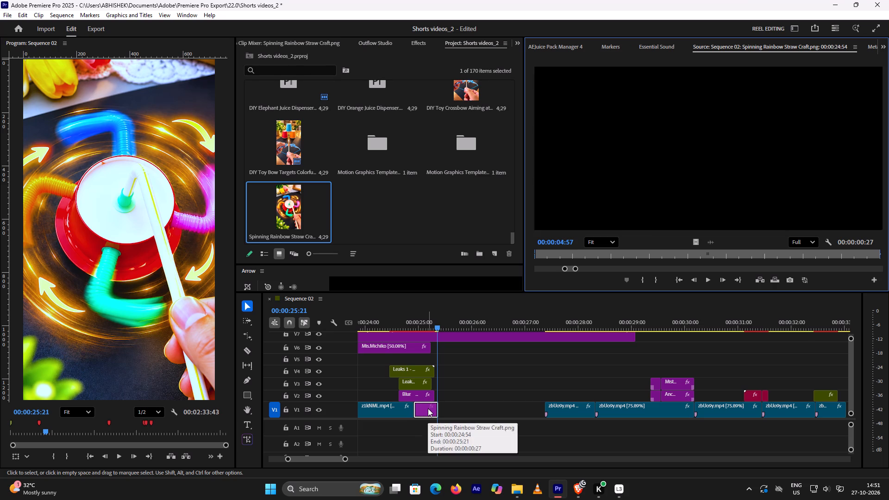
left_click(638, 110)
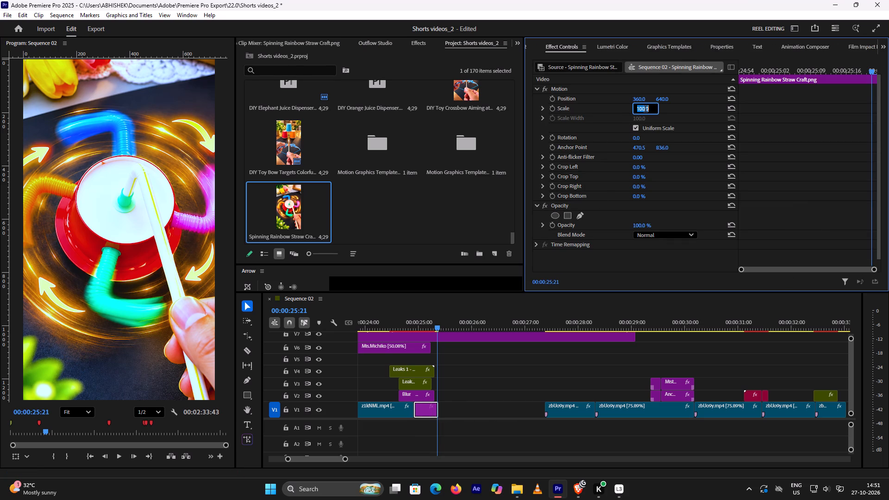
type("78")
key("Return")
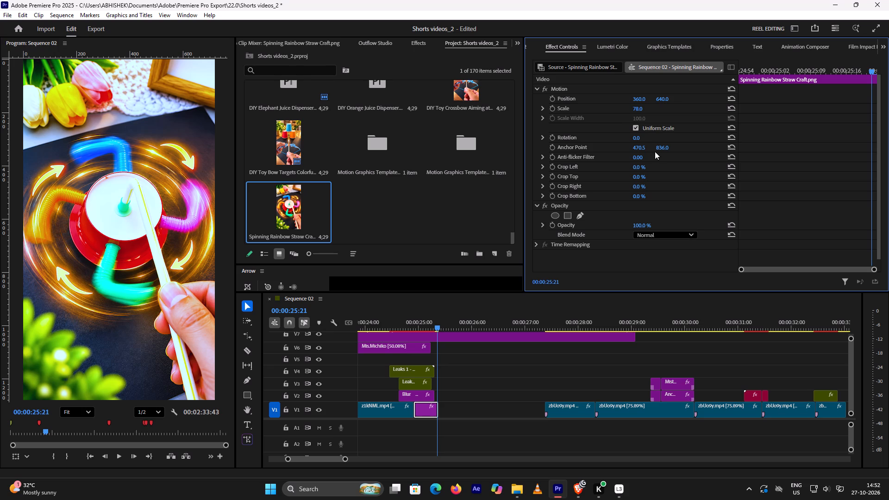
left_click_drag(437, 326, 435, 327)
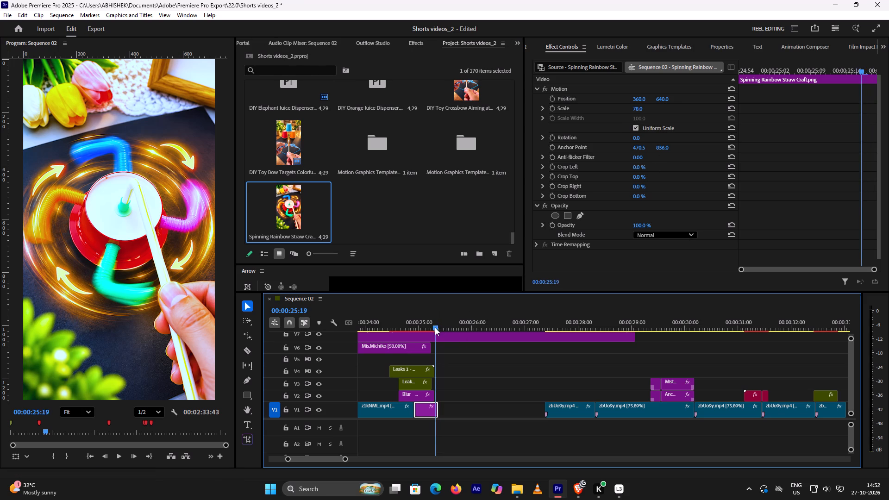
left_click_drag(435, 327, 432, 341)
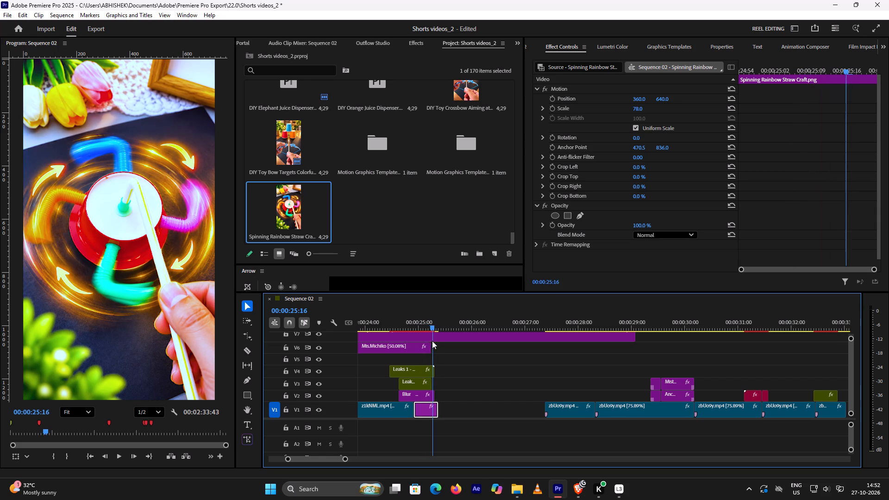
left_click_drag(432, 341, 433, 342)
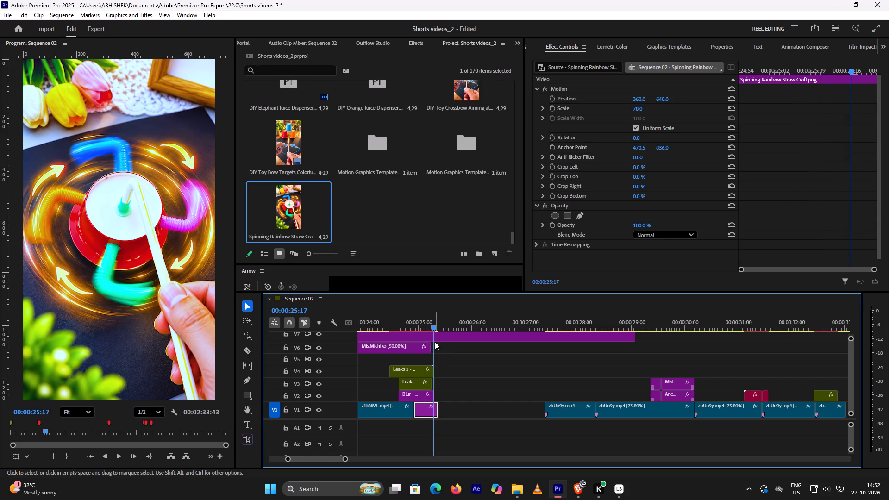
Clear all the markers from Sequence 02.
right_click(150, 420)
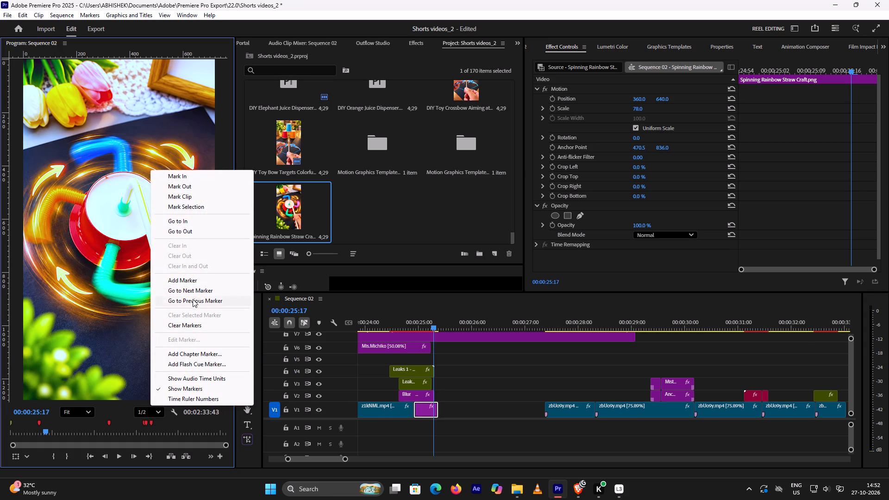
left_click(150, 423)
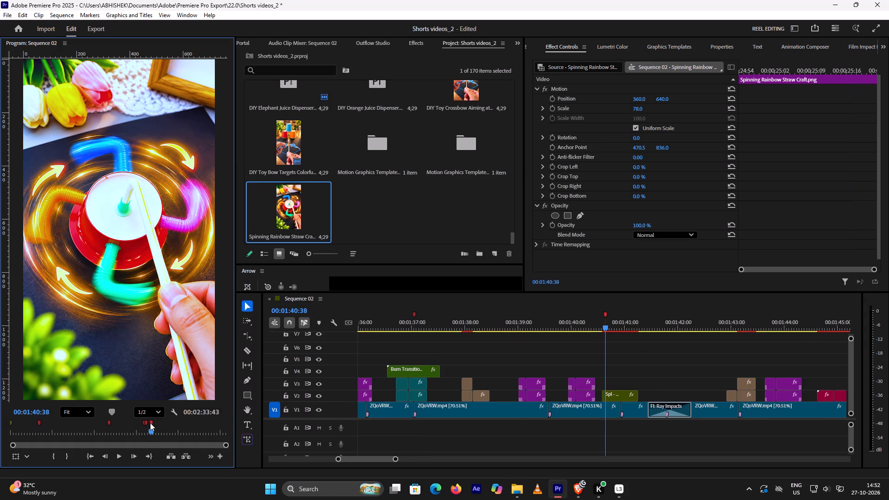
left_click(150, 423)
right_click(150, 423)
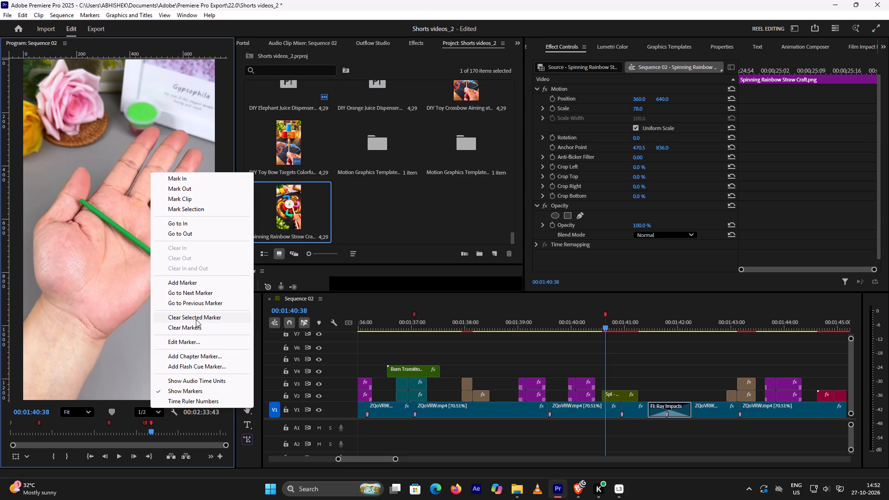
left_click(109, 424)
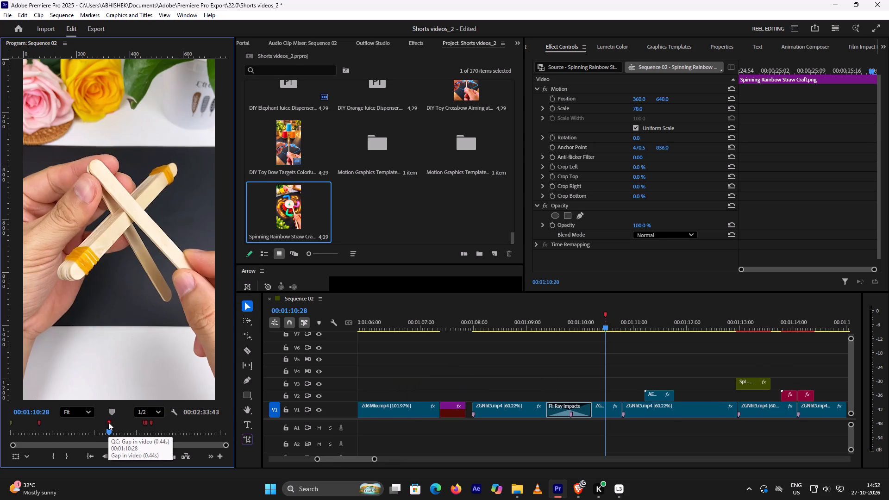
left_click(108, 422)
right_click(108, 422)
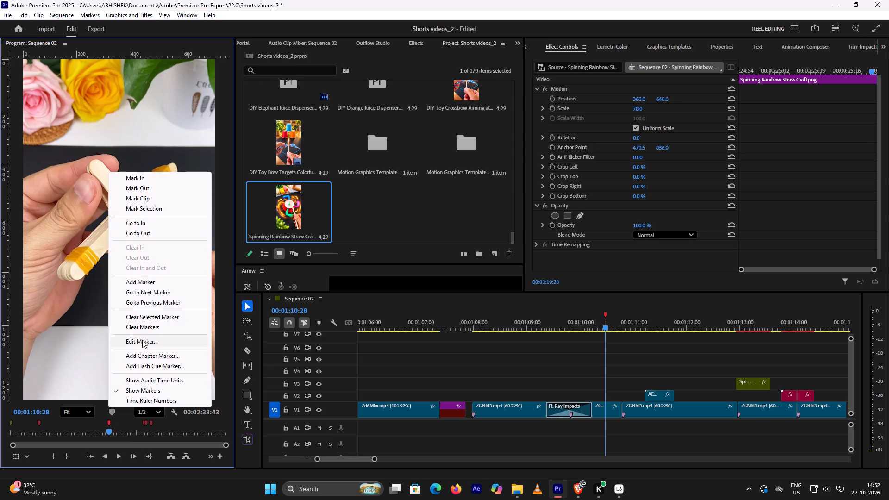
left_click(148, 329)
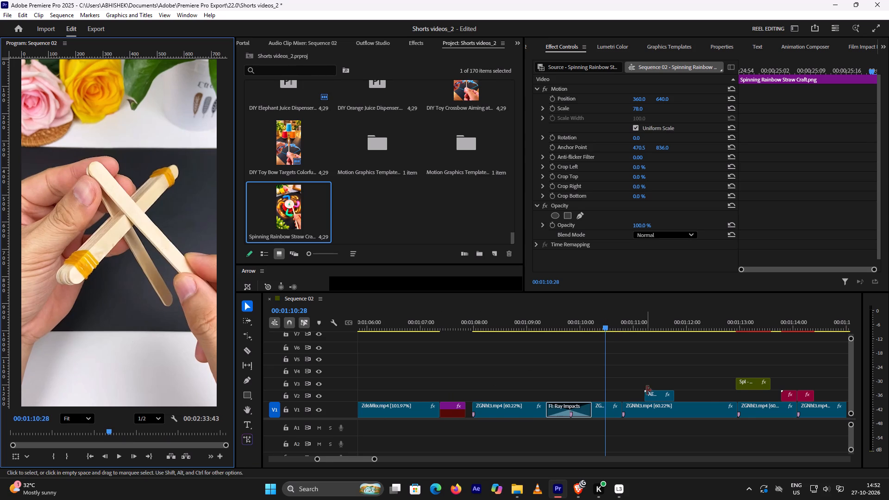
Play the section at about 1:07, just before the ZGNhEI.mp4 clips, to inspect the short purple clip on V1.
scroll(647, 391, "down", 4, "alt")
left_click(504, 323)
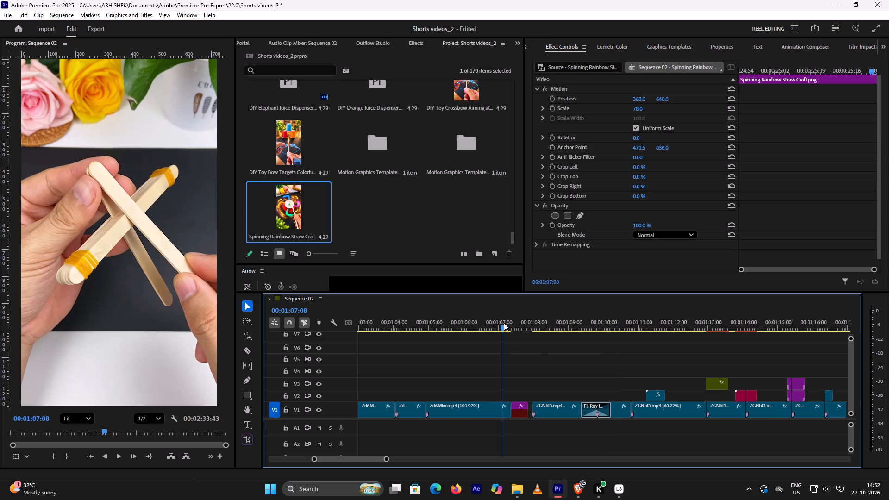
key("space")
key("space")
scroll(499, 348, "up", 9)
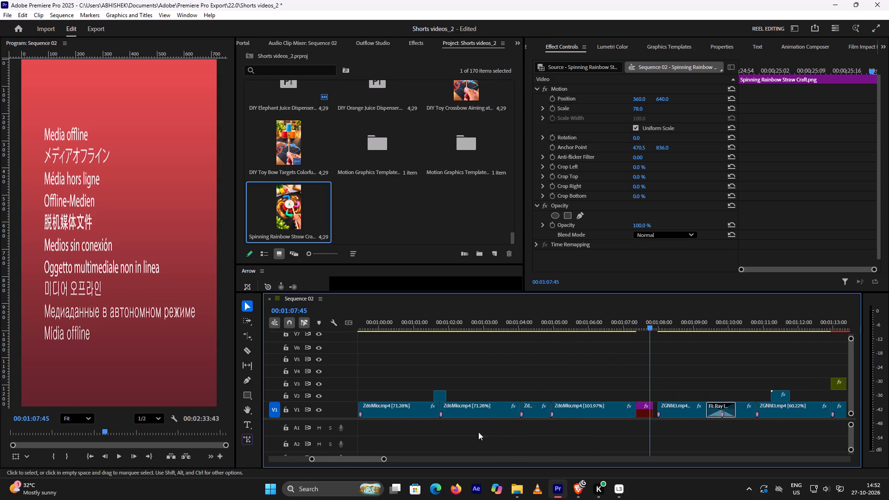
Return to the first short and replay its ending from about 24 seconds to check the rescaled thumbnail under the transition effects.
left_click_drag(353, 458, 250, 451)
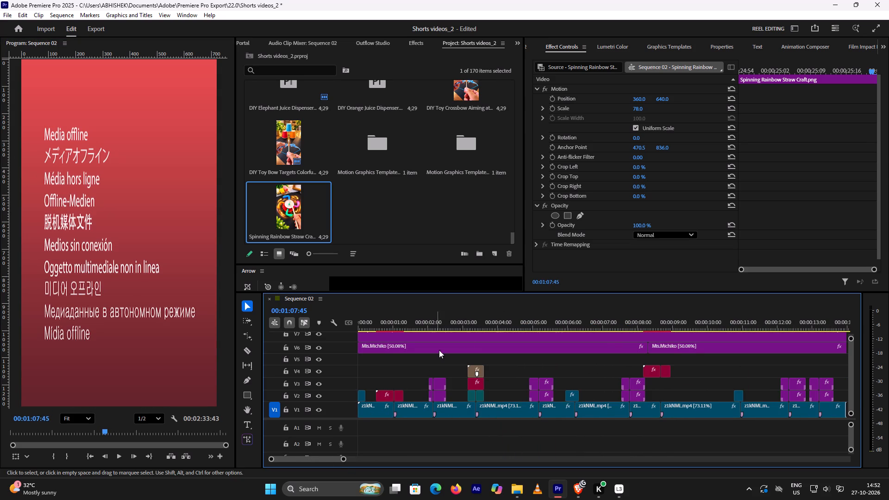
scroll(629, 345, "down", 5, "alt")
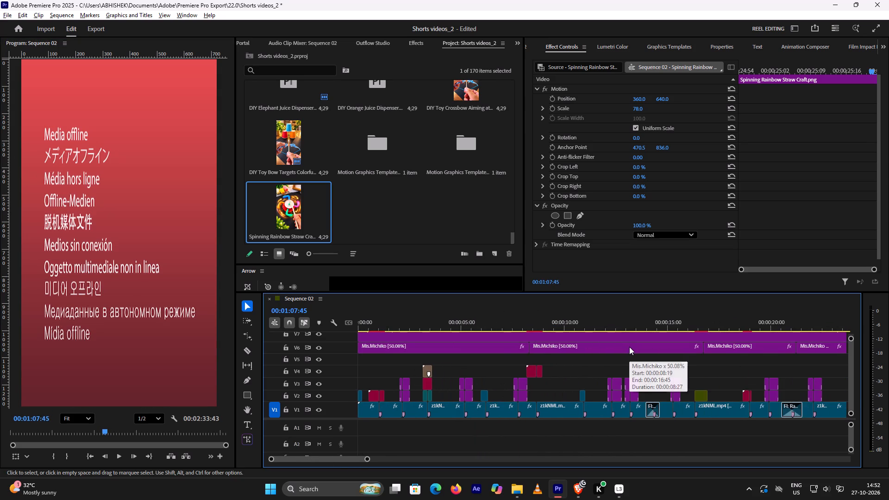
scroll(629, 347, "down", 2, "alt")
left_click(762, 325)
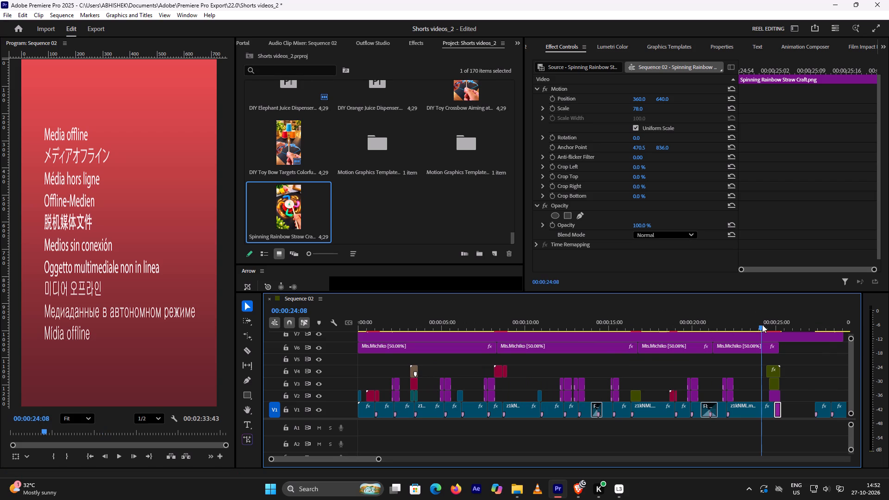
key("space")
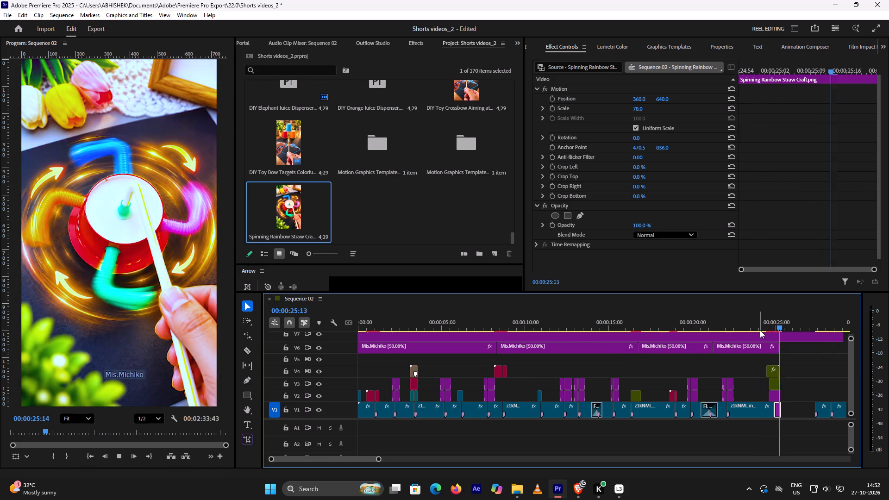
key("space")
left_click(760, 330)
key("space")
key("space")
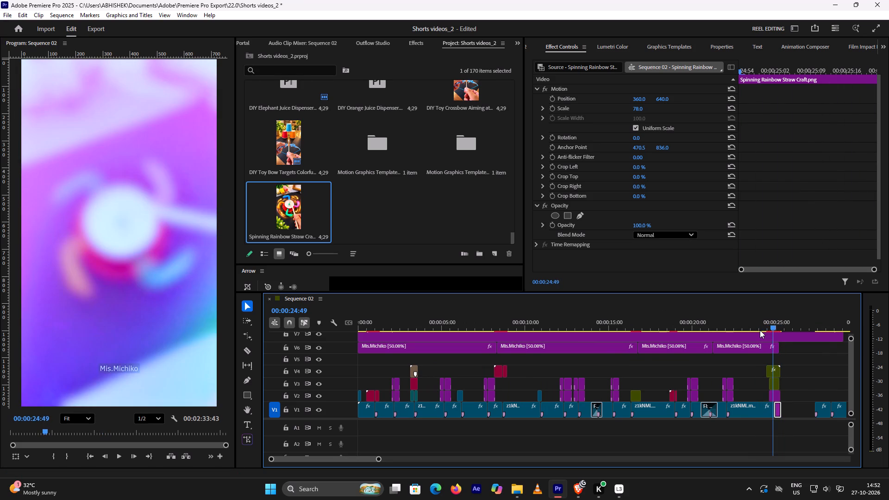
key("space")
key("space")
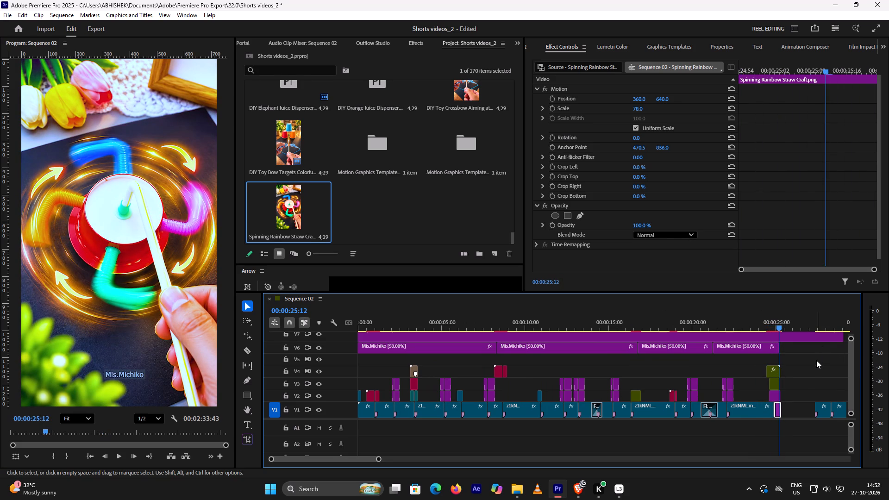
scroll(815, 361, "up", 9, "alt")
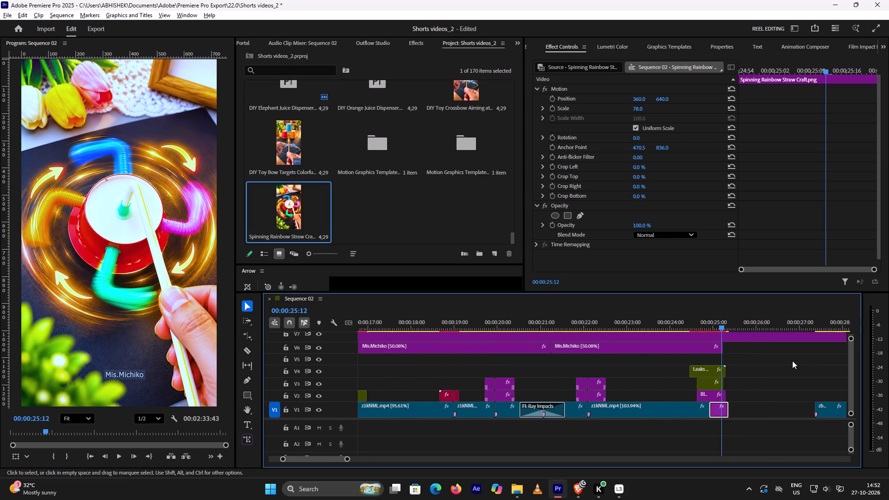
scroll(782, 361, "up", 5, "alt")
left_click_drag(749, 327, 739, 331)
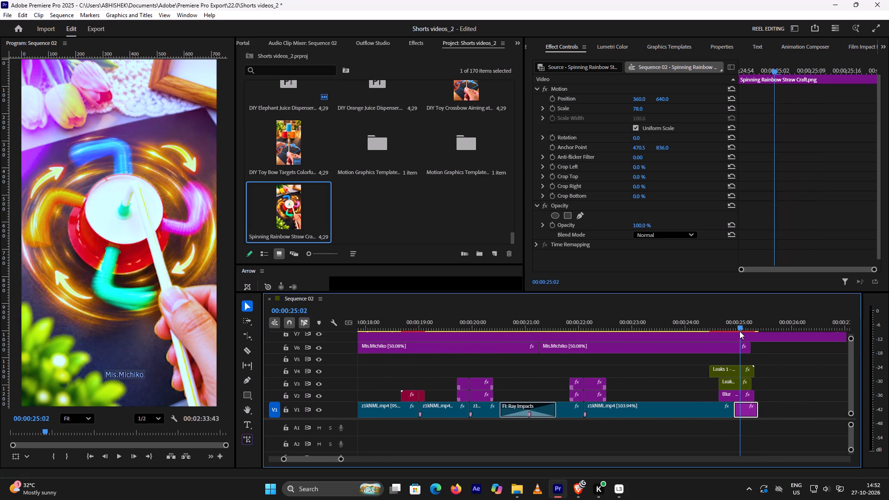
Scrub over the short's ending from about 24:33 to 25:19 to check how the effects blend into the thumbnail.
left_click_drag(739, 331, 714, 349)
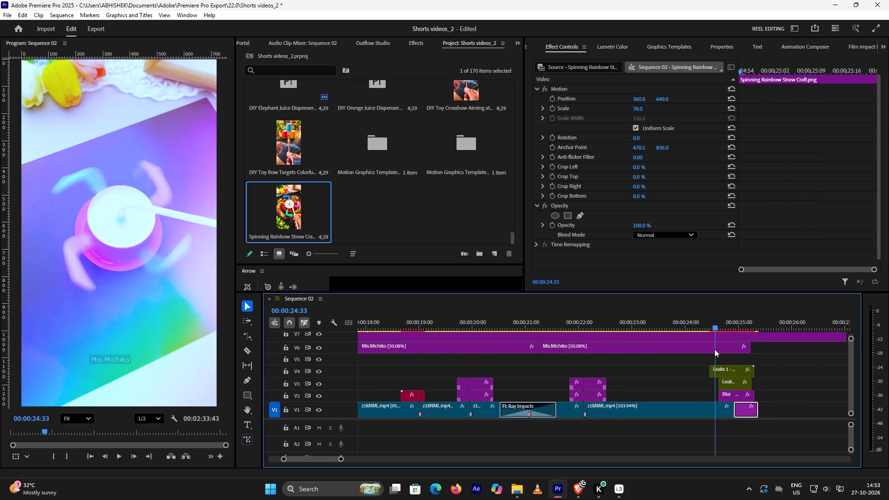
left_click_drag(714, 349, 736, 353)
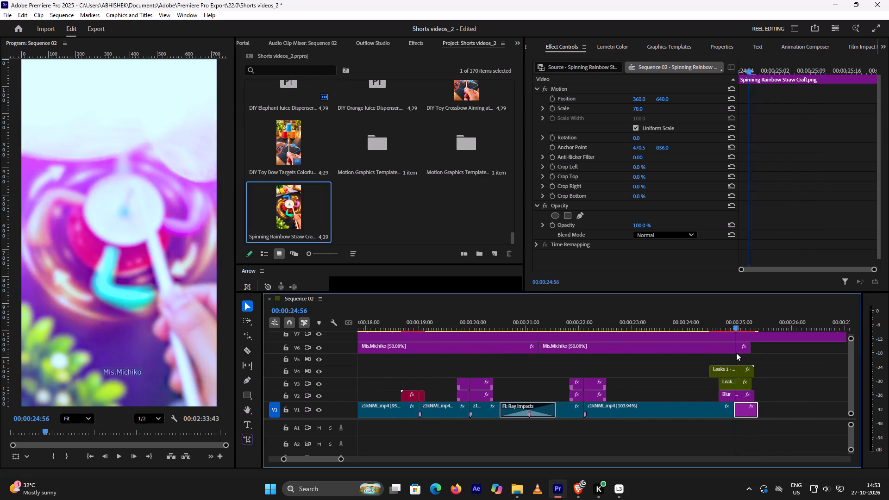
left_click_drag(736, 353, 751, 355)
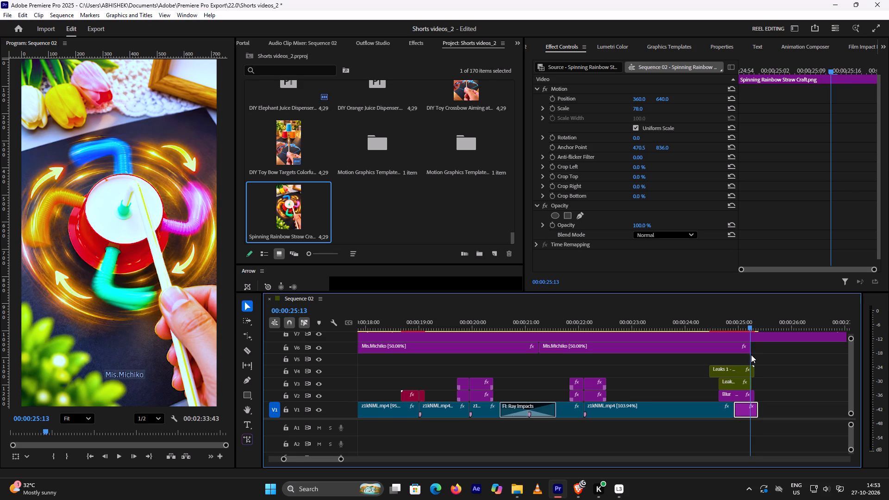
left_click_drag(751, 355, 755, 357)
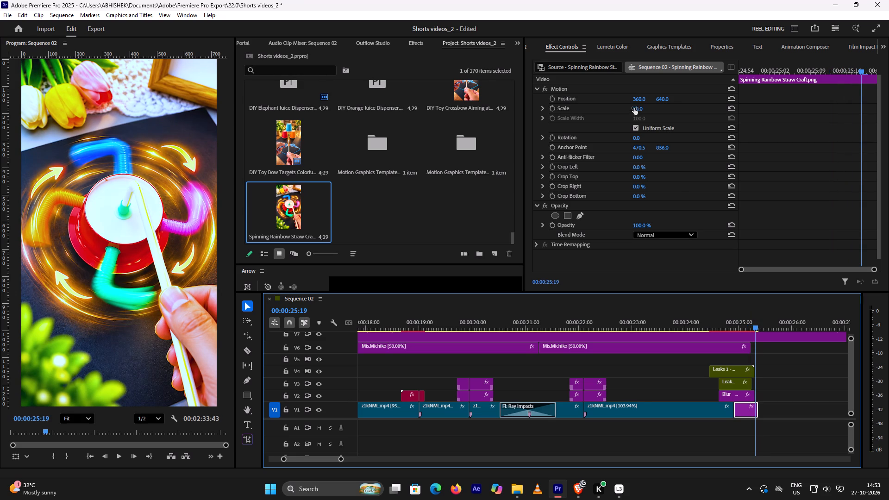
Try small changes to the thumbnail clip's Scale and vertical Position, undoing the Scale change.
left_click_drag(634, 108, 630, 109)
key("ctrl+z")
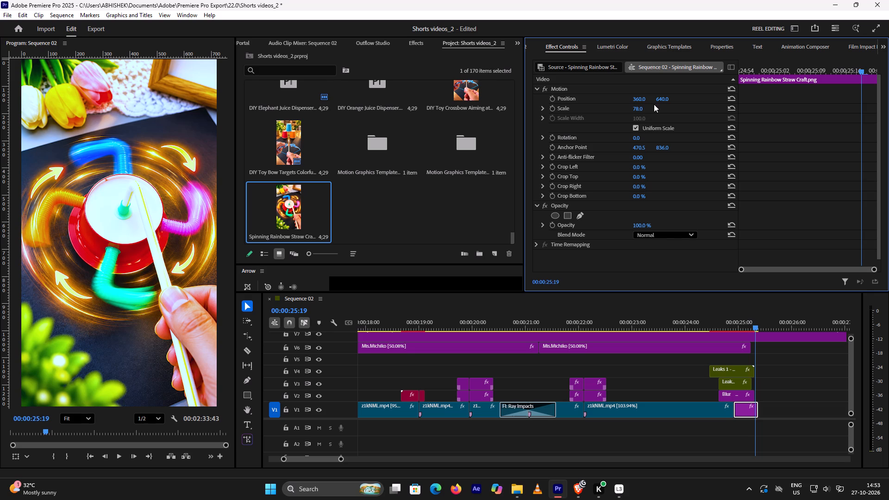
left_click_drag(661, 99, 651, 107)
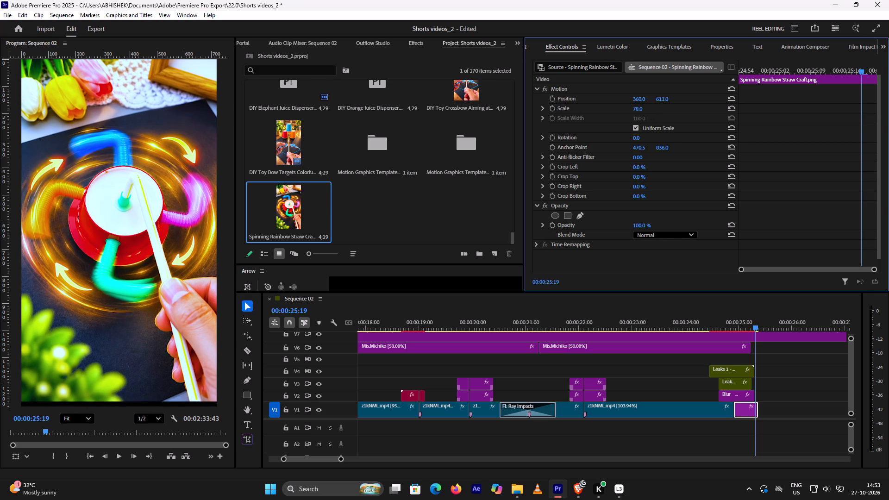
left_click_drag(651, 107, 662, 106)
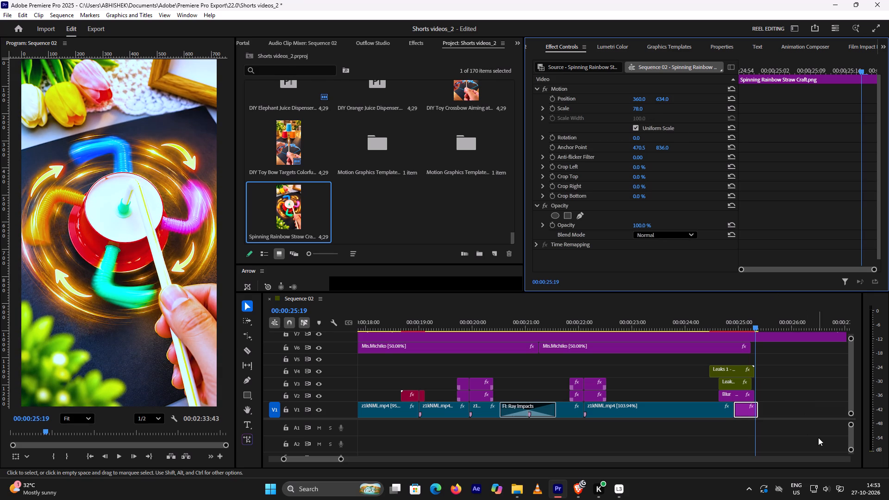
Mark the sequence's Out point at 00:00:25:21, on the last frame of the first short's ending thumbnail clip.
key("Right")
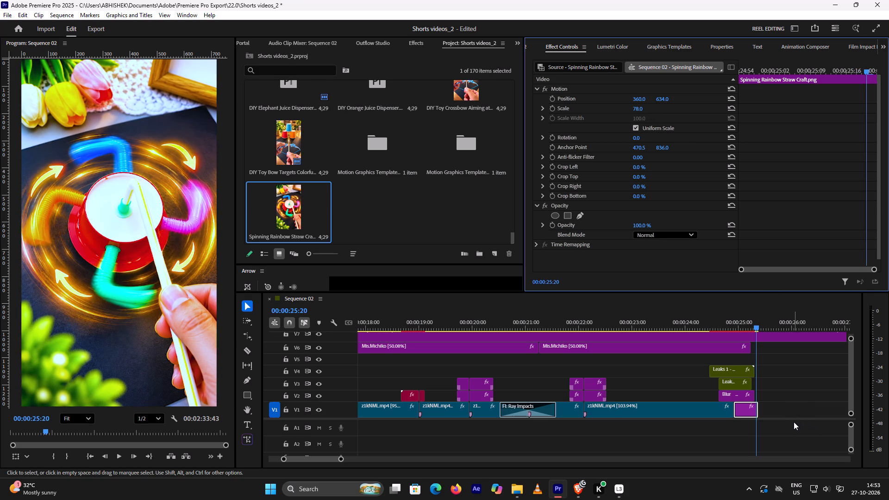
key("Right")
key("Right")
key("Right")
key("Right")
key("Right")
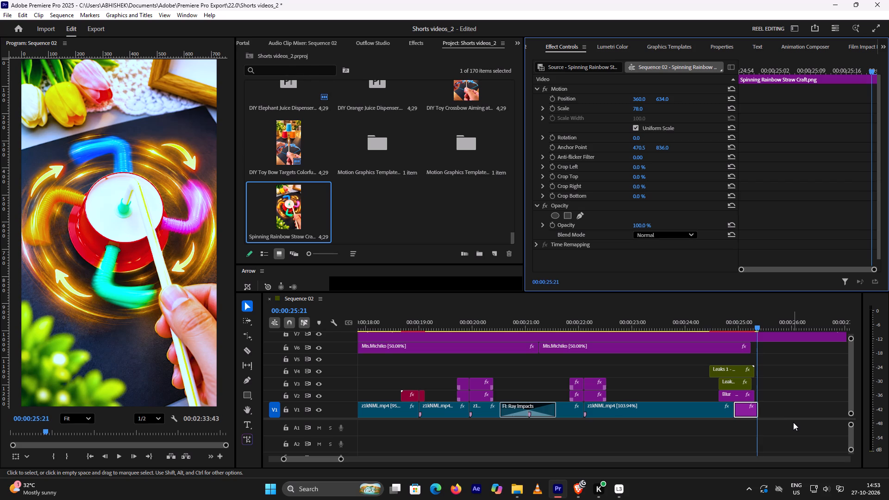
key("Right")
key("Right")
key("Right")
key("Right")
key("Right")
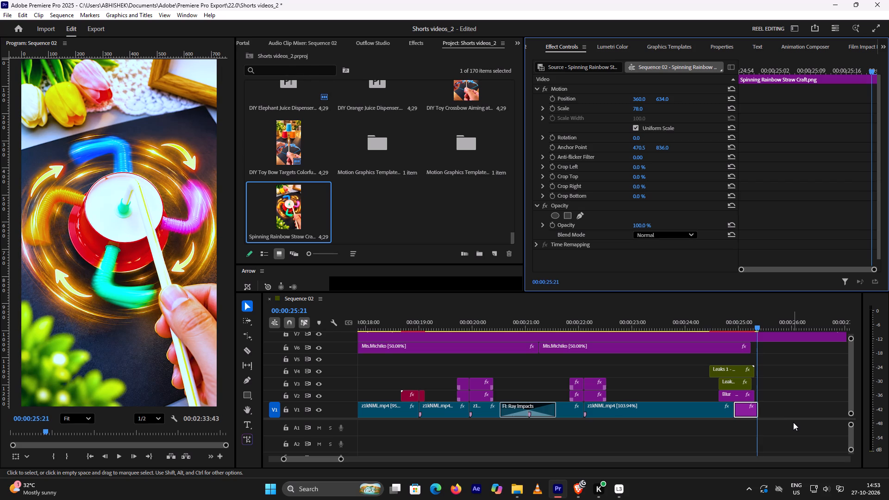
key("Right")
key("Right")
key("Right")
key("Right")
key("Right")
left_click(785, 385)
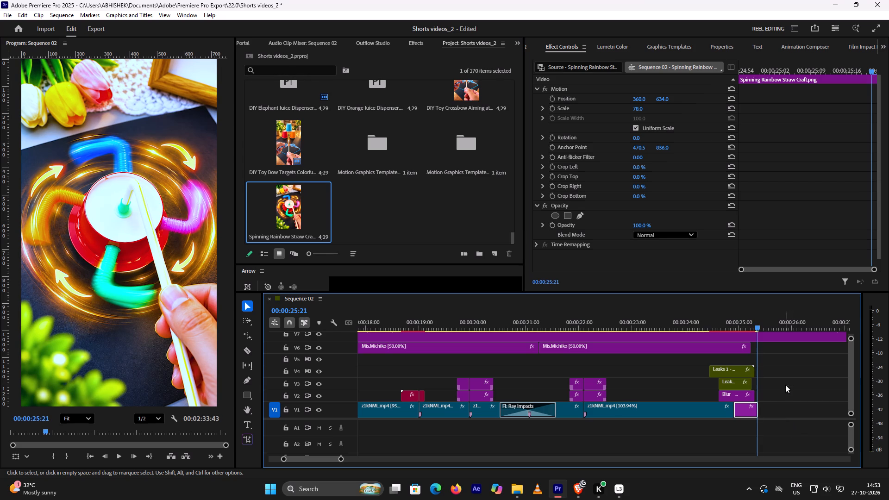
key("Right")
key("Left")
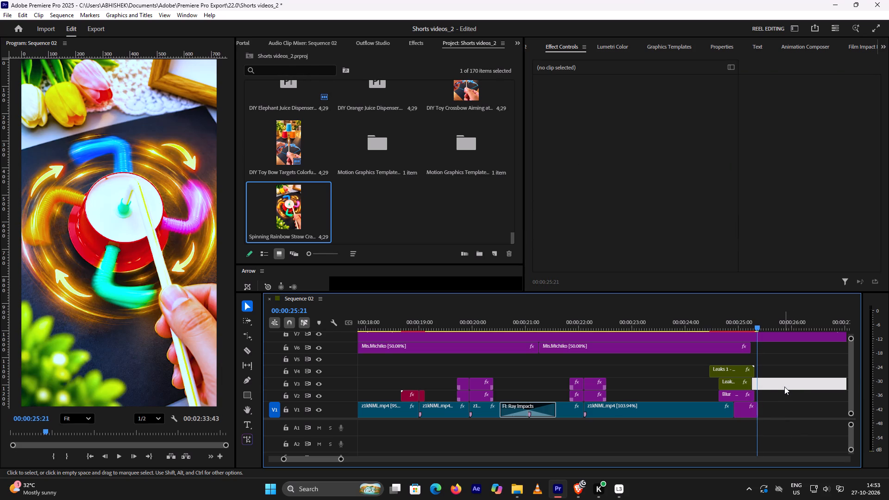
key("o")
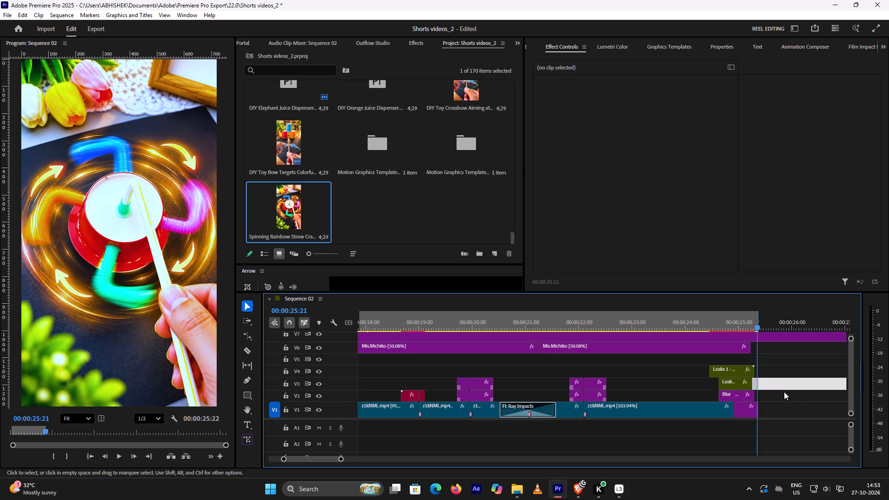
Toggle Night light in the Windows quick settings and return to the timeline.
left_click(826, 490)
left_click(760, 387)
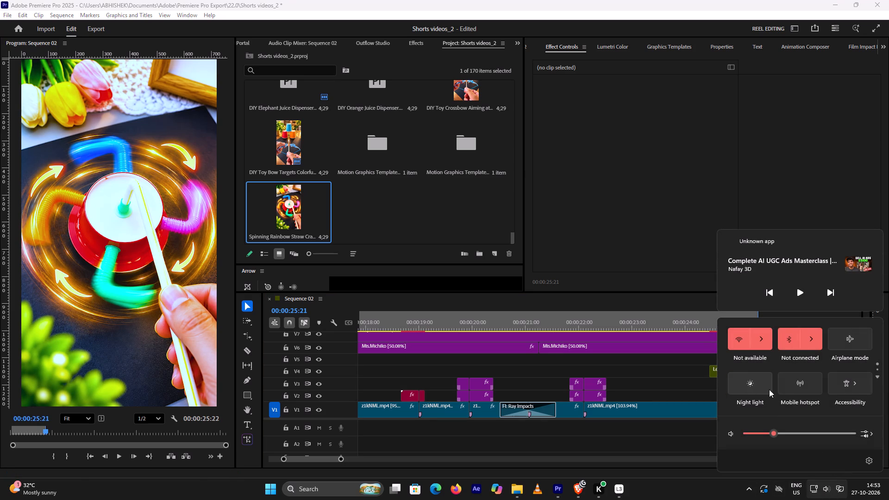
left_click(476, 316)
Scrub over the short between about 18 and 23 seconds, return to 00:00:00:00 and play it from the beginning to review the edit.
left_click_drag(473, 323, 474, 324)
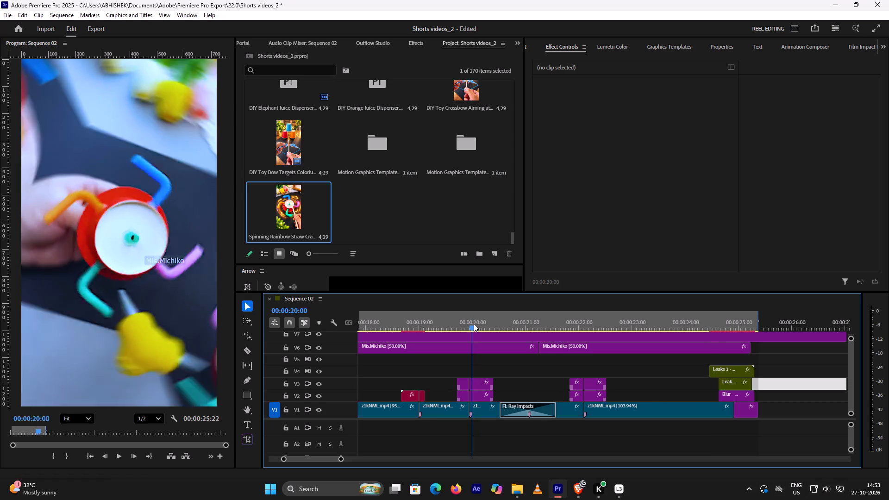
left_click_drag(474, 324, 562, 328)
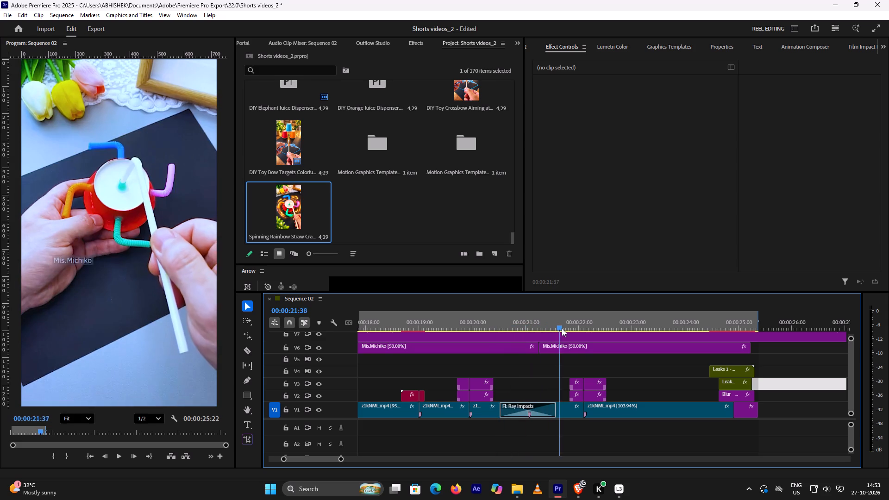
left_click_drag(562, 328, 626, 333)
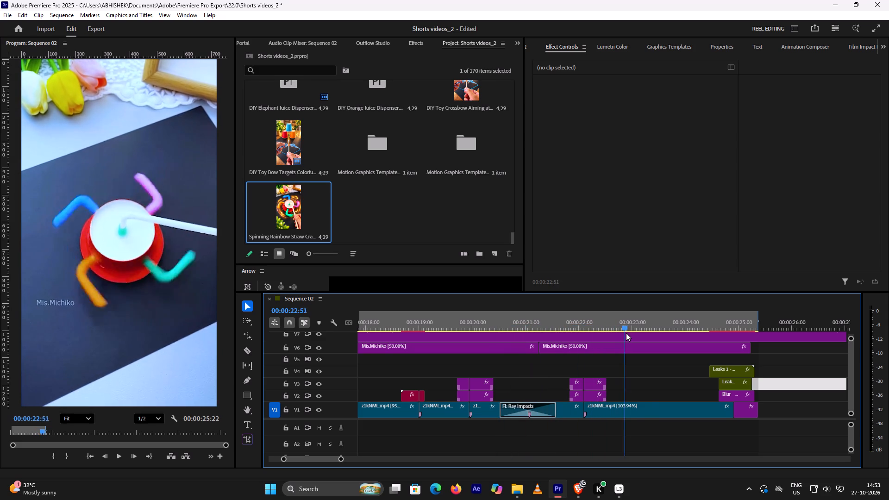
left_click_drag(626, 333, 627, 338)
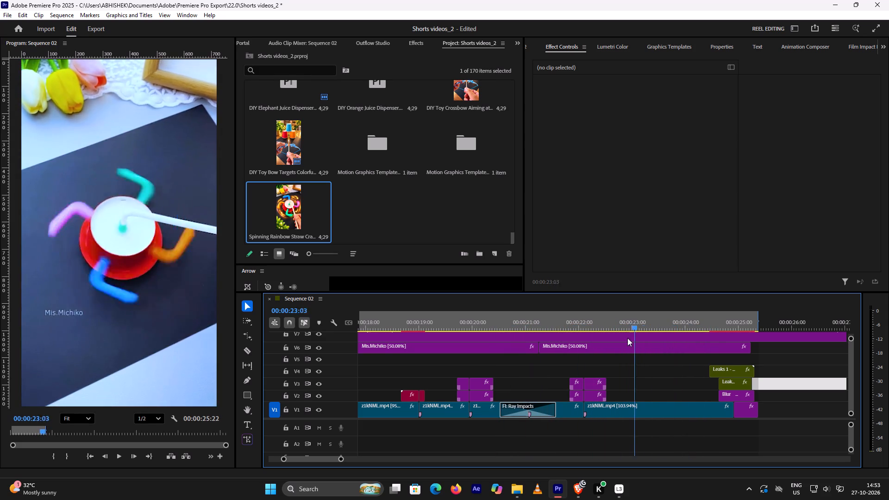
left_click_drag(627, 338, 472, 338)
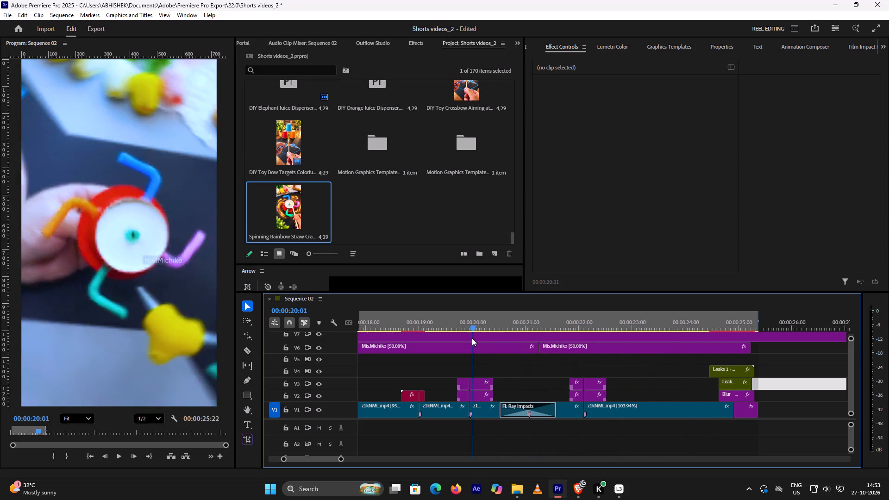
left_click_drag(472, 338, 369, 337)
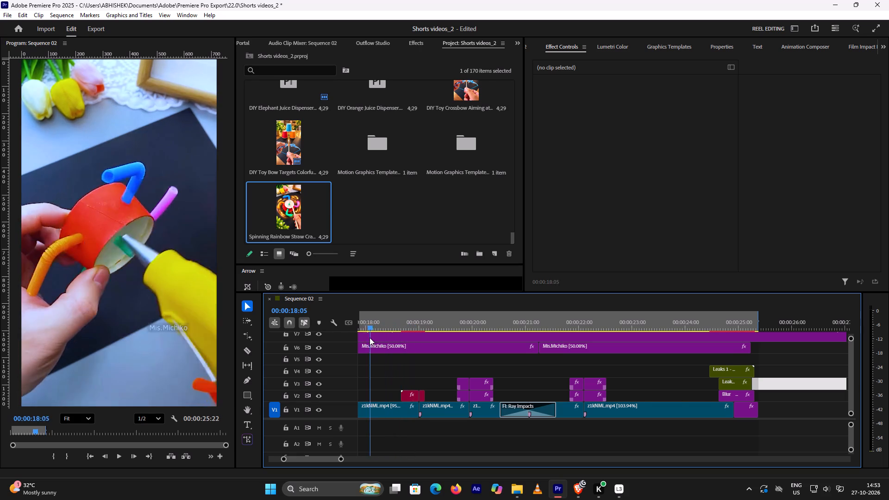
left_click_drag(369, 337, 265, 340)
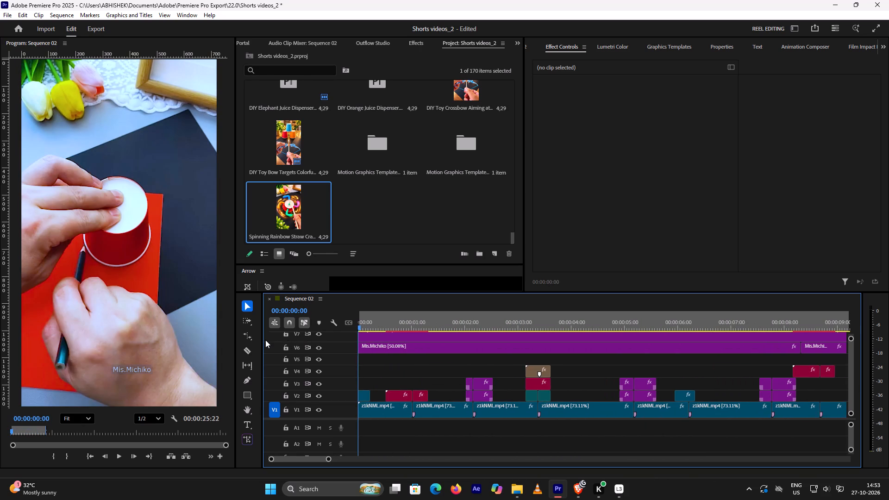
left_click_drag(265, 340, 267, 342)
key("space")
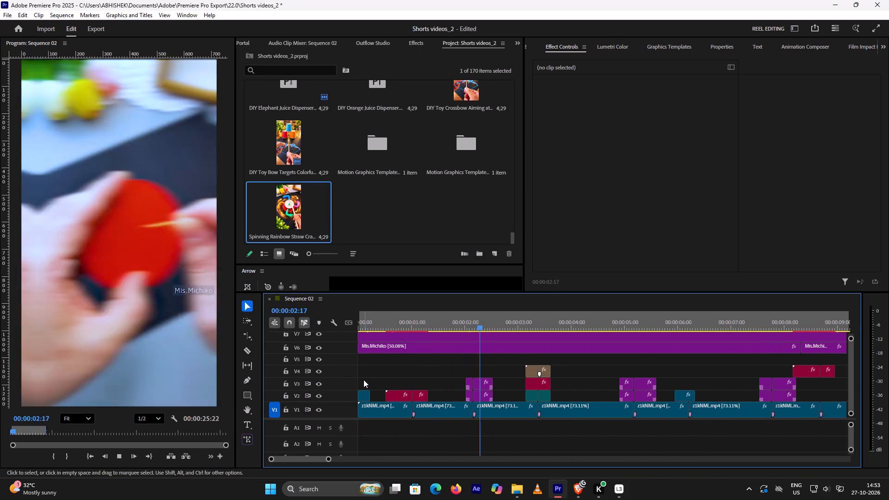
Stop playback at 00:00:02:50 and set the Lumetri Color Saturation of the V7 adjustment layer to 120.2.
key("space")
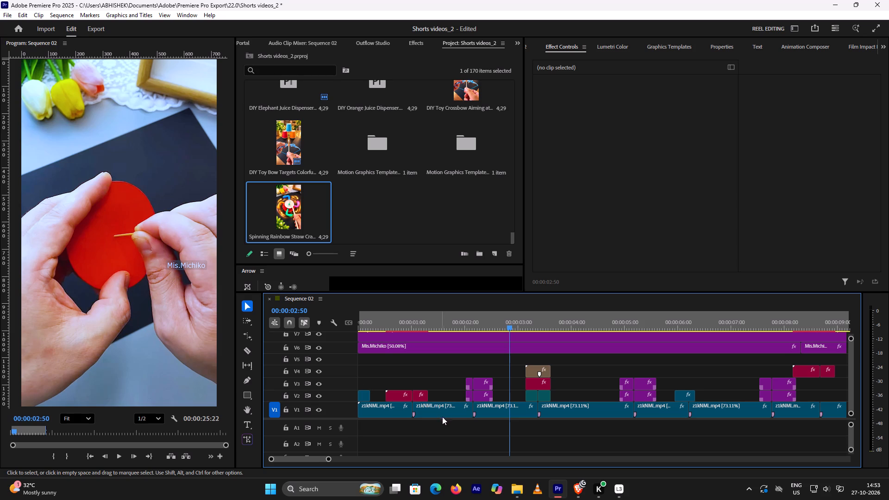
left_click(482, 355)
double_click(486, 336)
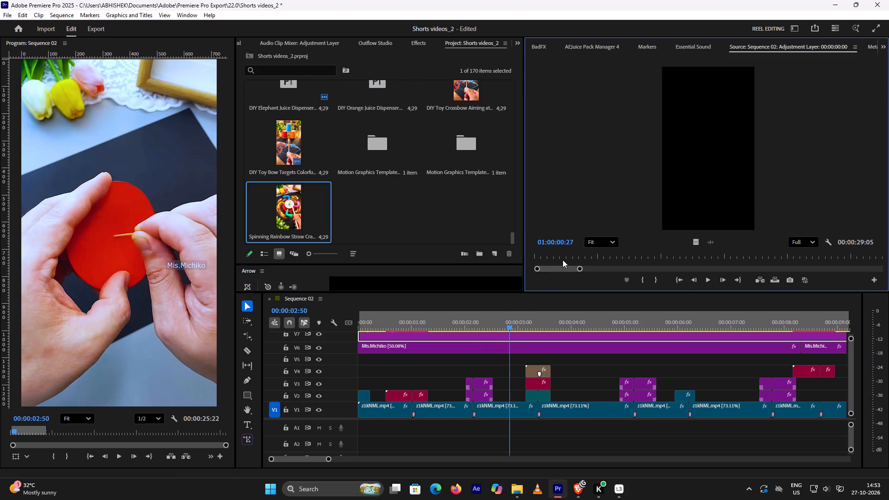
key("e")
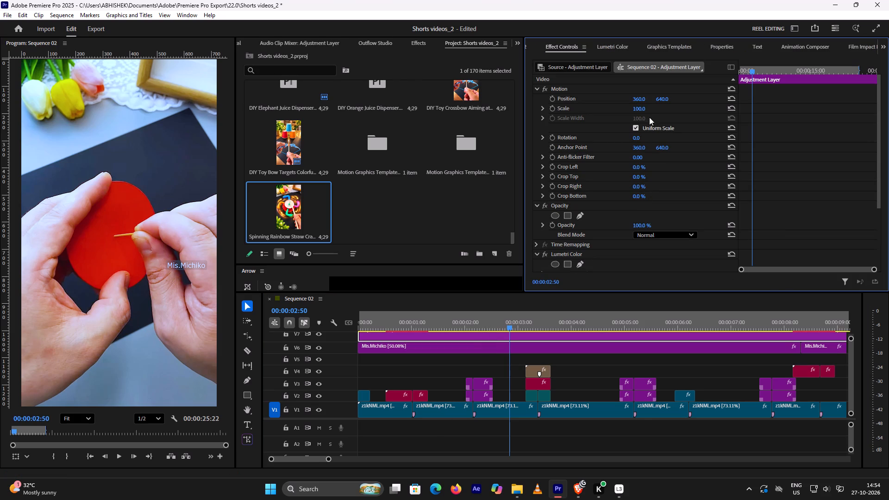
double_click(603, 334)
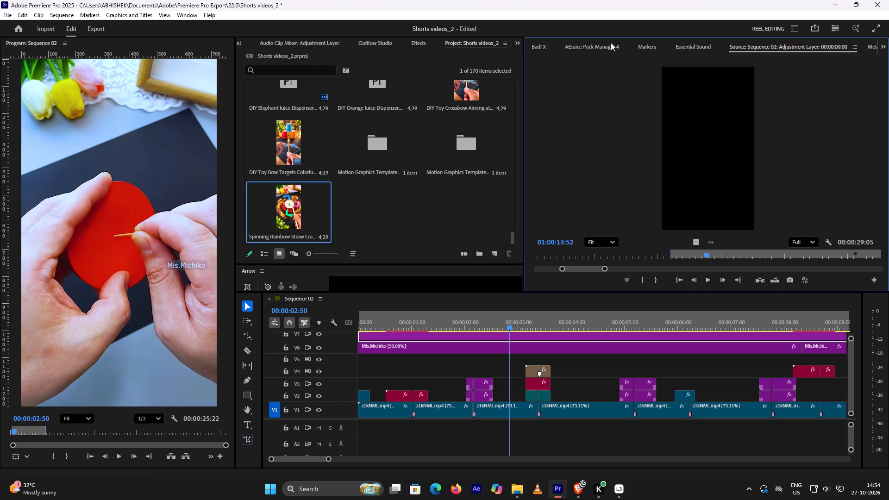
scroll(590, 44, "down", 6)
scroll(590, 44, "up", 3)
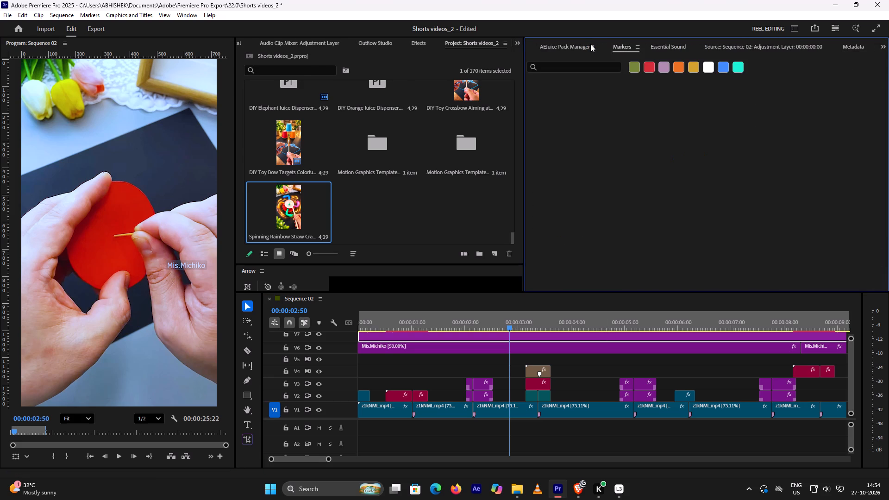
scroll(590, 44, "up", 10)
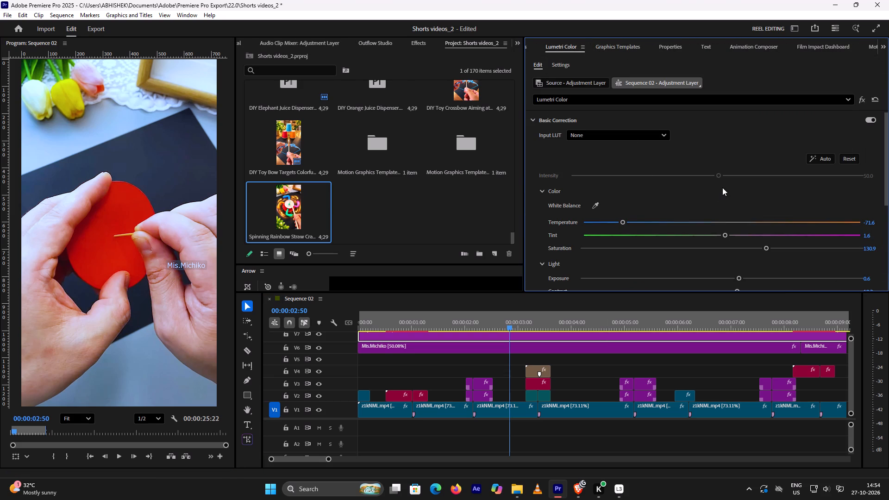
scroll(719, 188, "down", 3)
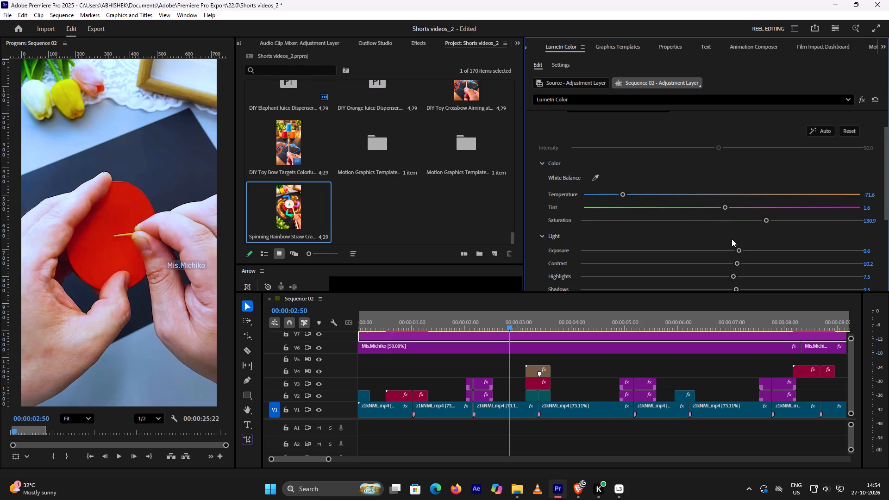
left_click_drag(766, 219, 766, 219)
left_click_drag(766, 219, 754, 226)
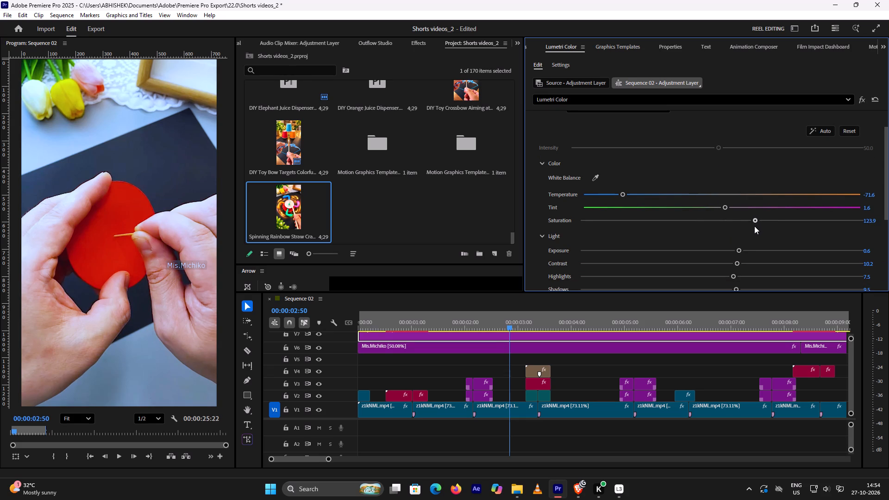
left_click_drag(754, 226, 750, 229)
left_click_drag(750, 229, 749, 230)
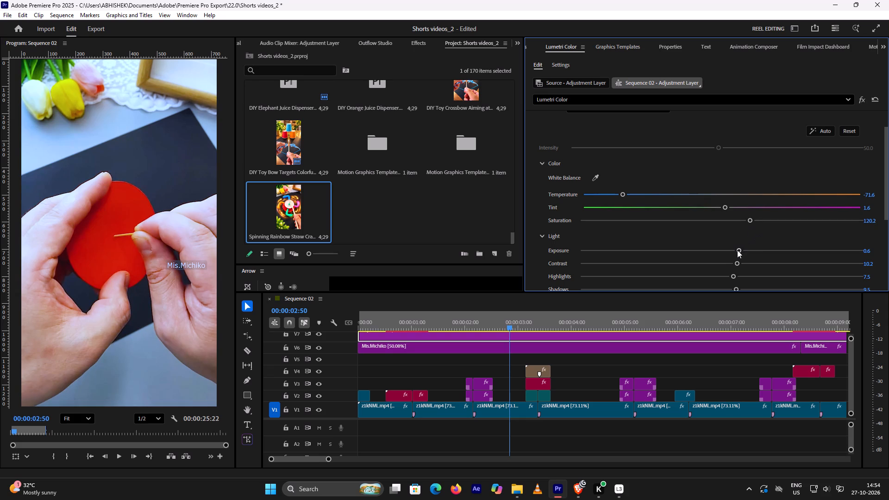
Set the adjustment layer's Exposure to 0.3, Contrast 5.8, Highlights 3.5, Shadows 3.2, Whites 2.5 and Blacks 2.5.
left_click(737, 250)
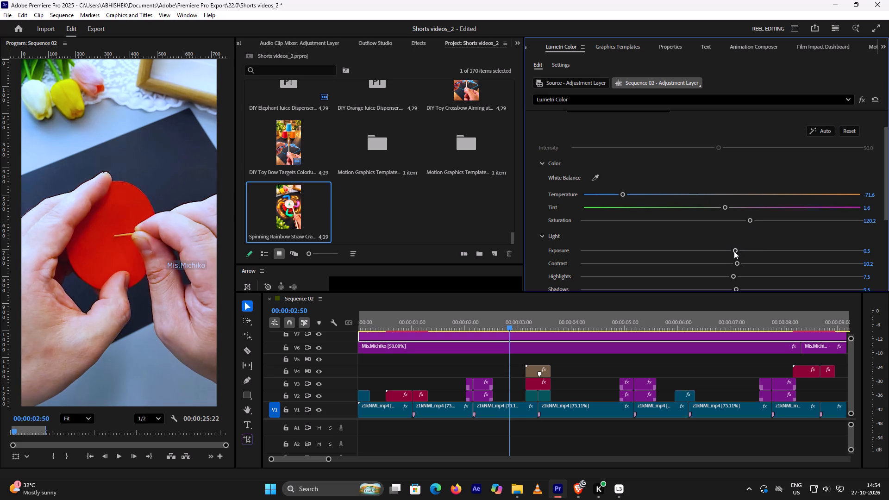
scroll(831, 254, "down", 6)
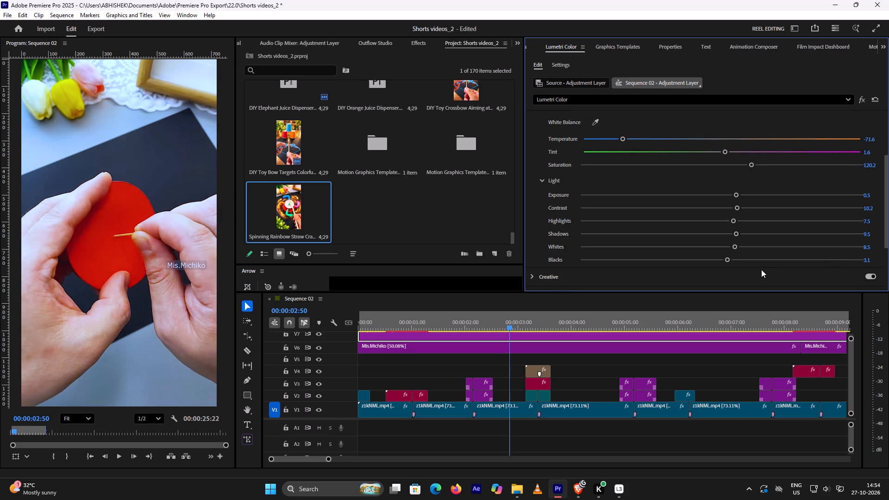
left_click_drag(733, 246, 729, 246)
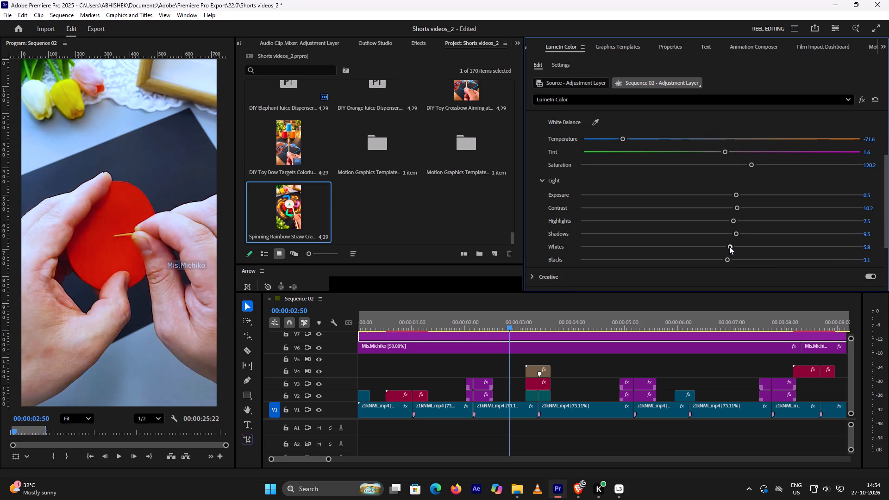
left_click_drag(729, 246, 726, 248)
left_click_drag(726, 248, 725, 250)
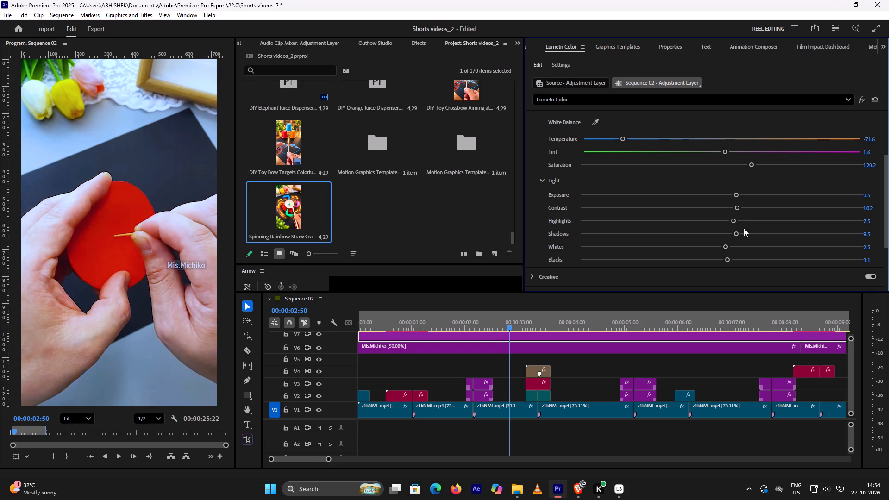
left_click_drag(734, 220, 726, 225)
left_click_drag(735, 207, 730, 207)
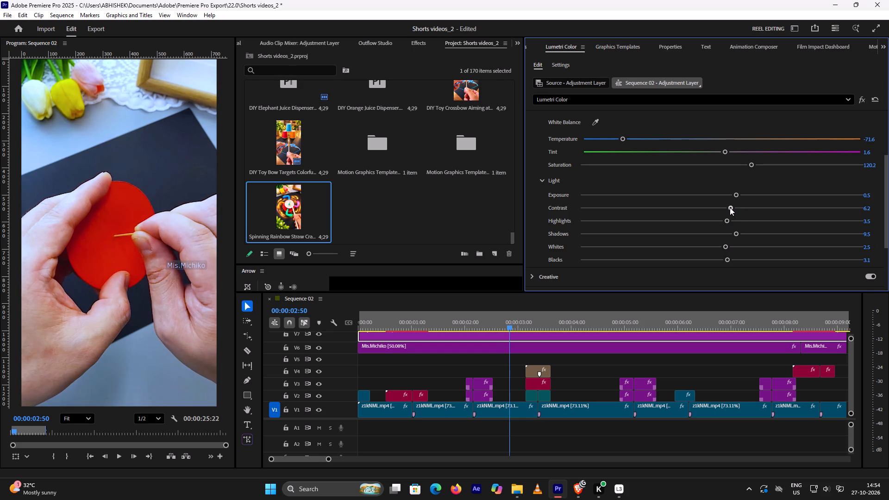
left_click_drag(730, 207, 729, 207)
left_click_drag(733, 233, 728, 234)
left_click(734, 195)
left_click(727, 261)
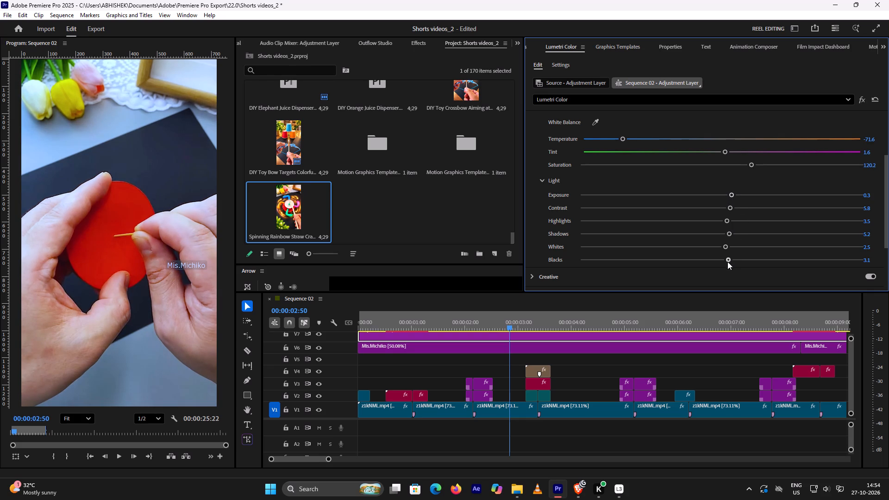
left_click(728, 232)
Play the short from its start to about 19 seconds to review the color grade.
scroll(545, 322, "down", 5, "alt")
scroll(538, 323, "down", 4)
scroll(536, 325, "up", 5)
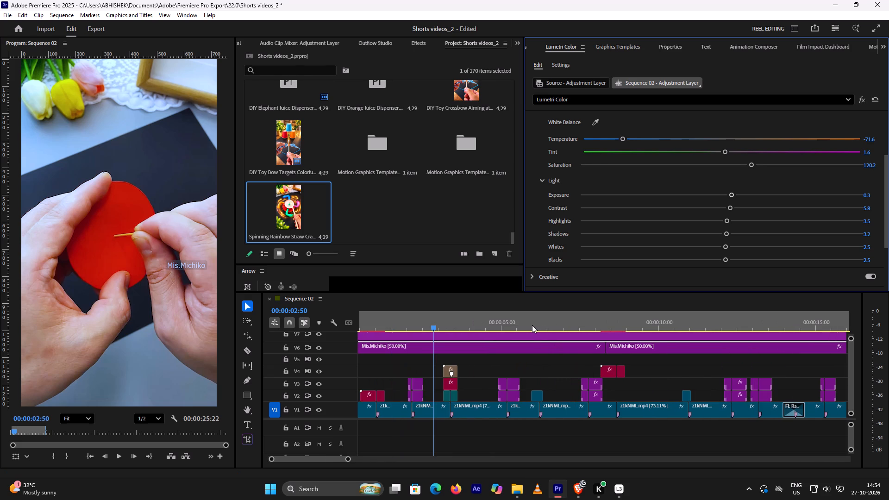
scroll(520, 325, "up", 5)
left_click_drag(446, 329, 351, 326)
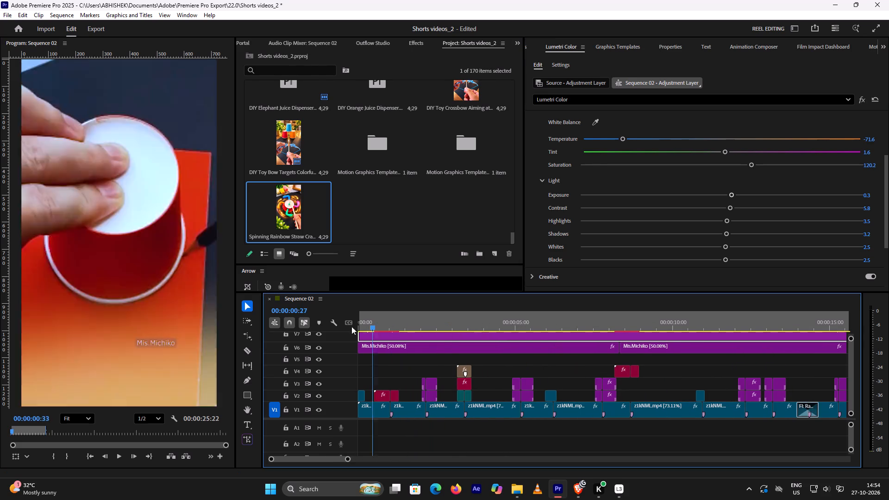
left_click_drag(351, 326, 311, 325)
key("space")
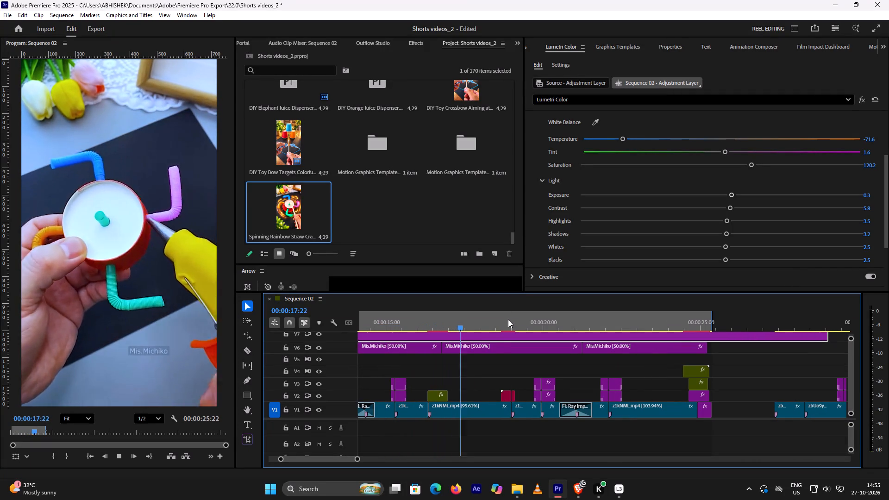
key("space")
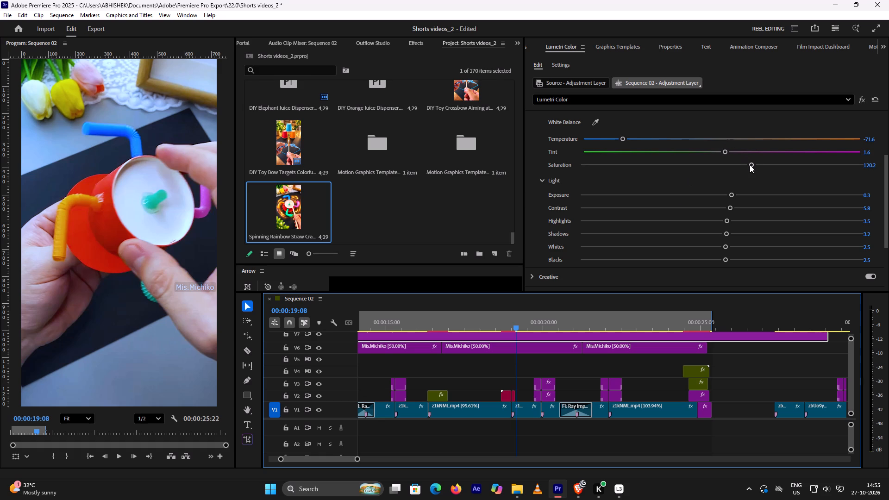
Set the adjustment layer's Saturation to 126.9 and play on from 00:00:19:08 to check the colors.
left_click_drag(750, 165, 757, 166)
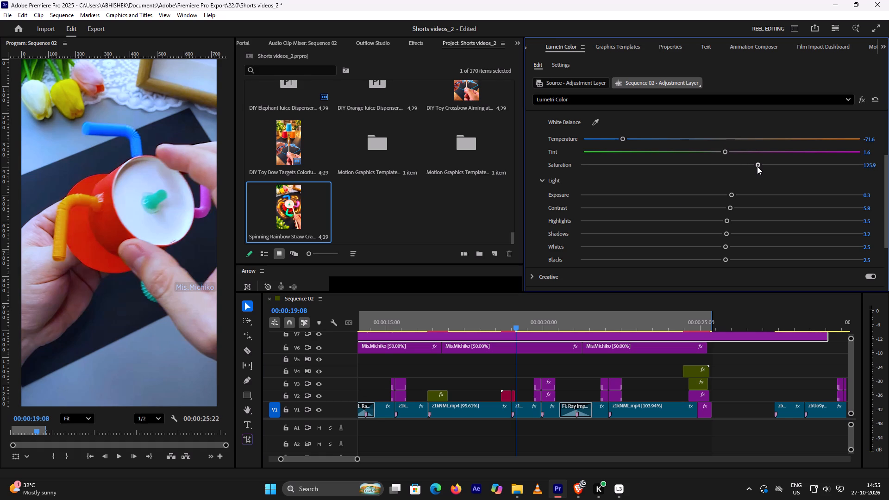
left_click_drag(757, 166, 758, 166)
key("space")
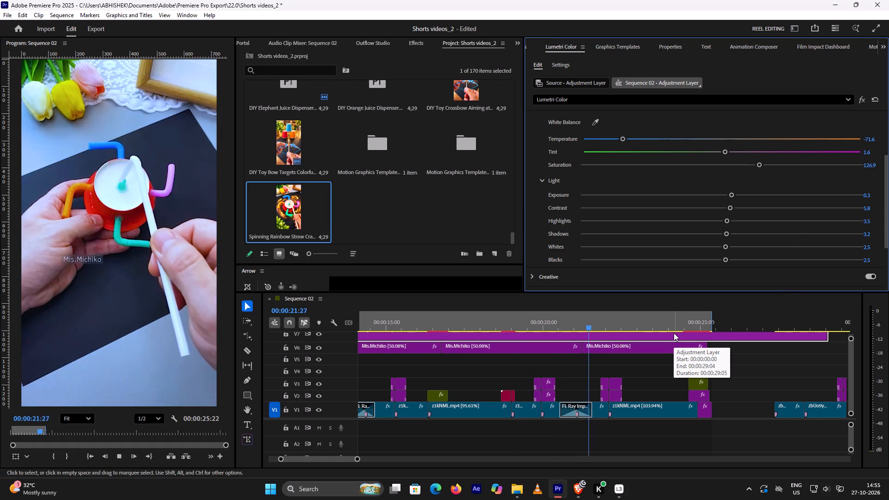
key("space")
Set the adjustment layer's Exposure to 0.7 and resume playback toward the short's ending.
left_click_drag(734, 194, 741, 194)
key("space")
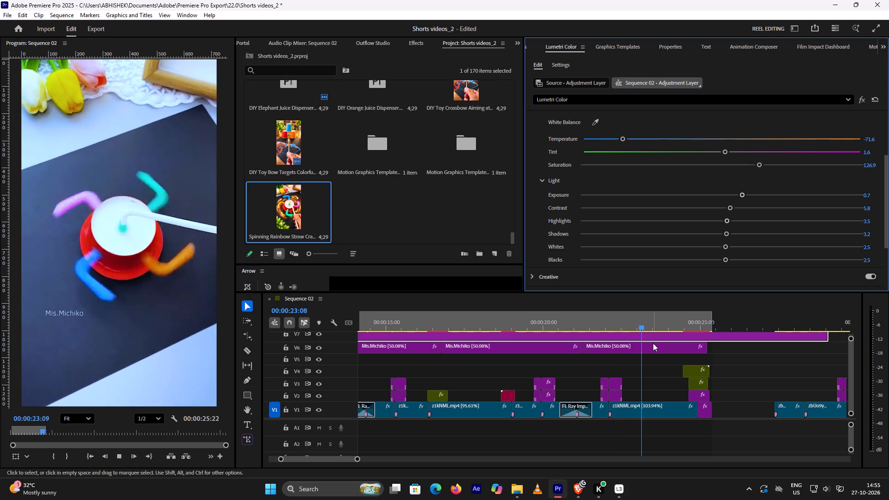
Replay the short from about 00:00:19:08 and again from its start to 00:00:15:48 to check the color grade.
key("space")
left_click(516, 323)
key("space")
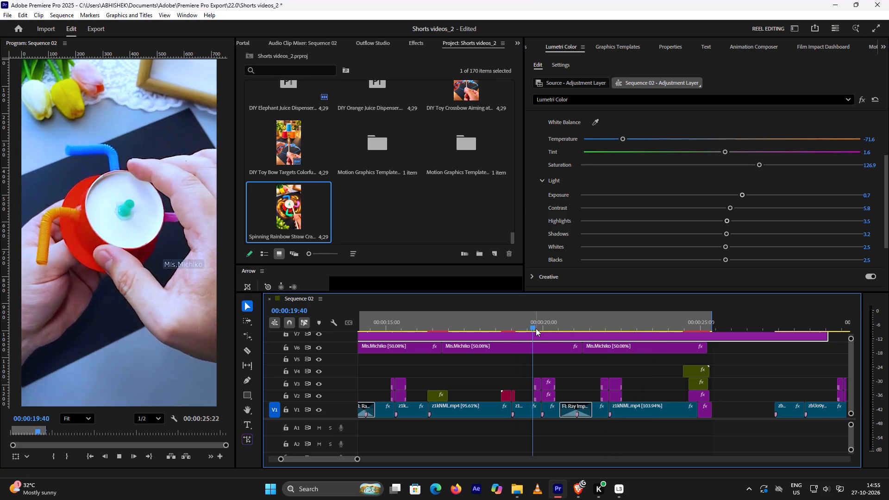
key("space")
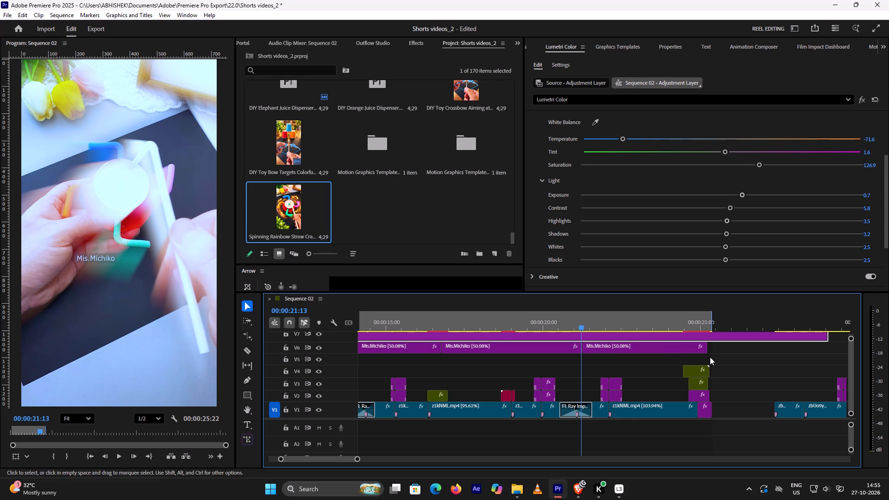
key("Down")
key("Return")
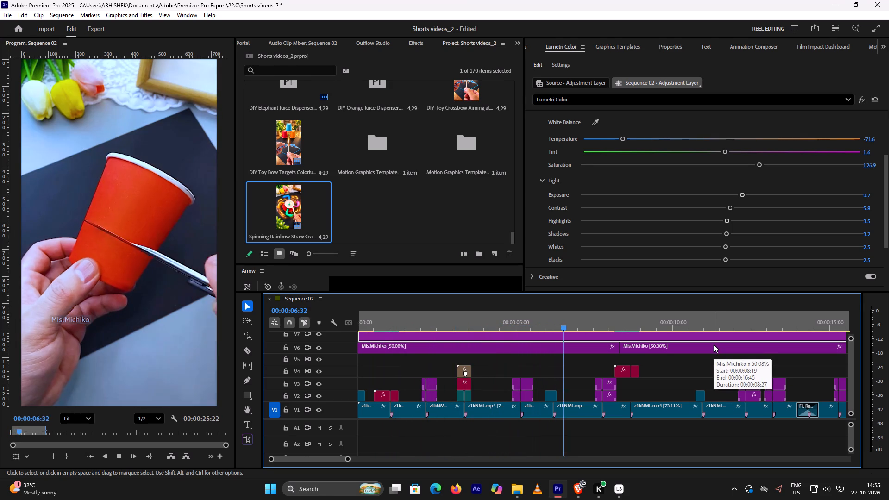
key("space")
key("space")
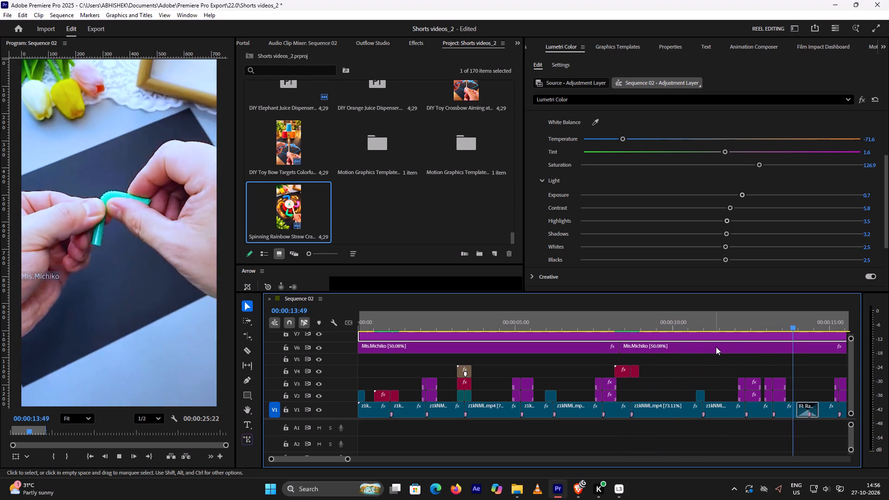
key("space")
key("space")
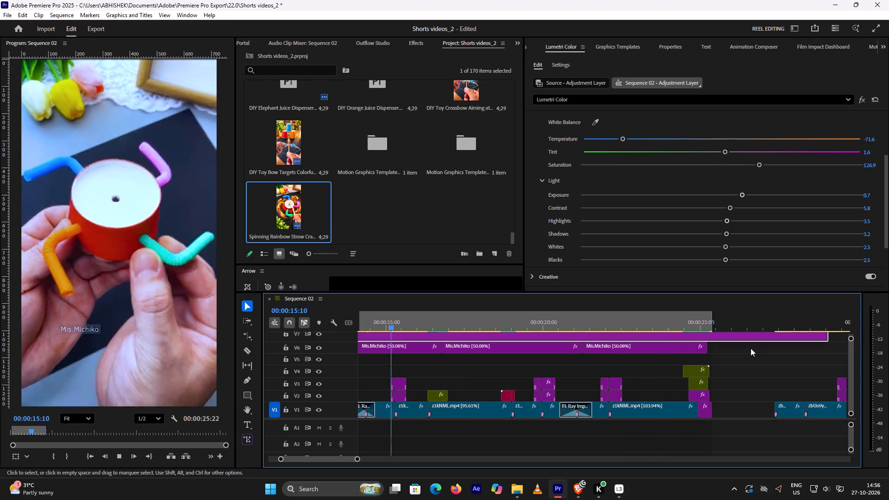
key("space")
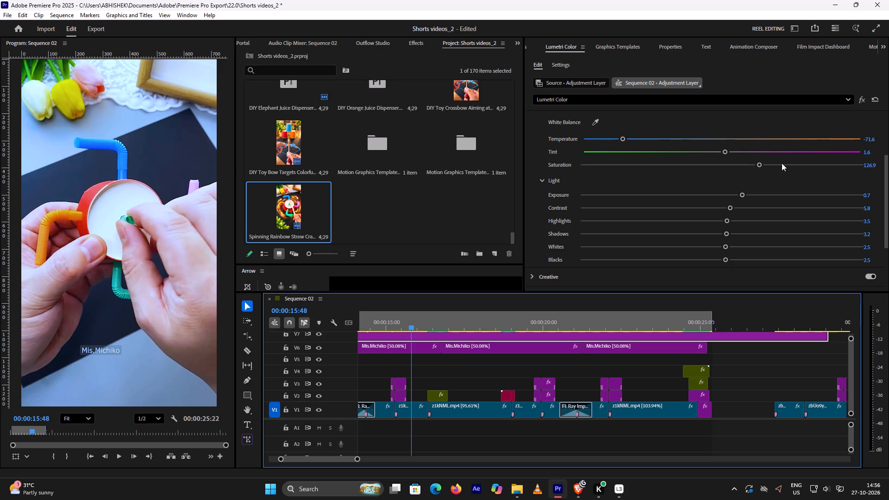
Set the adjustment layer's Saturation to 121.5 and play on from 00:00:15:48 to check the colors.
left_click_drag(759, 163, 750, 168)
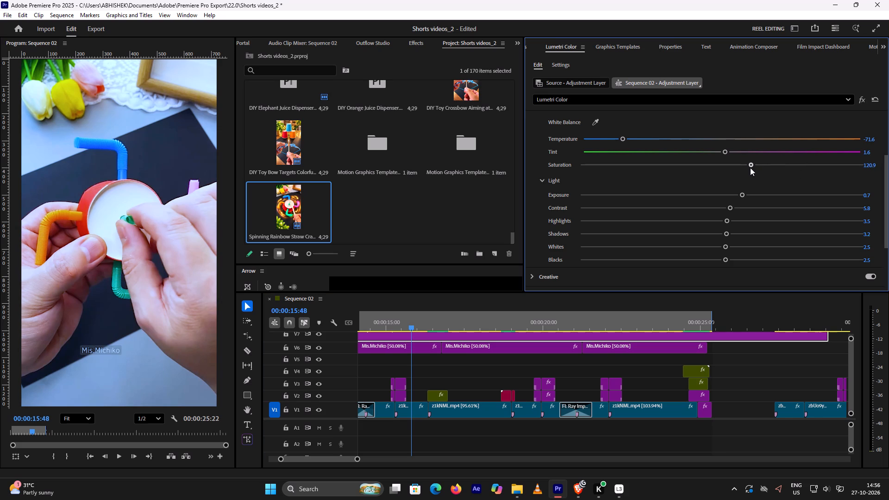
left_click_drag(750, 168, 751, 169)
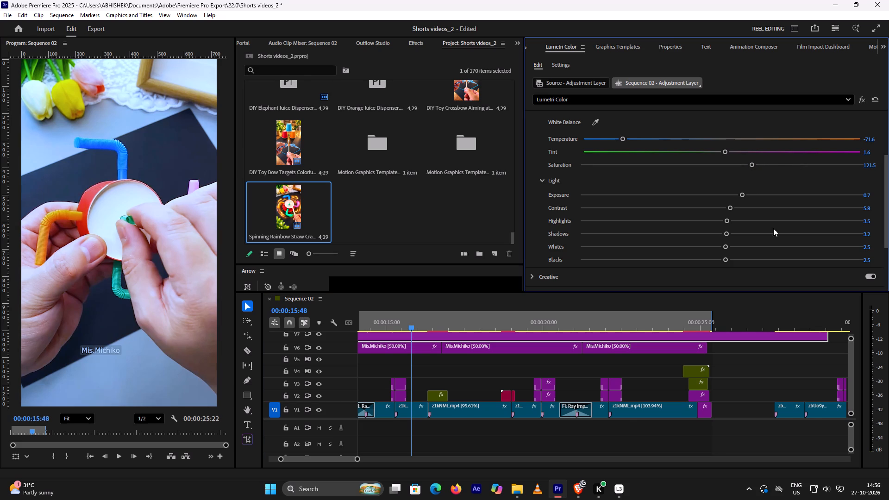
key("space")
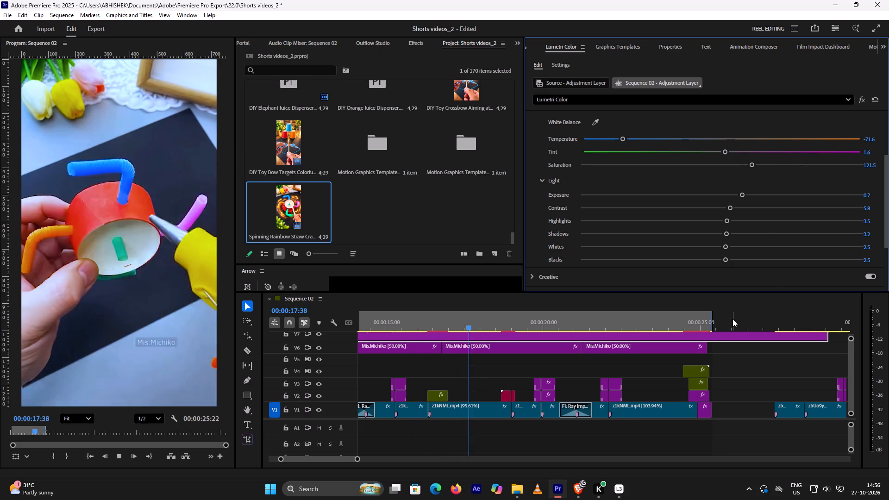
Render the sequence's video previews and play the short's first two seconds.
key("Return")
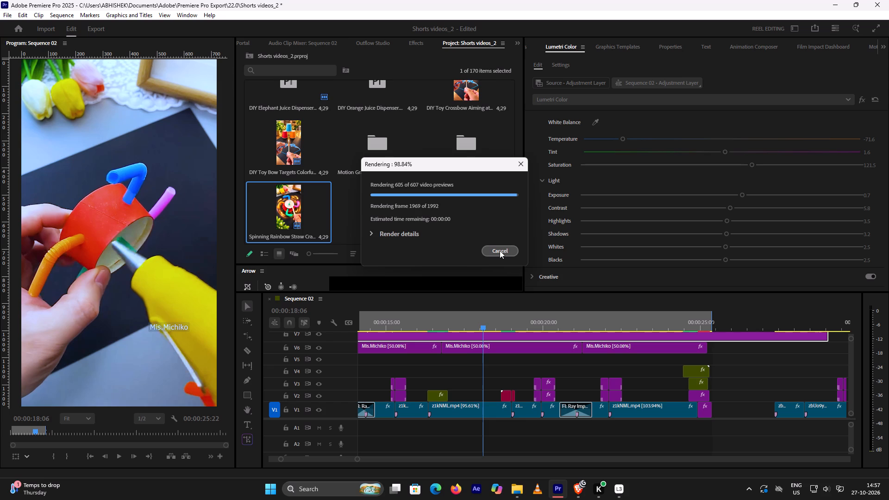
left_click(500, 250)
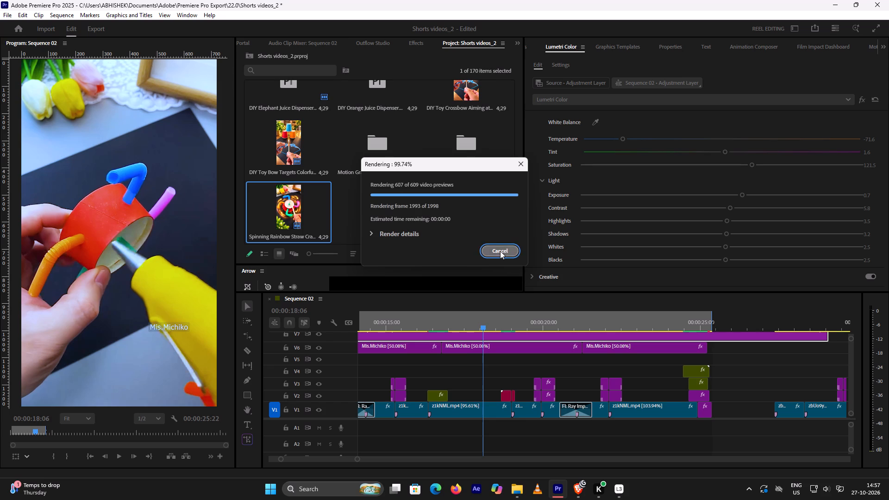
left_click(593, 324)
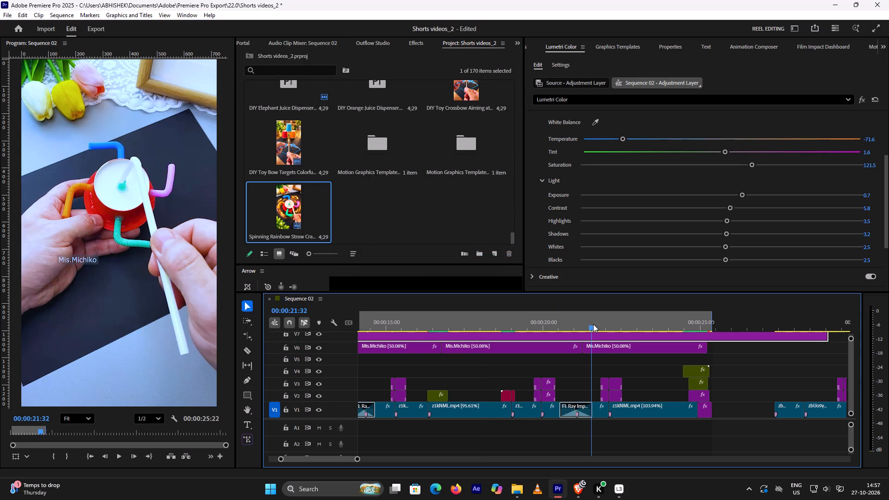
key("Return")
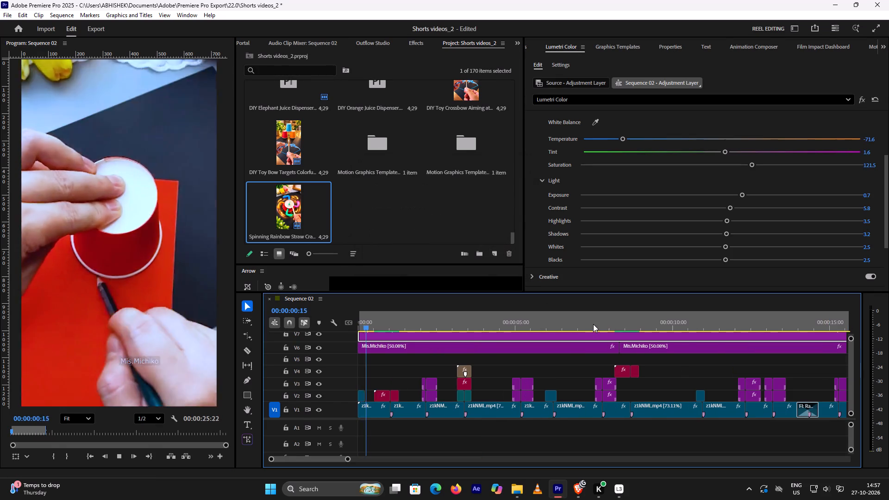
key("space")
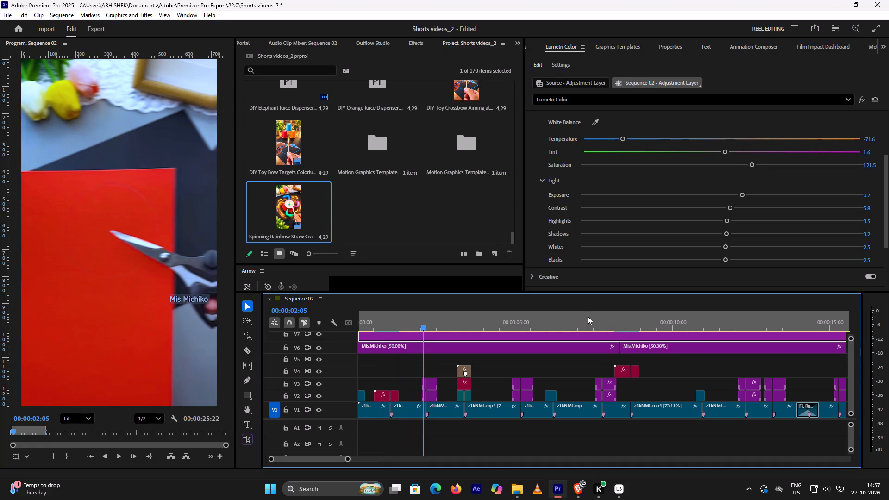
left_click(90, 25)
left_click(498, 274)
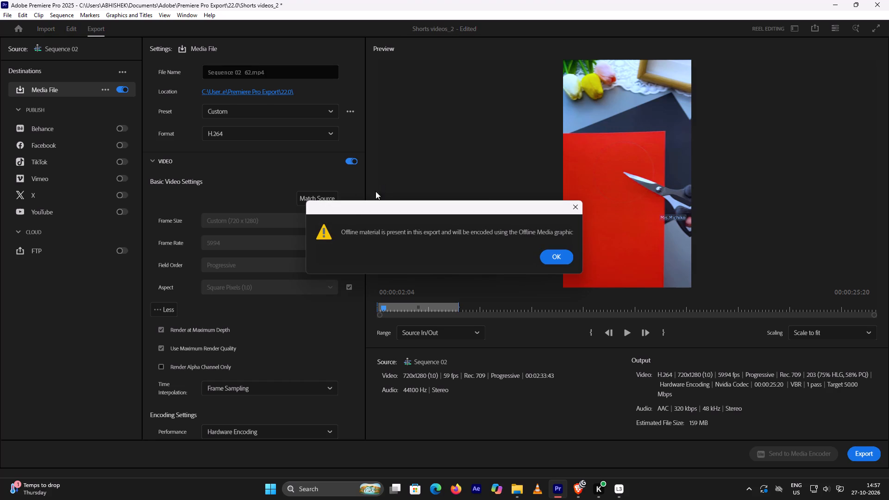
left_click(557, 264)
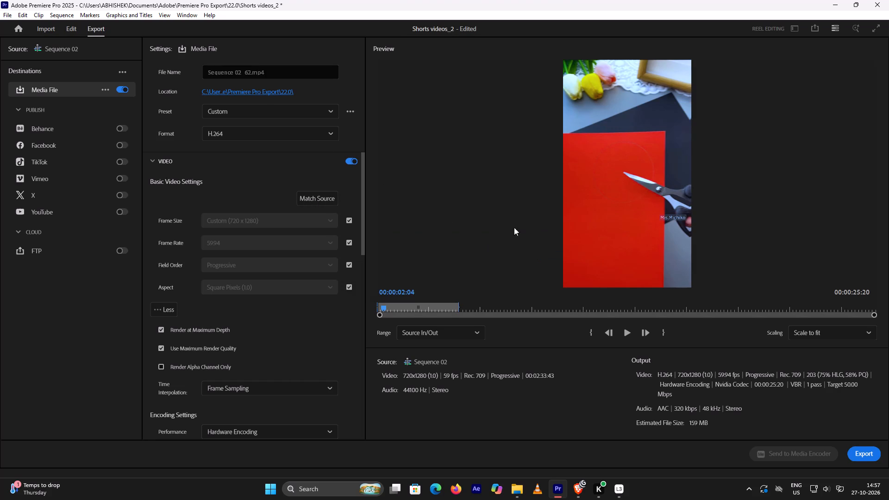
left_click_drag(234, 75, 167, 65)
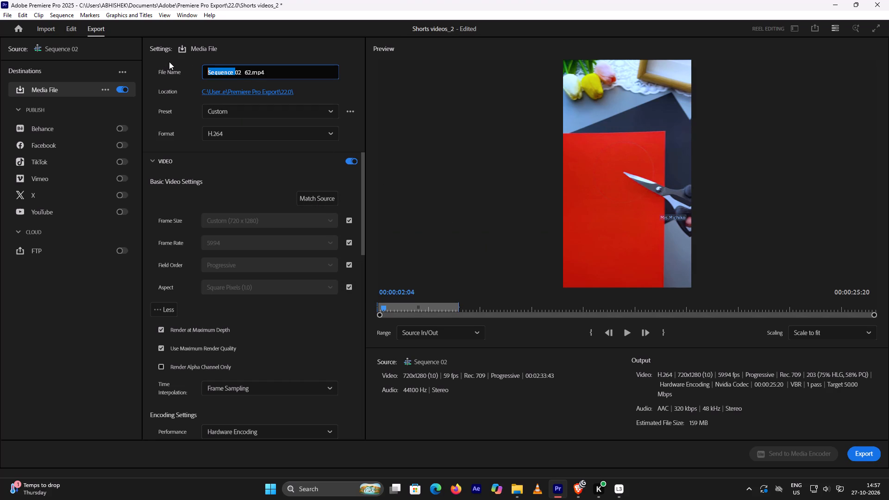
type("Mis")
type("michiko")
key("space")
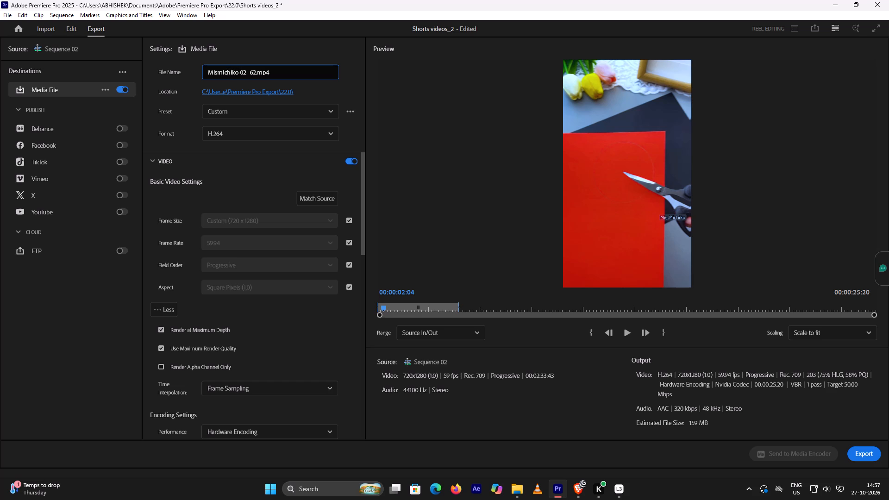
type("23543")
Check the video encoding and bitrate settings and export the short as an H.264 file.
scroll(198, 322, "down", 4)
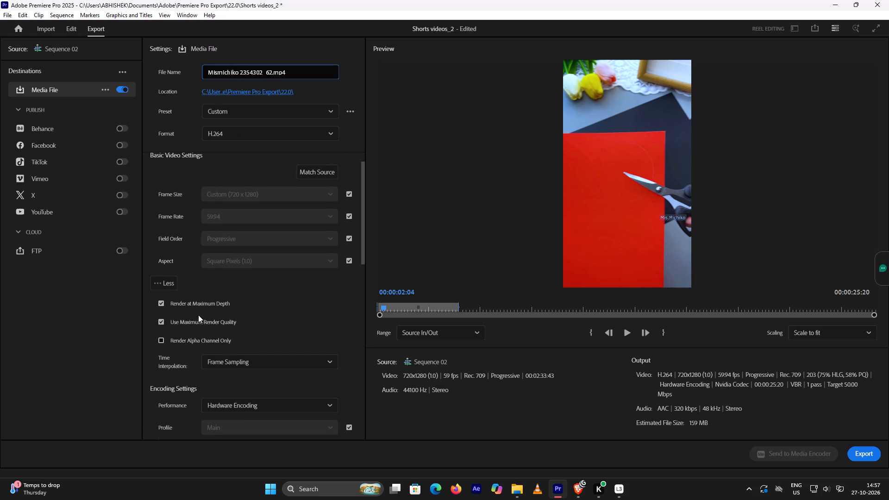
scroll(198, 315, "down", 5)
scroll(241, 331, "down", 6)
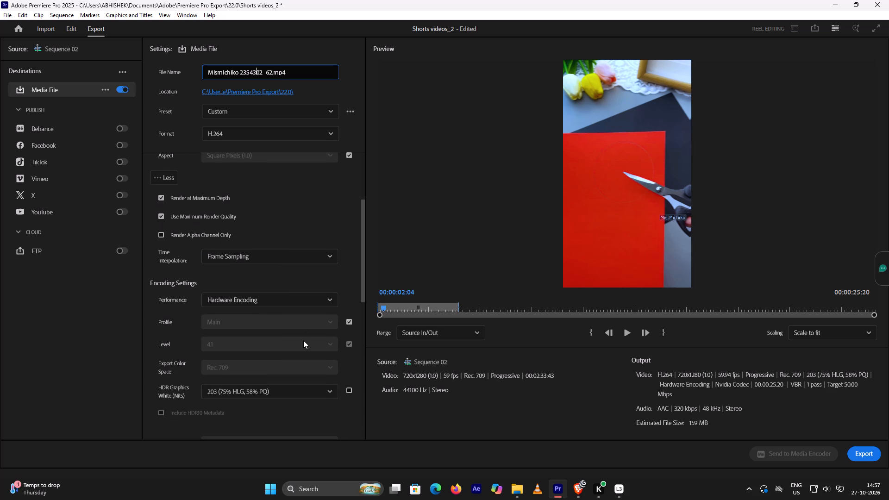
scroll(302, 344, "down", 12)
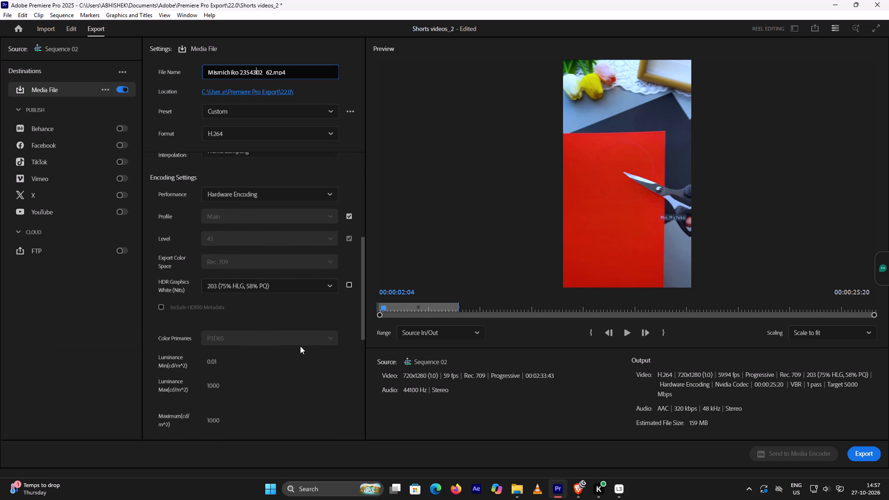
scroll(300, 346, "down", 10)
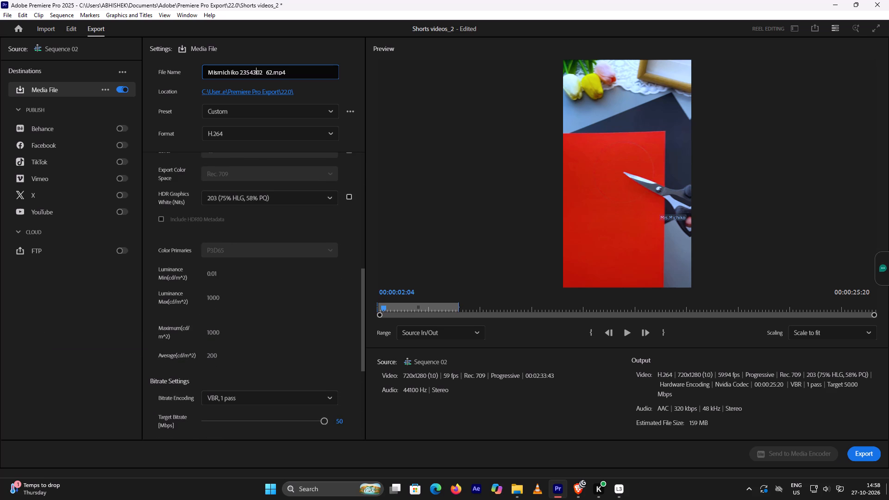
left_click(867, 456)
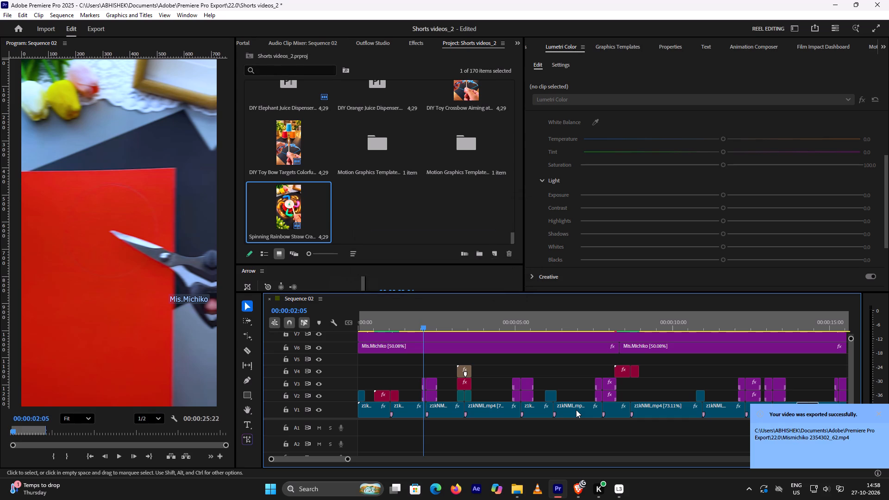
Move the V2 and V3 transition clips near 00:00:44 back to about 00:00:42 in the second short.
left_click(557, 449)
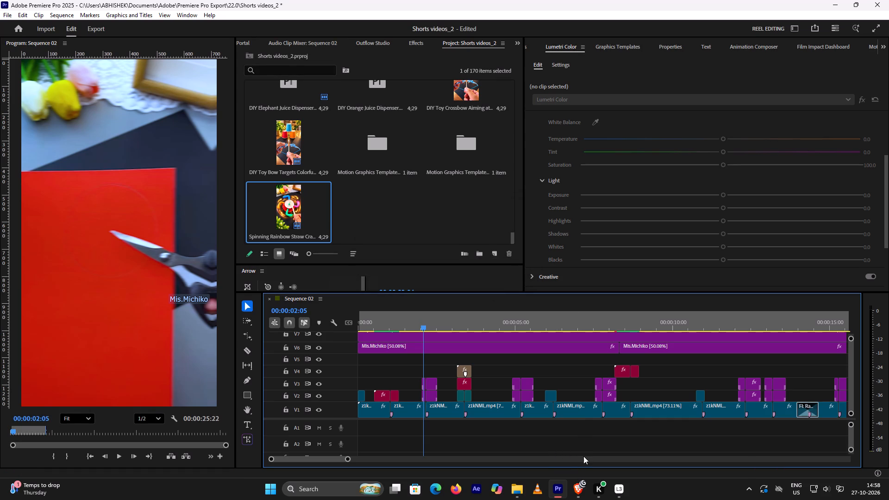
scroll(580, 446, "down", 15, "alt")
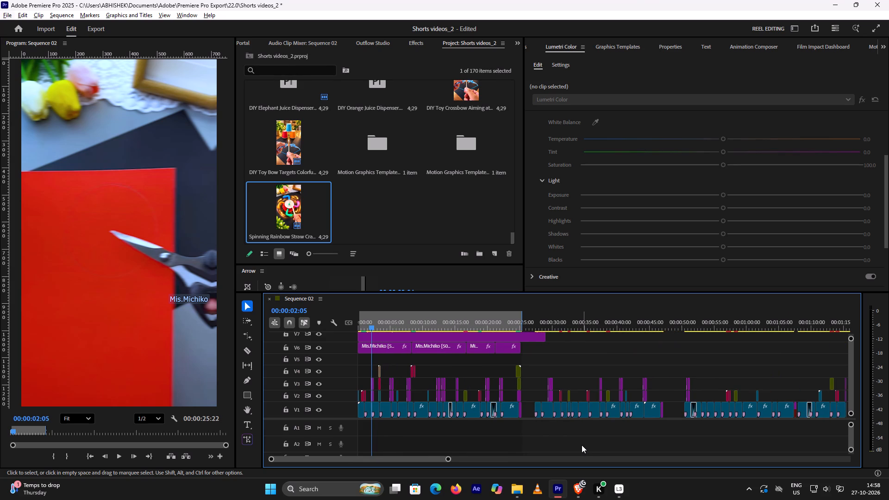
scroll(612, 426, "up", 6, "alt")
left_click_drag(701, 359, 701, 359)
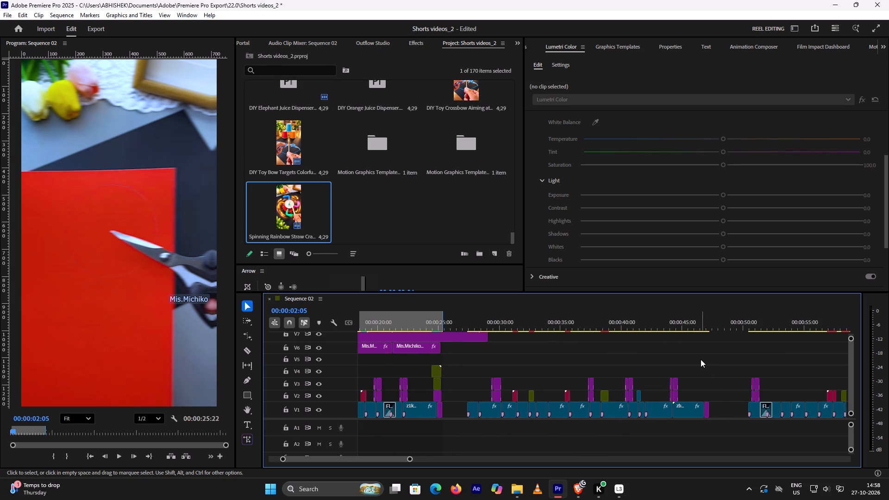
left_click_drag(701, 359, 659, 400)
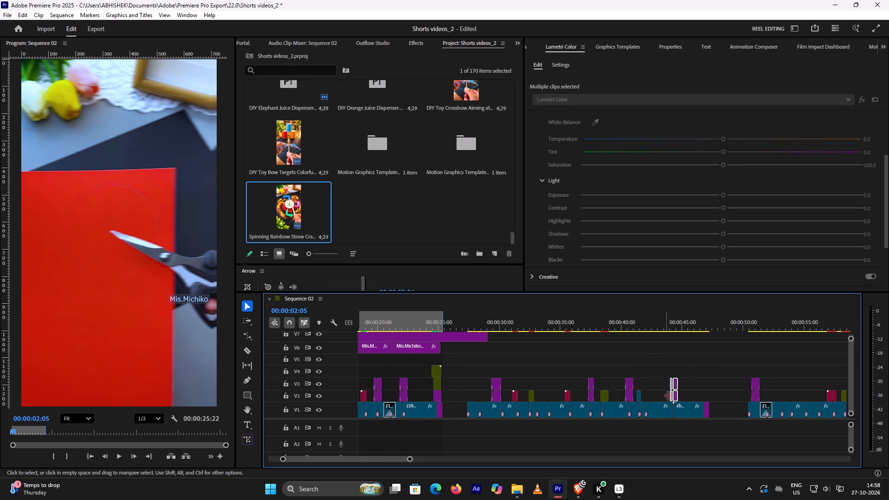
left_click_drag(674, 385, 657, 389)
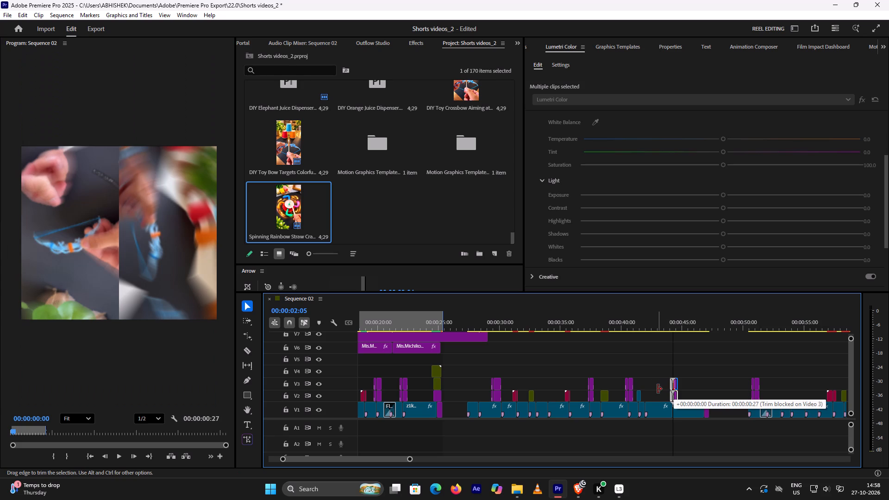
left_click_drag(657, 389, 655, 387)
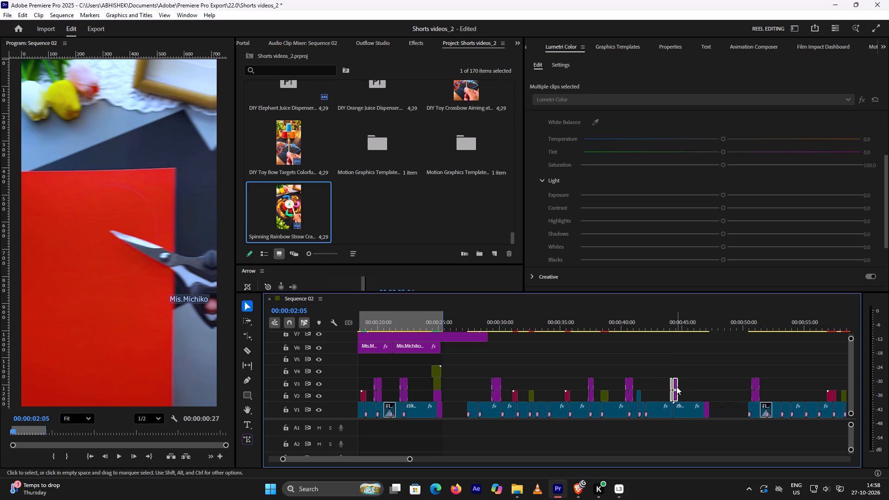
left_click_drag(675, 385, 655, 384)
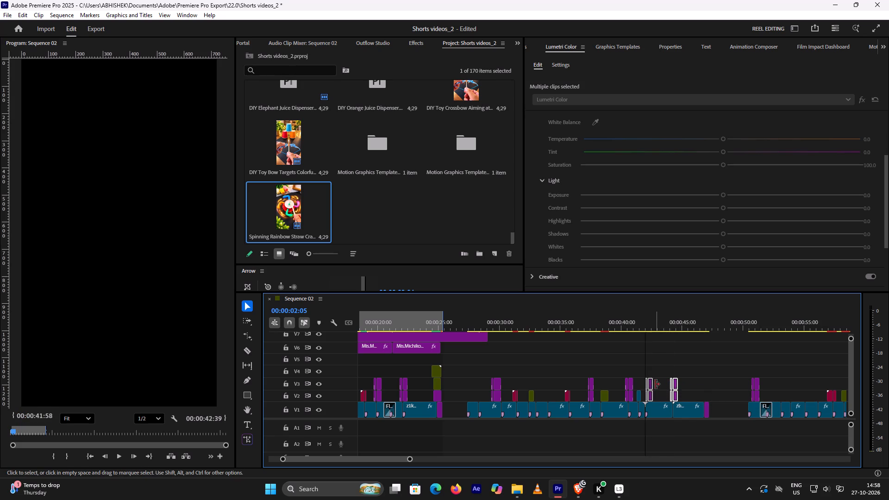
Shift the V1, V2 and V3 clips between about 00:00:38 and 00:00:44 roughly one second earlier.
left_click_drag(620, 370, 660, 403)
left_click_drag(630, 383, 627, 383)
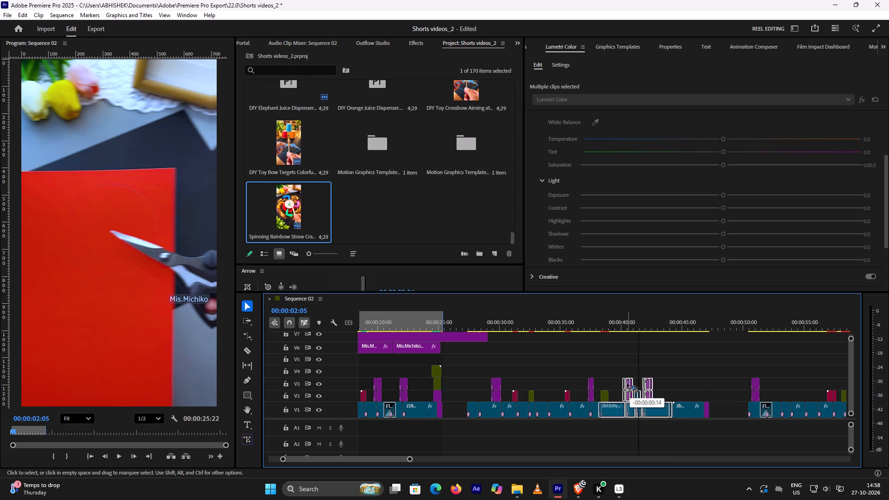
left_click_drag(627, 383, 619, 386)
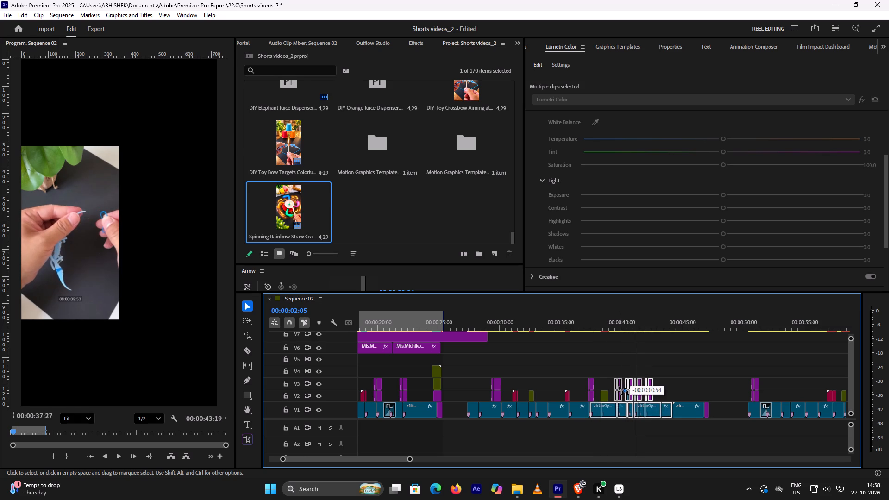
left_click_drag(619, 386, 616, 387)
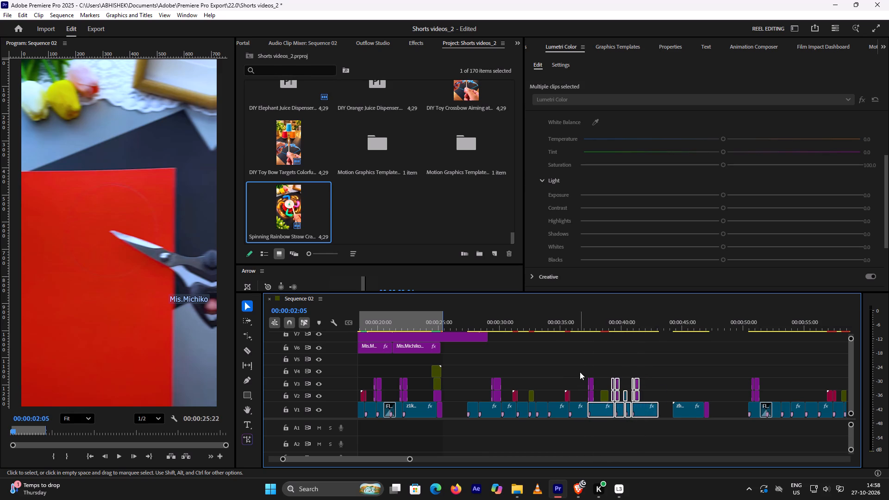
Move the V2 and V3 transition clips between about 00:00:37 and 00:00:42 roughly 1.3 seconds earlier.
left_click_drag(580, 371, 638, 390)
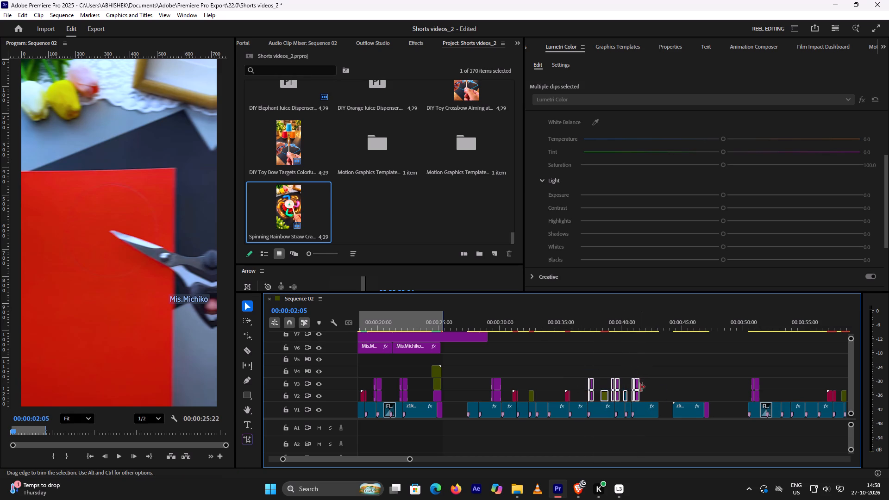
left_click_drag(637, 385, 629, 384)
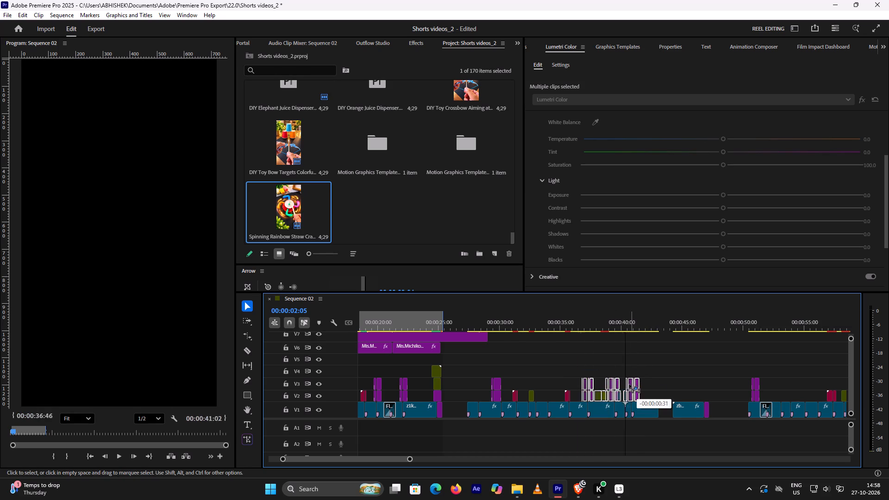
left_click_drag(629, 384, 622, 387)
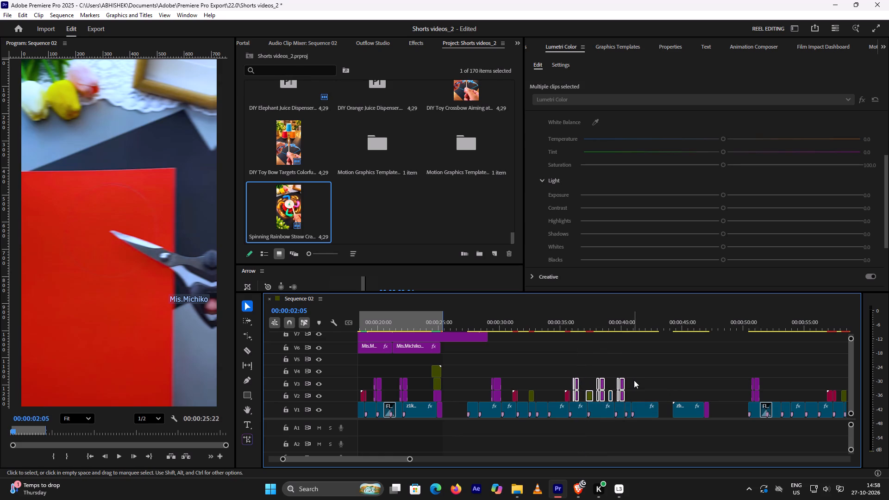
Move the V2 and V3 clips from about 00:00:35 to 00:00:40 roughly 2.3 seconds earlier, starting near 00:00:33.
left_click_drag(632, 376, 562, 399)
left_click_drag(590, 396, 565, 398)
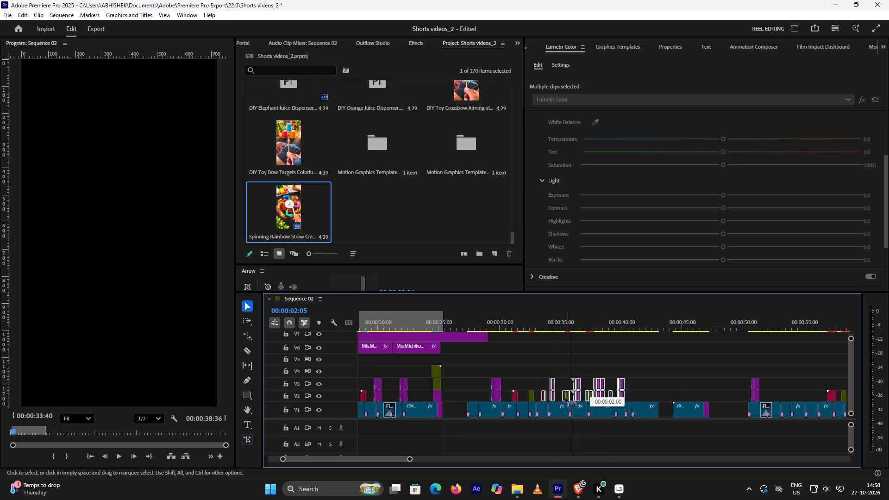
left_click_drag(565, 398, 562, 400)
Move the V2 and V3 clips between about 00:00:32 and 00:00:38 roughly 0.8 seconds earlier, leaving the V1 footage in place.
left_click_drag(606, 381, 572, 400)
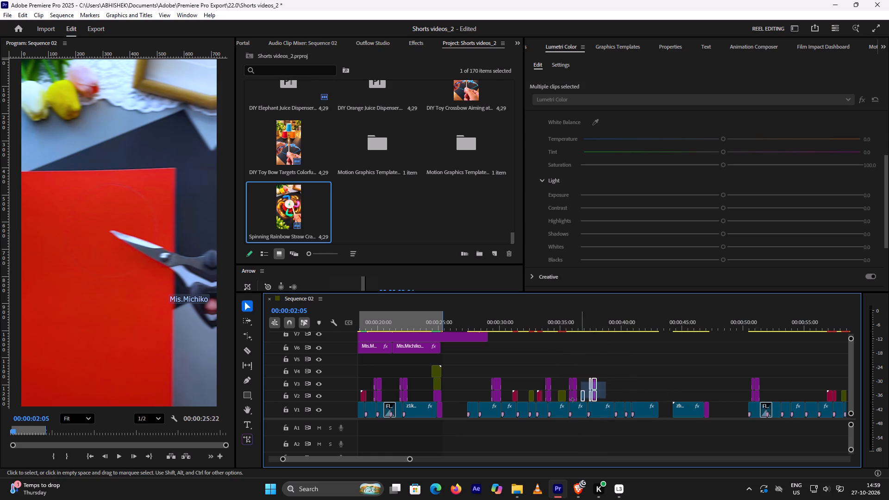
left_click_drag(572, 400, 528, 402)
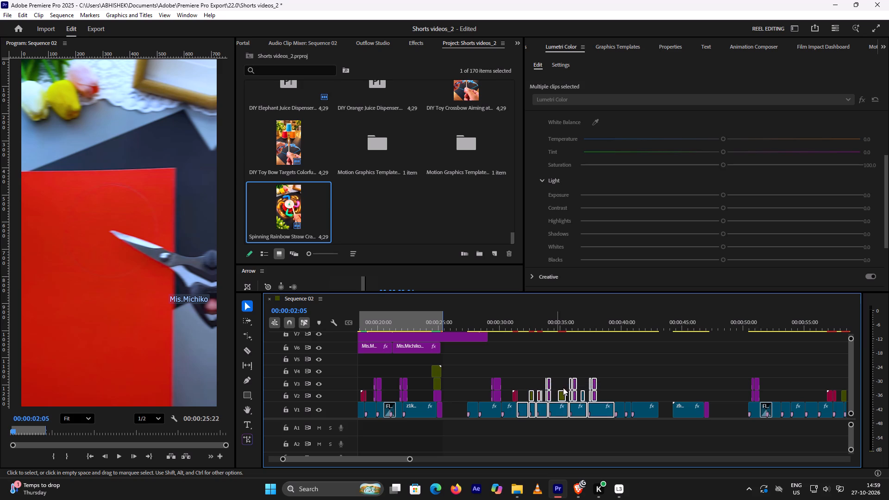
left_click(618, 384)
left_click_drag(603, 375, 541, 396)
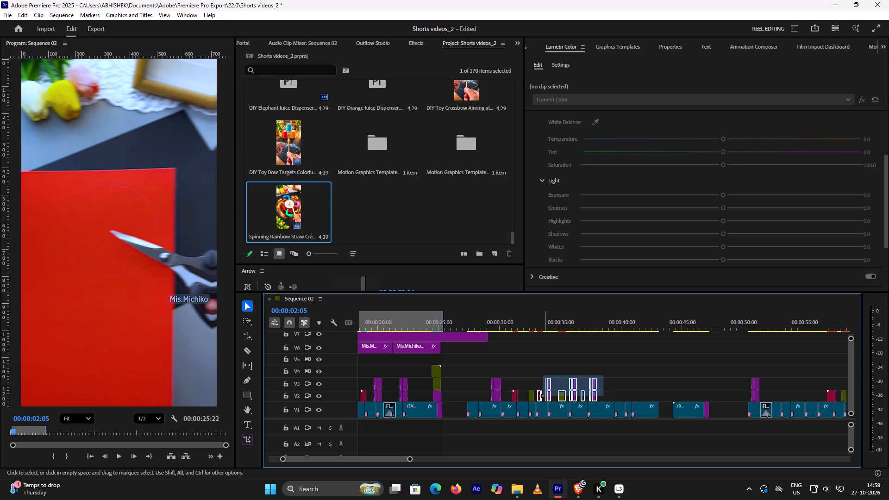
left_click_drag(541, 396, 531, 398)
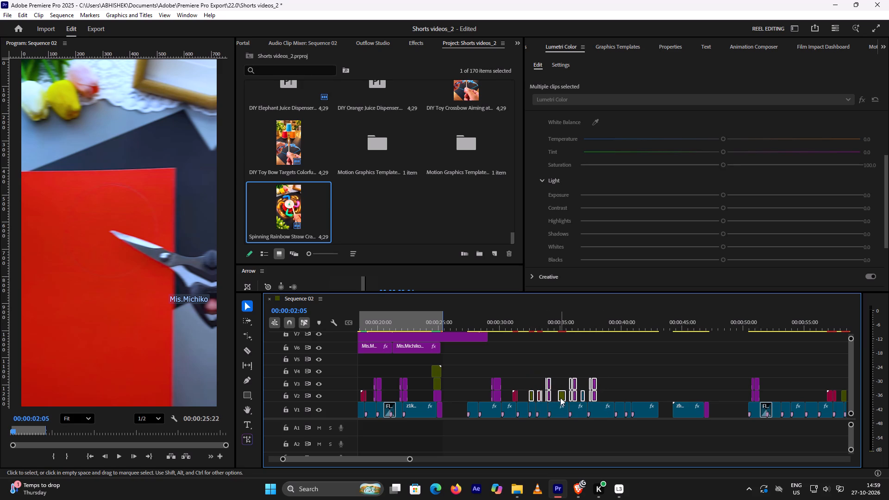
left_click_drag(560, 398, 551, 400)
Move the V2 and V3 clips between about 00:00:31 and 00:00:37 earlier by 48 frames.
left_click(605, 378)
left_click_drag(605, 378, 554, 394)
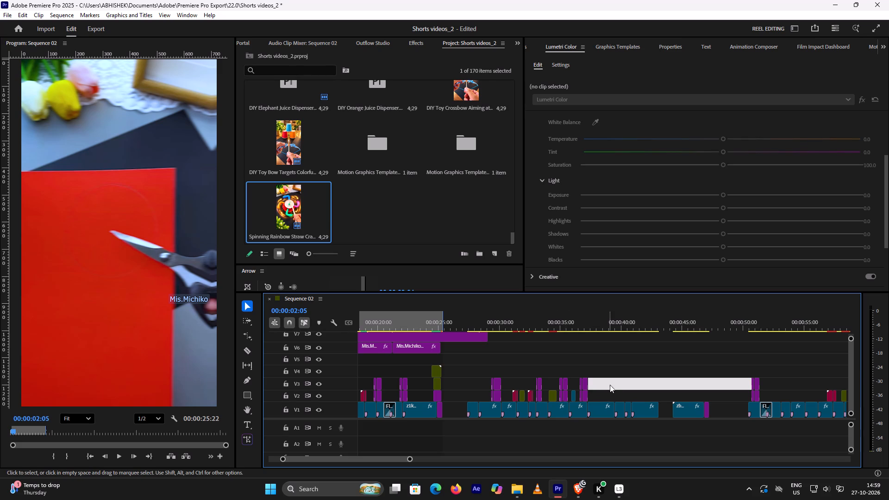
left_click_drag(612, 375, 517, 397)
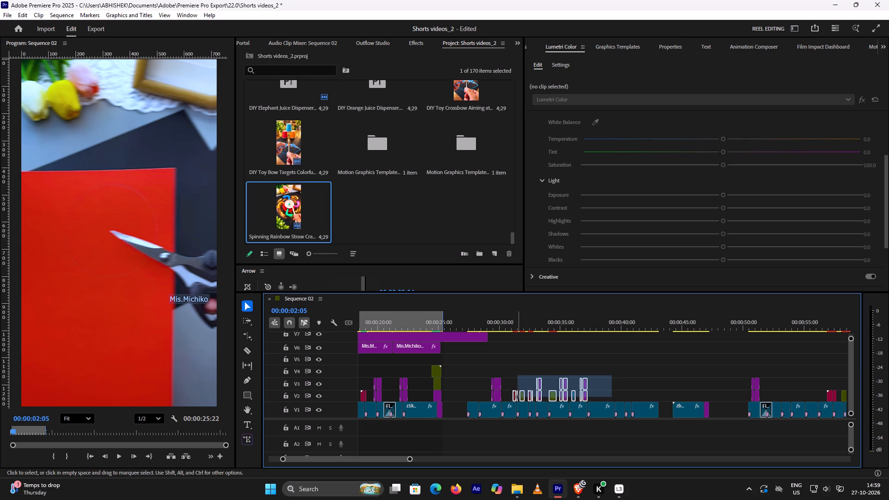
left_click_drag(517, 397, 518, 400)
left_click_drag(552, 397, 551, 397)
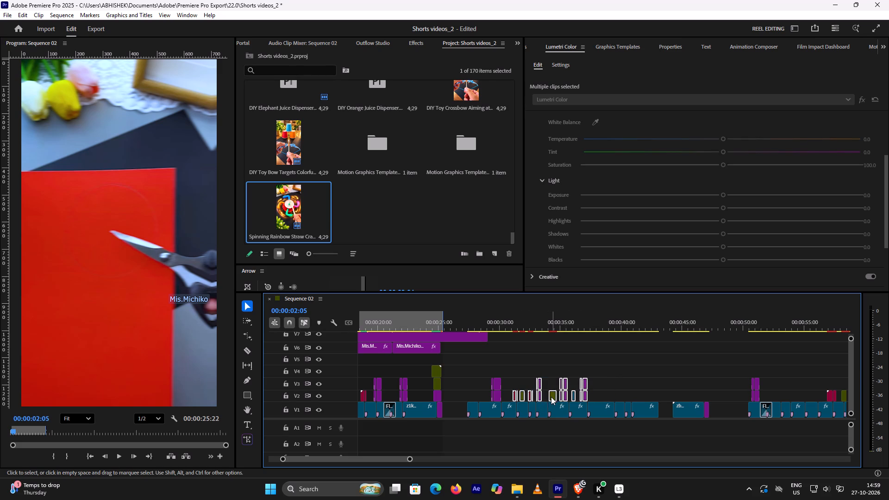
left_click_drag(551, 397, 542, 402)
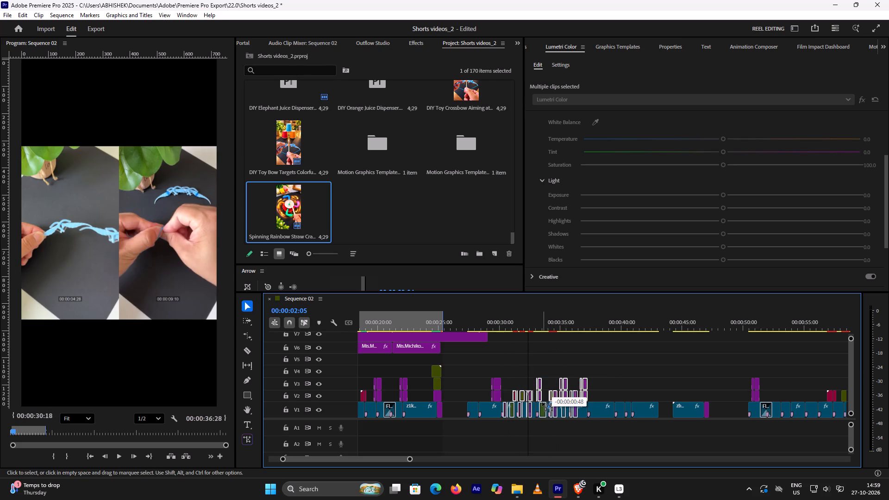
left_click_drag(542, 402, 542, 396)
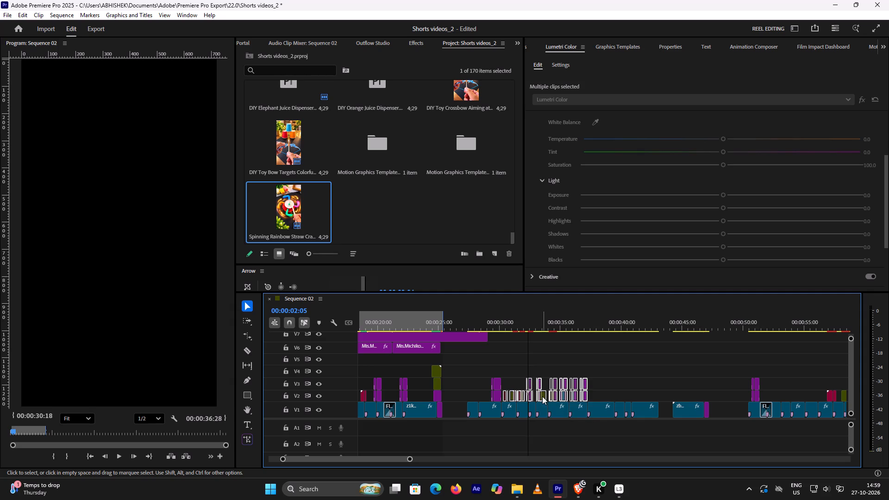
Move the V2 and V3 clips from about 00:00:33 to 00:00:36 roughly 18 frames earlier.
left_click(588, 379)
left_click_drag(586, 378, 548, 397)
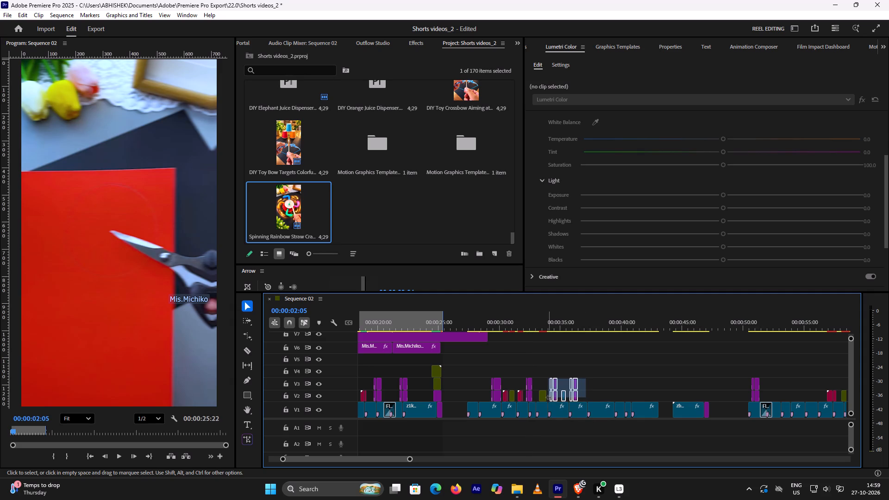
left_click_drag(548, 397, 545, 399)
left_click(544, 397)
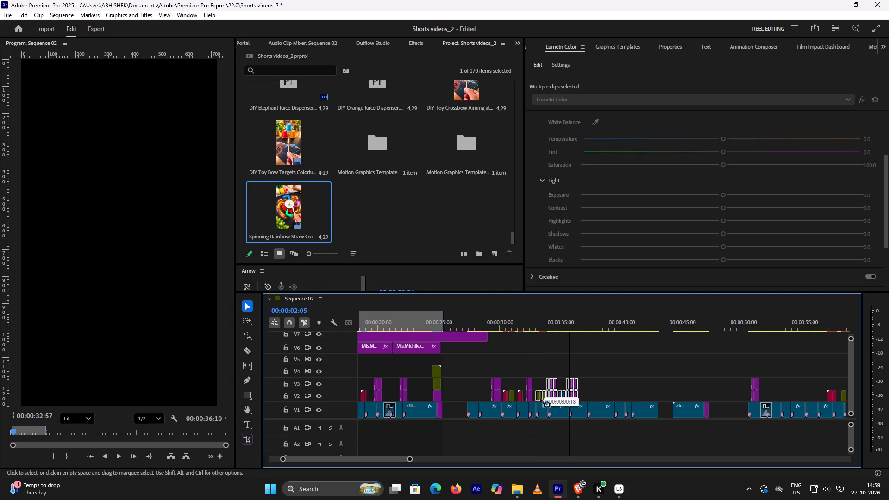
Move all V2 and V3 clips between about 00:00:29 and 00:00:36 roughly 1.8 seconds earlier, starting near 00:00:28.
left_click_drag(587, 378, 522, 396)
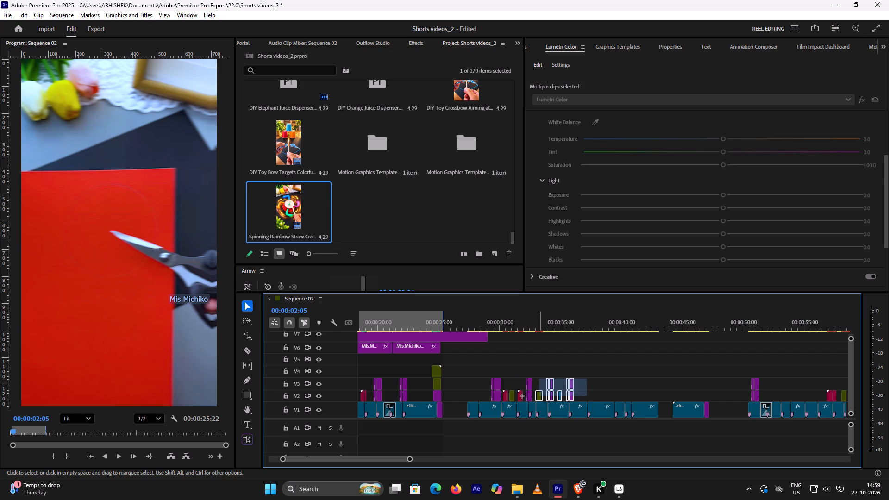
left_click_drag(522, 396, 489, 396)
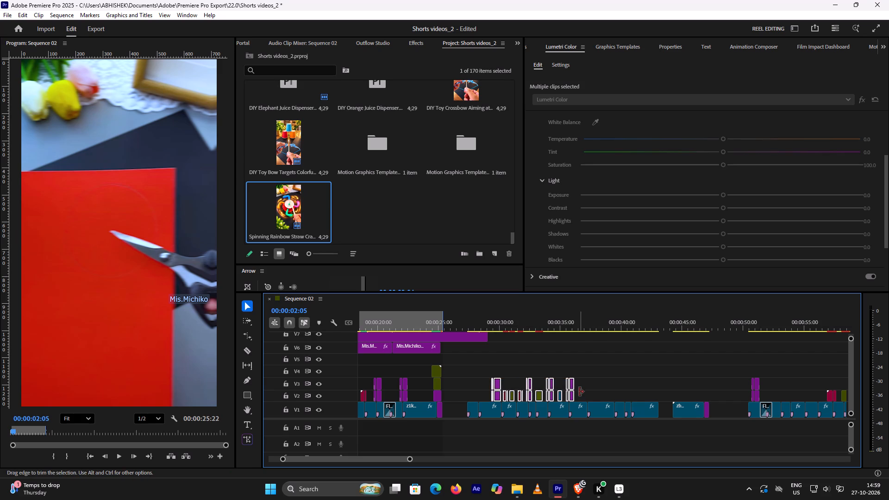
left_click_drag(498, 381, 476, 386)
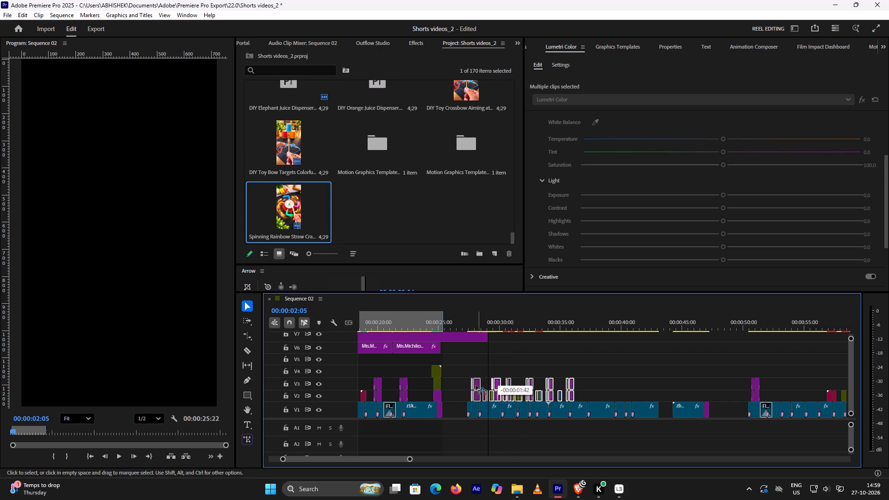
left_click_drag(476, 386, 476, 386)
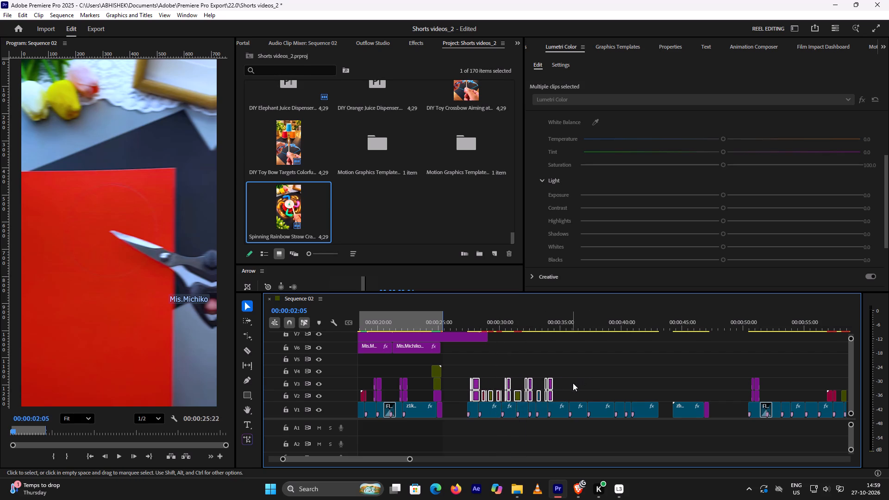
Delete the leftover V1 clips from about 00:00:36 to 00:00:43 and the separate clips from about 00:00:44 to 00:00:47.
left_click_drag(575, 384, 642, 412)
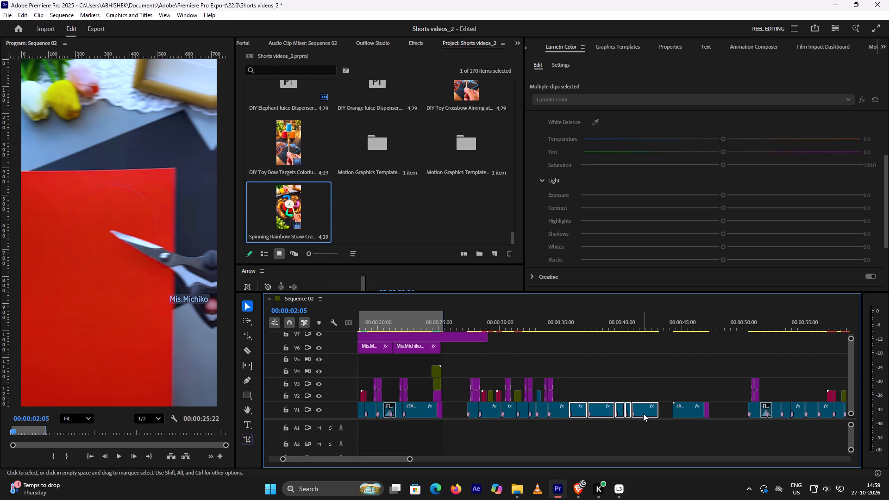
key("Delete")
left_click_drag(662, 383, 676, 401)
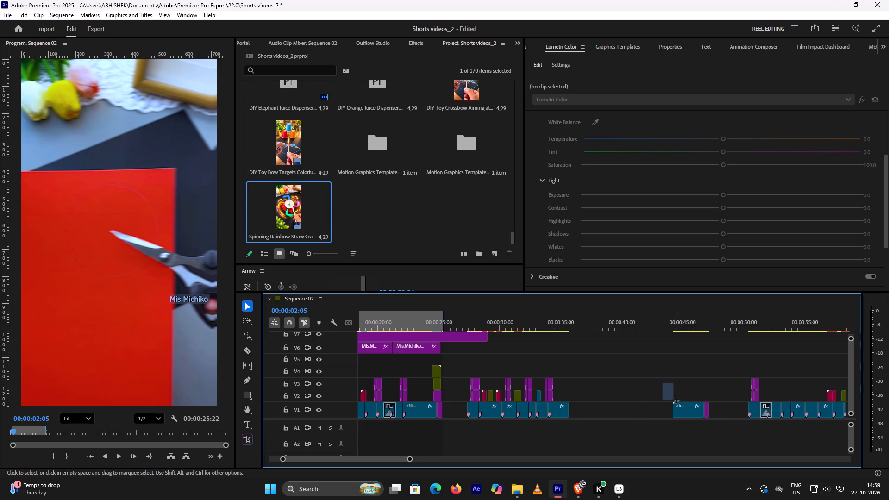
left_click_drag(676, 401, 714, 416)
key("Delete")
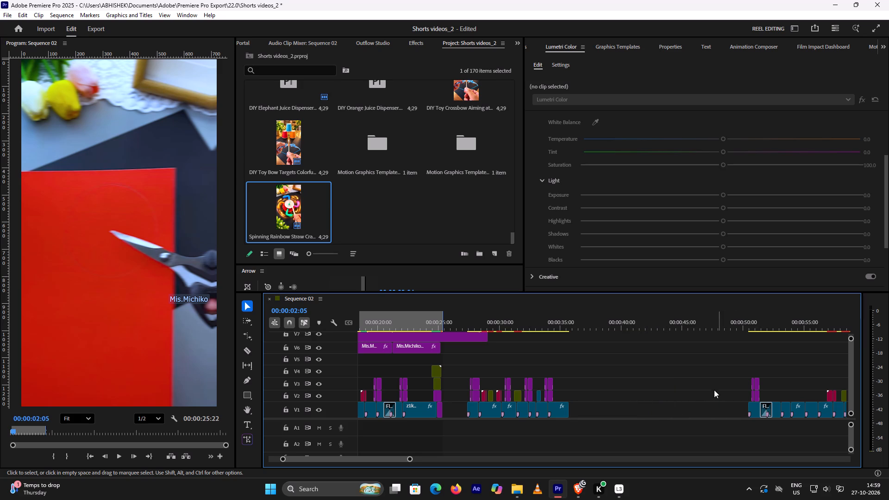
Move the V2 clips between about 00:00:57 and 00:00:59 roughly four seconds earlier, starting near 00:00:53.
scroll(707, 389, "down", 5)
scroll(647, 390, "up", 5)
scroll(629, 390, "down", 5)
scroll(628, 389, "up", 6)
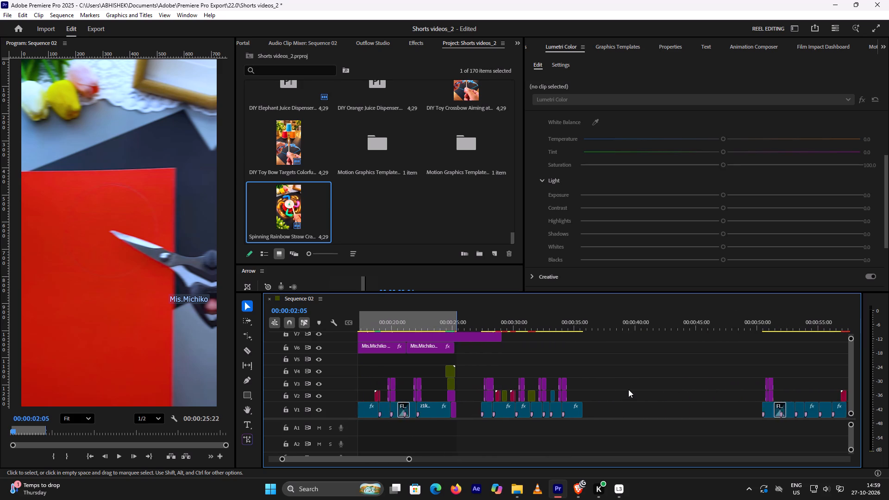
scroll(628, 389, "up", 16)
scroll(627, 389, "up", 7)
scroll(626, 388, "down", 7)
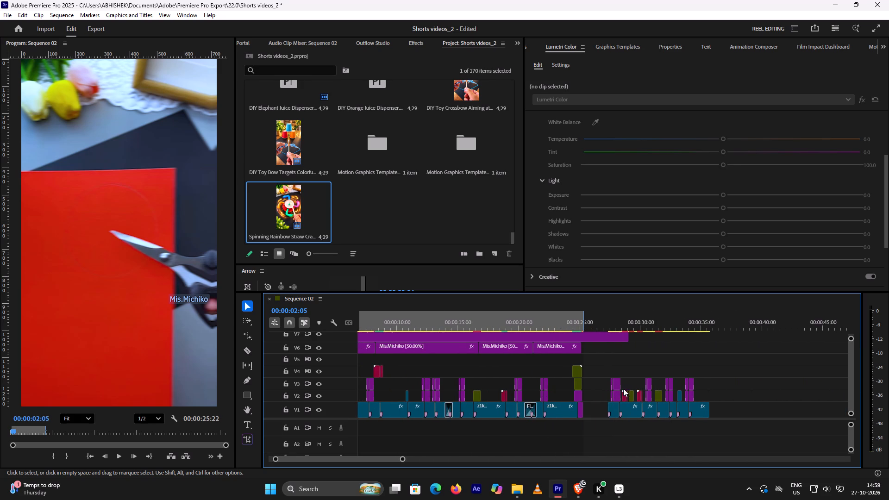
scroll(622, 387, "down", 20)
scroll(622, 387, "down", 4)
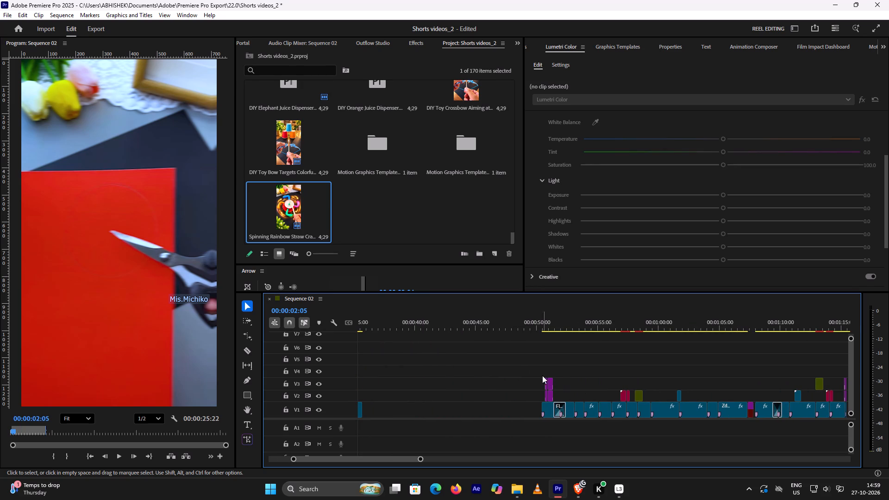
left_click_drag(611, 378, 685, 395)
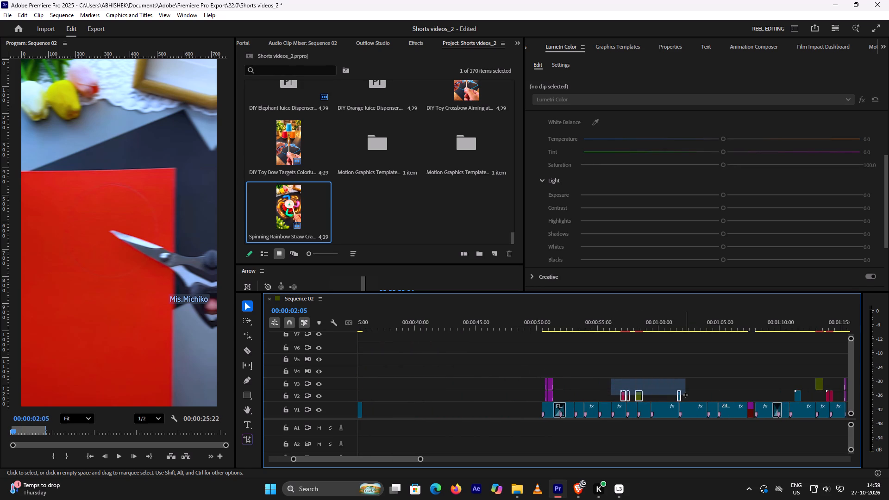
left_click_drag(685, 395, 661, 395)
left_click_drag(638, 395, 589, 395)
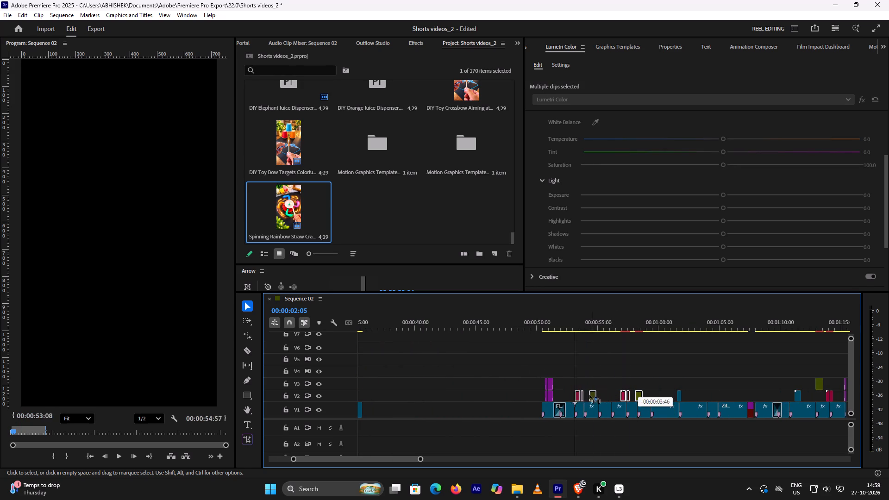
left_click_drag(589, 395, 588, 396)
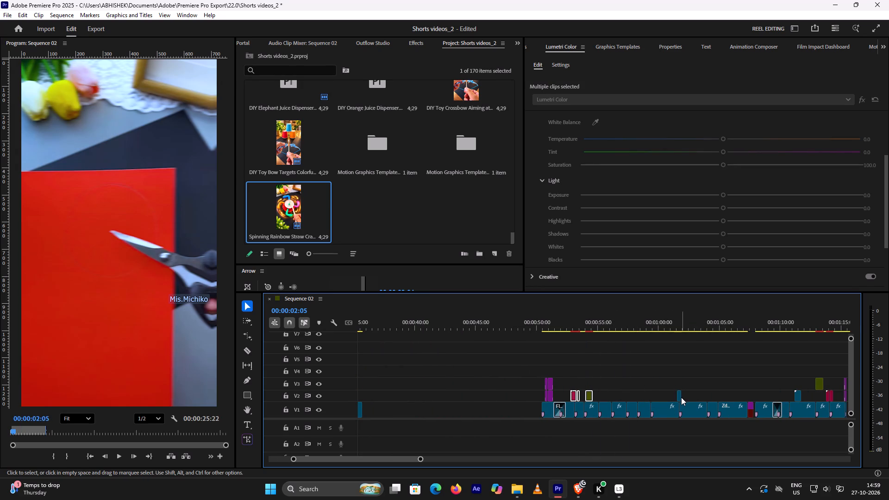
Move the V2 Light Swipe Transition 07 clip from about 00:01:02 to about 00:00:55.
left_click_drag(679, 397, 601, 400)
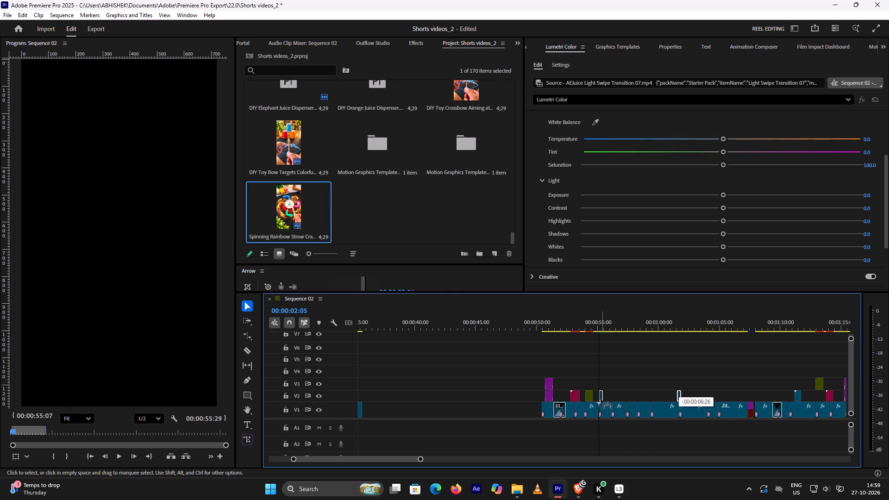
left_click_drag(601, 400, 601, 400)
Move the V2 clip near 00:01:11 to about 00:01:12, and the V3 clip near 00:01:13 roughly half a second earlier.
scroll(678, 379, "down", 7)
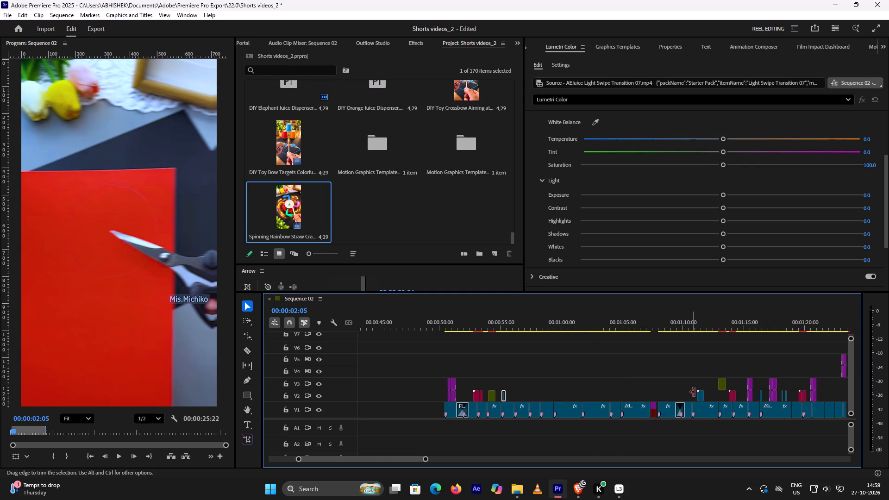
left_click_drag(701, 396, 710, 395)
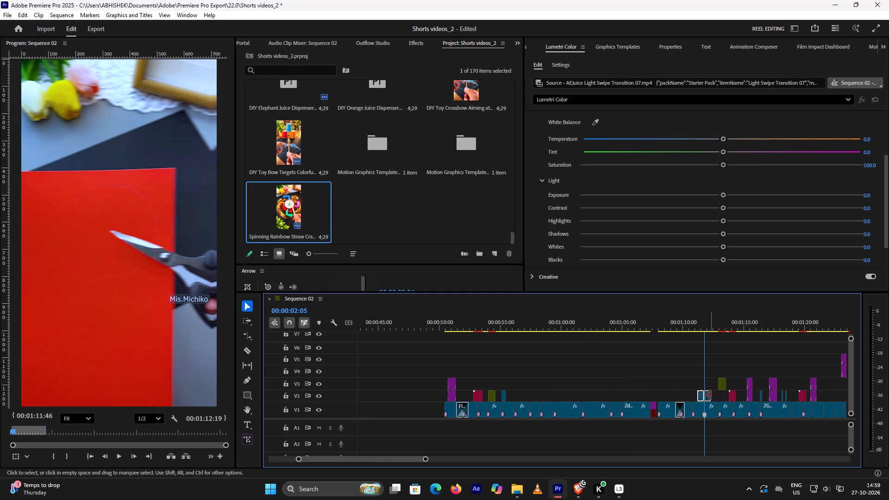
left_click_drag(722, 386, 716, 387)
Undo the accidental trim of the red V2 clip near 00:01:14 and move the whole clip to start at about 00:01:13.
left_click_drag(739, 396, 726, 397)
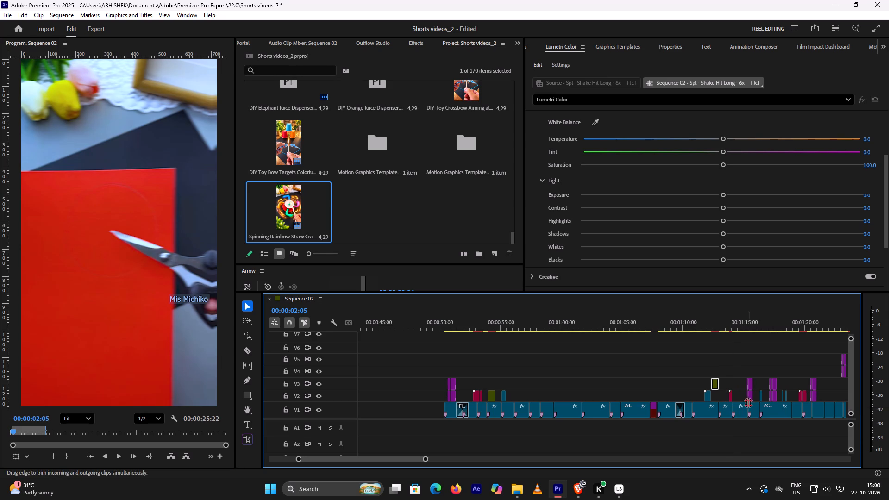
key("ctrl+z")
left_click_drag(728, 376, 741, 398)
left_click_drag(734, 399, 725, 398)
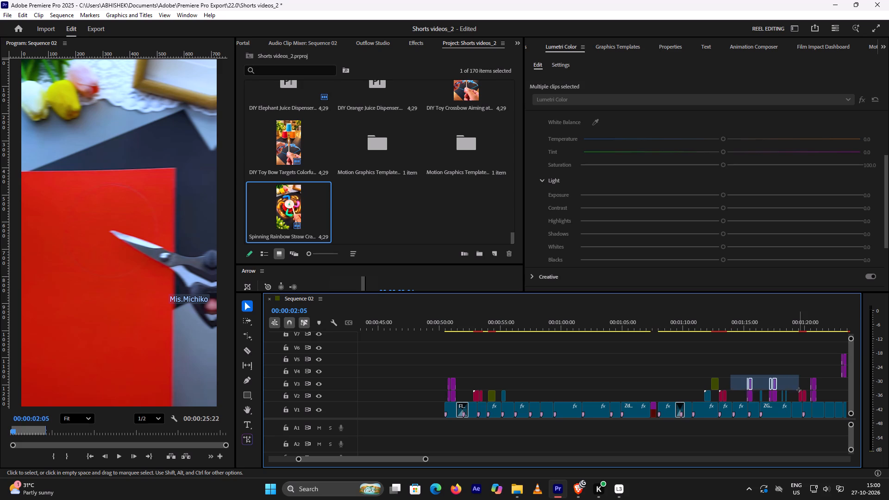